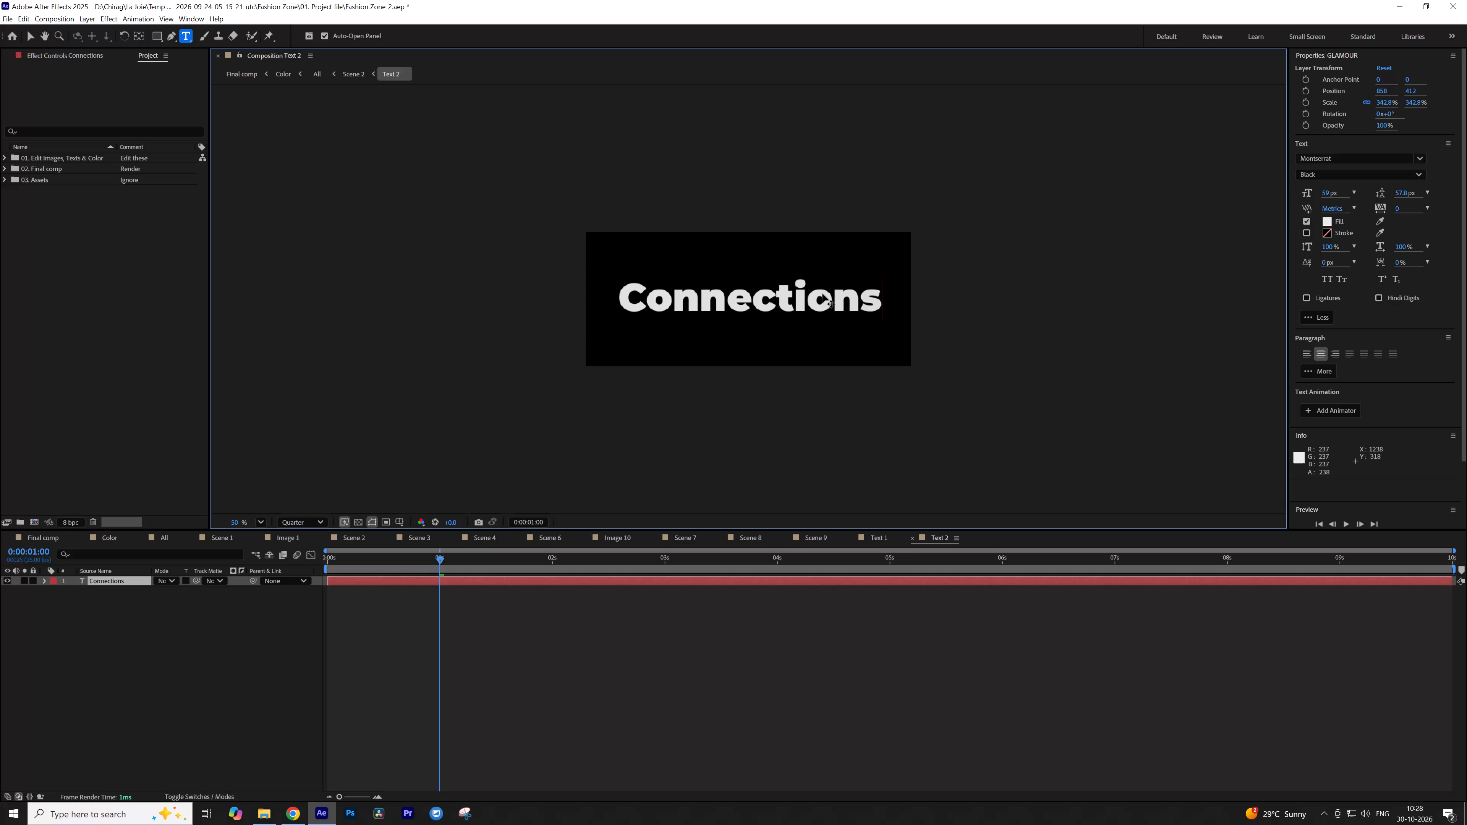
Set the whole "Connections" text to the Yeseva One font at 41 px with centred paragraph alignment.
{"action": "key", "text": "ctrl+a"}
{"action": "left_click", "coordinate": [1358, 160]}
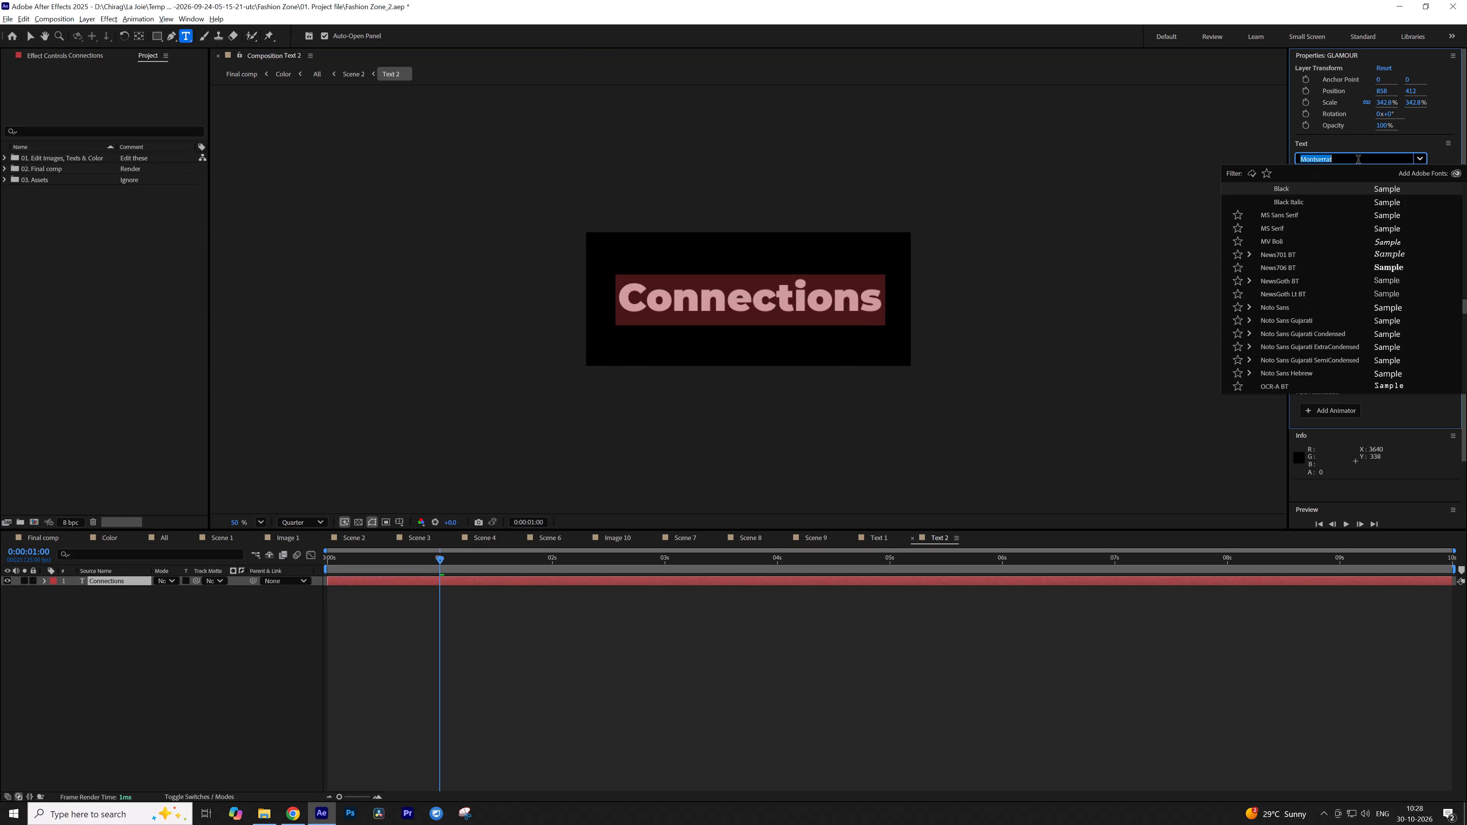
{"action": "type", "text": "ye"}
{"action": "left_click", "coordinate": [1344, 190]}
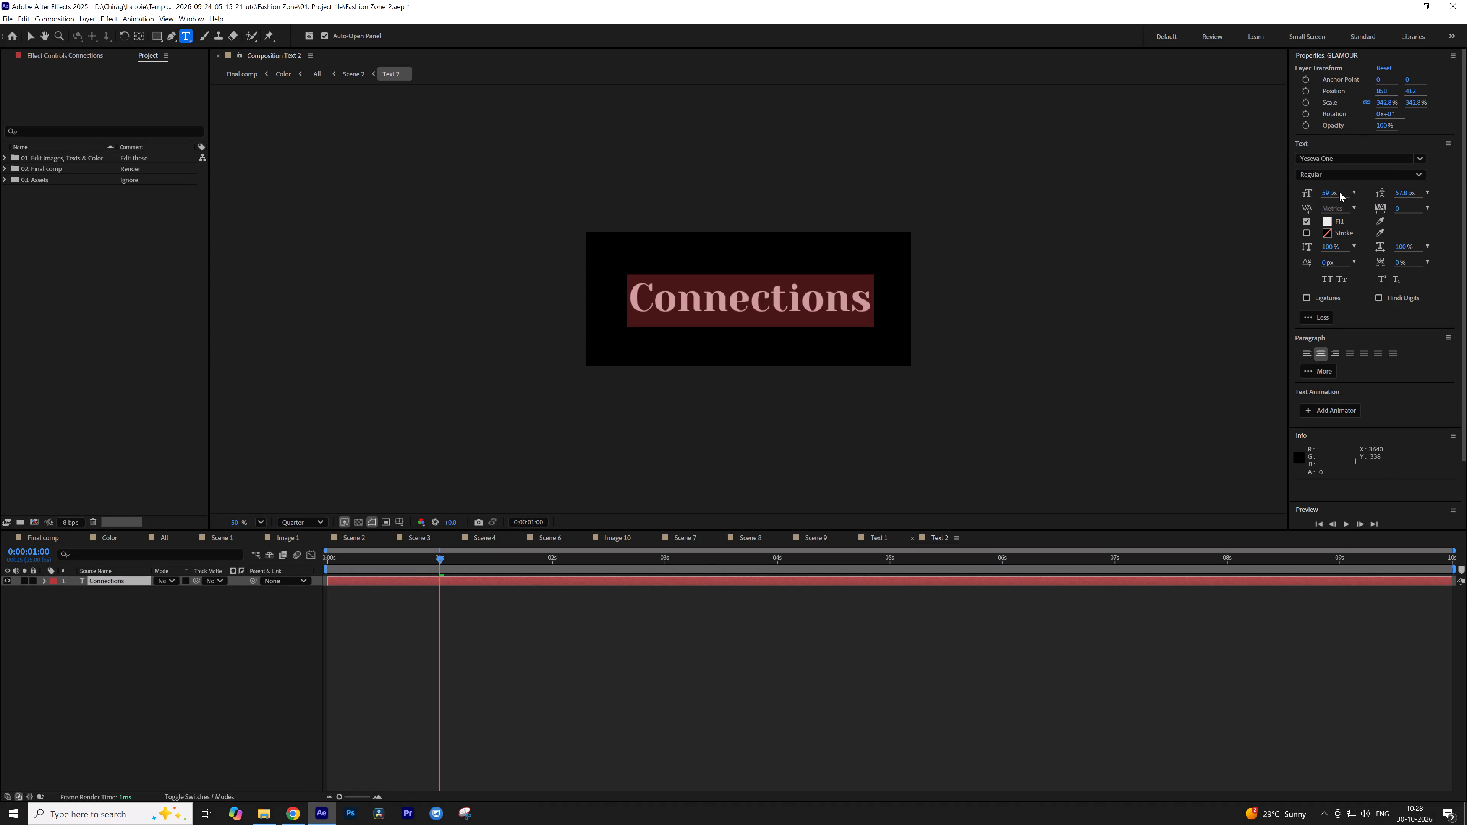
{"action": "left_click_drag", "start_coordinate": [1329, 197], "coordinate": [1317, 199]}
{"action": "left_click", "coordinate": [780, 635]}
{"action": "key", "text": "v"}
{"action": "left_click", "coordinate": [813, 307]}
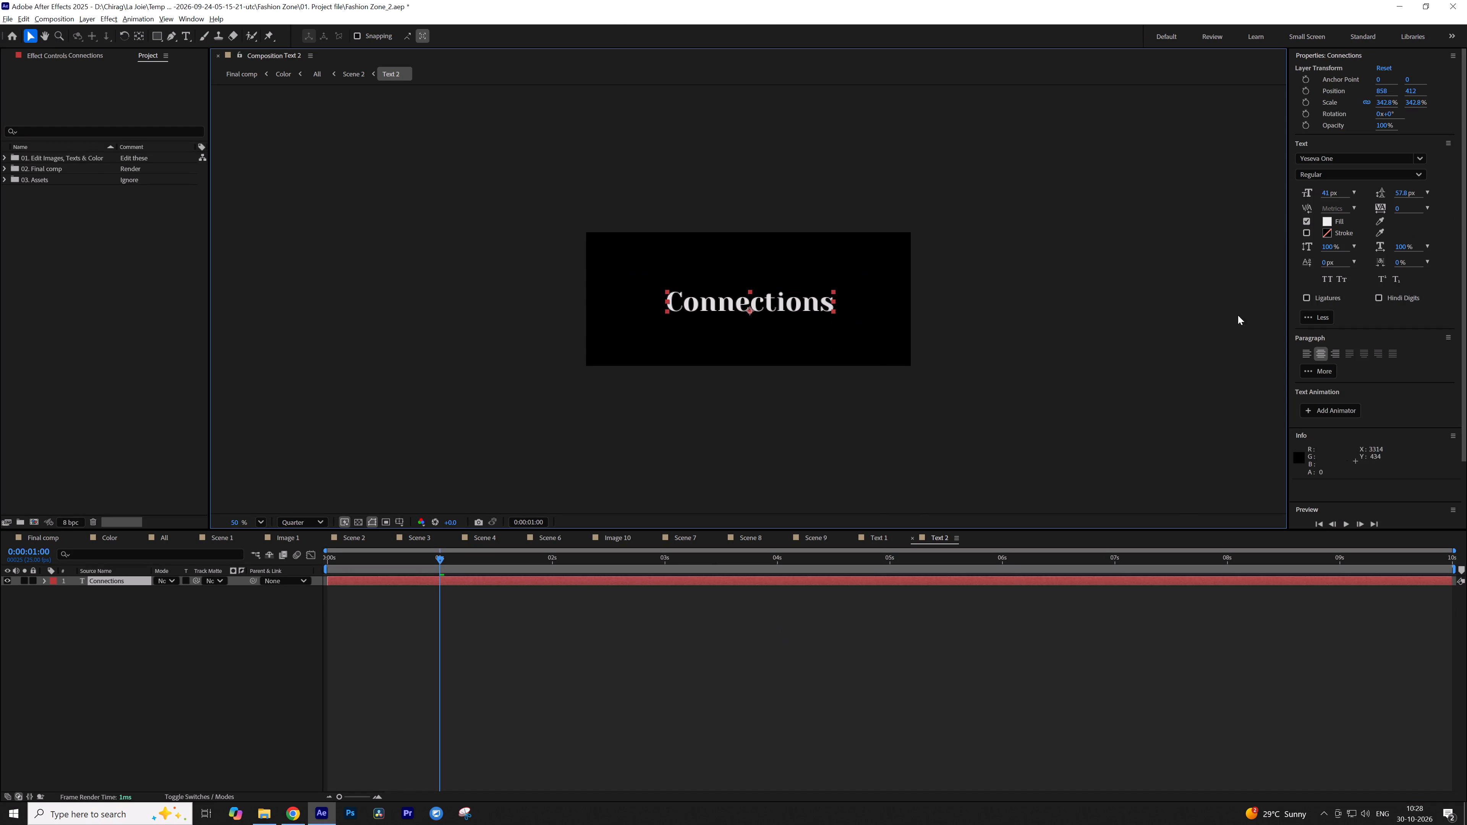
{"action": "left_click", "coordinate": [1321, 355]}
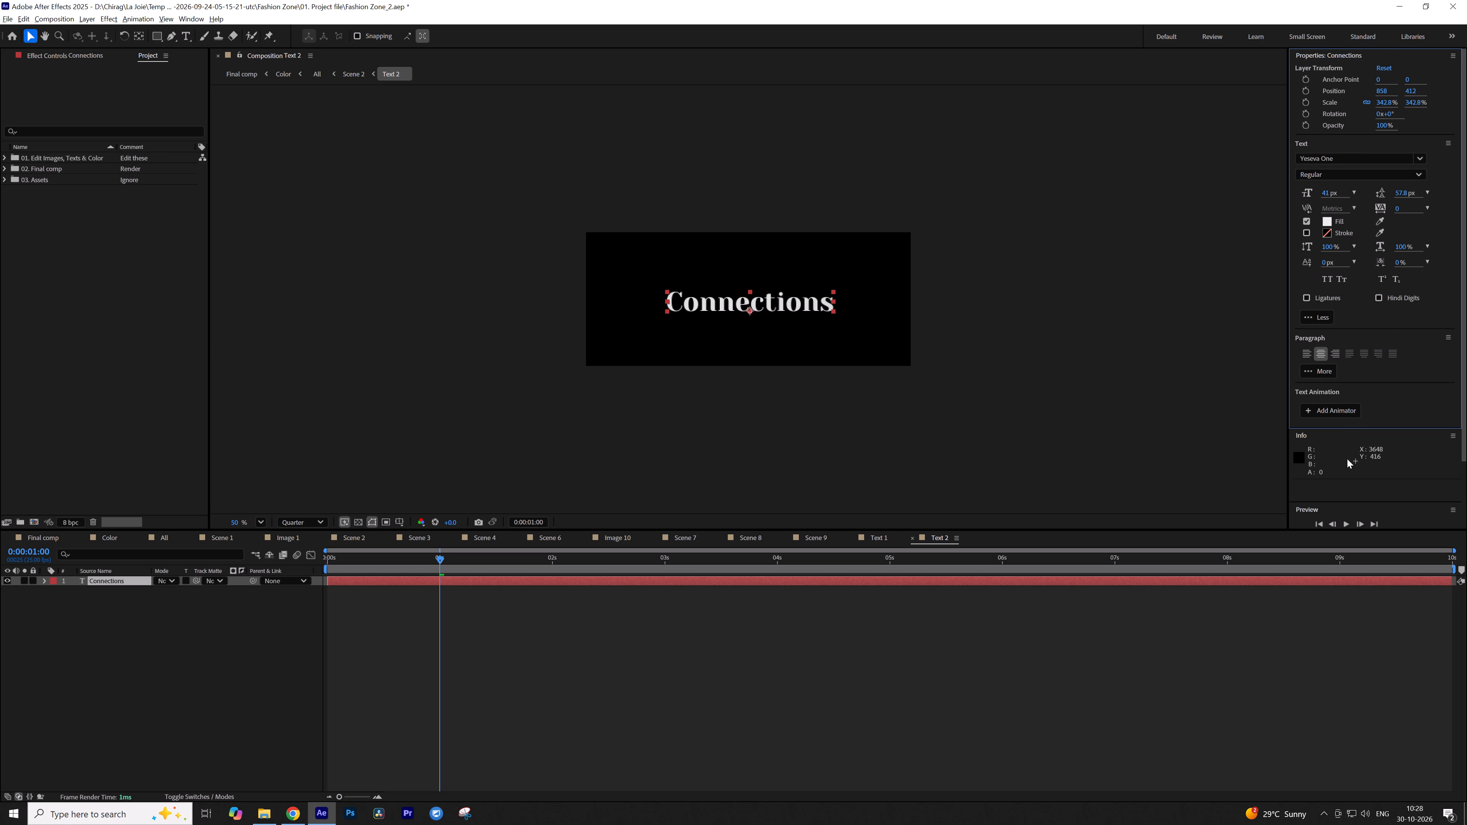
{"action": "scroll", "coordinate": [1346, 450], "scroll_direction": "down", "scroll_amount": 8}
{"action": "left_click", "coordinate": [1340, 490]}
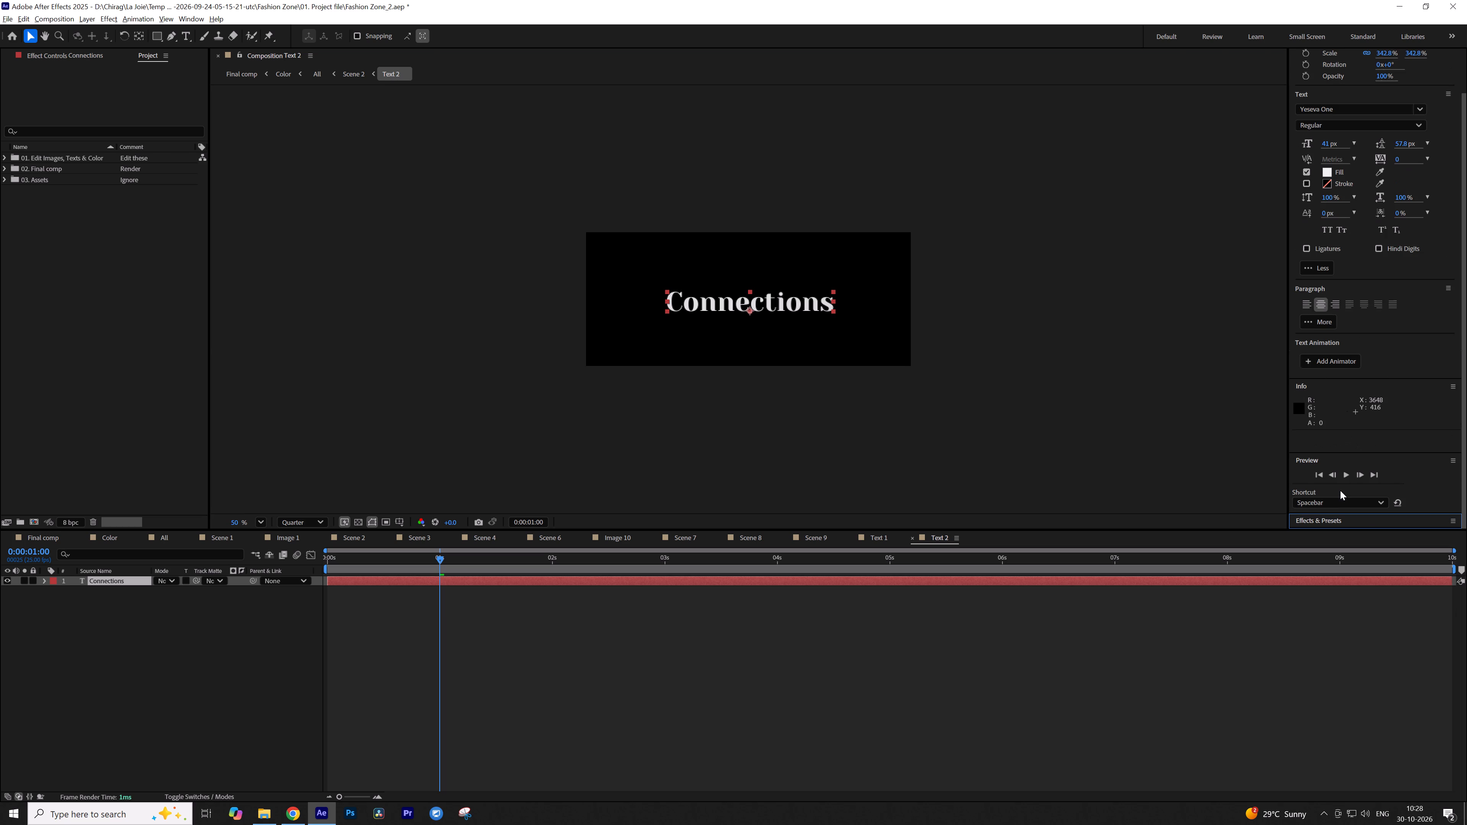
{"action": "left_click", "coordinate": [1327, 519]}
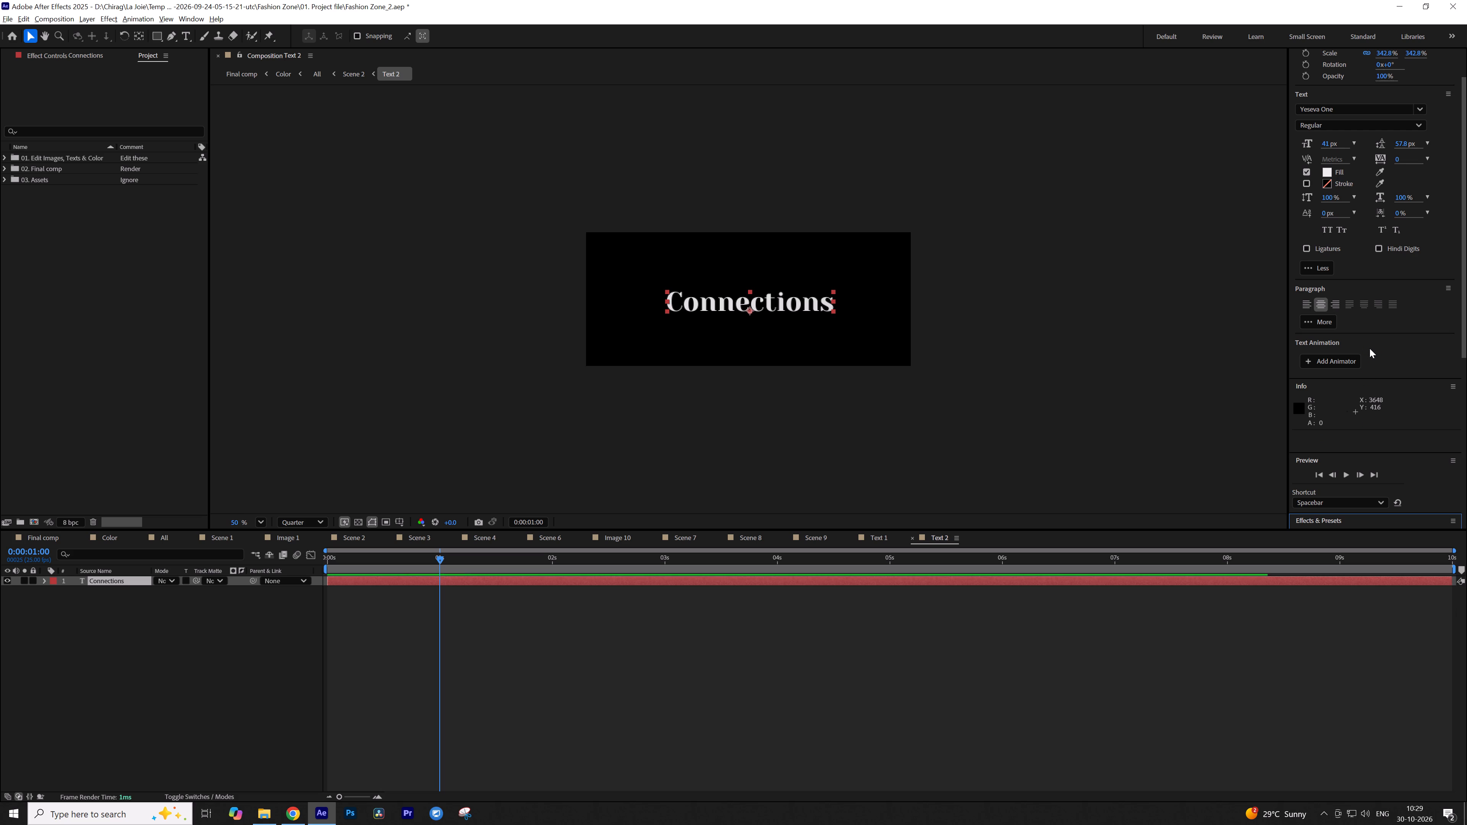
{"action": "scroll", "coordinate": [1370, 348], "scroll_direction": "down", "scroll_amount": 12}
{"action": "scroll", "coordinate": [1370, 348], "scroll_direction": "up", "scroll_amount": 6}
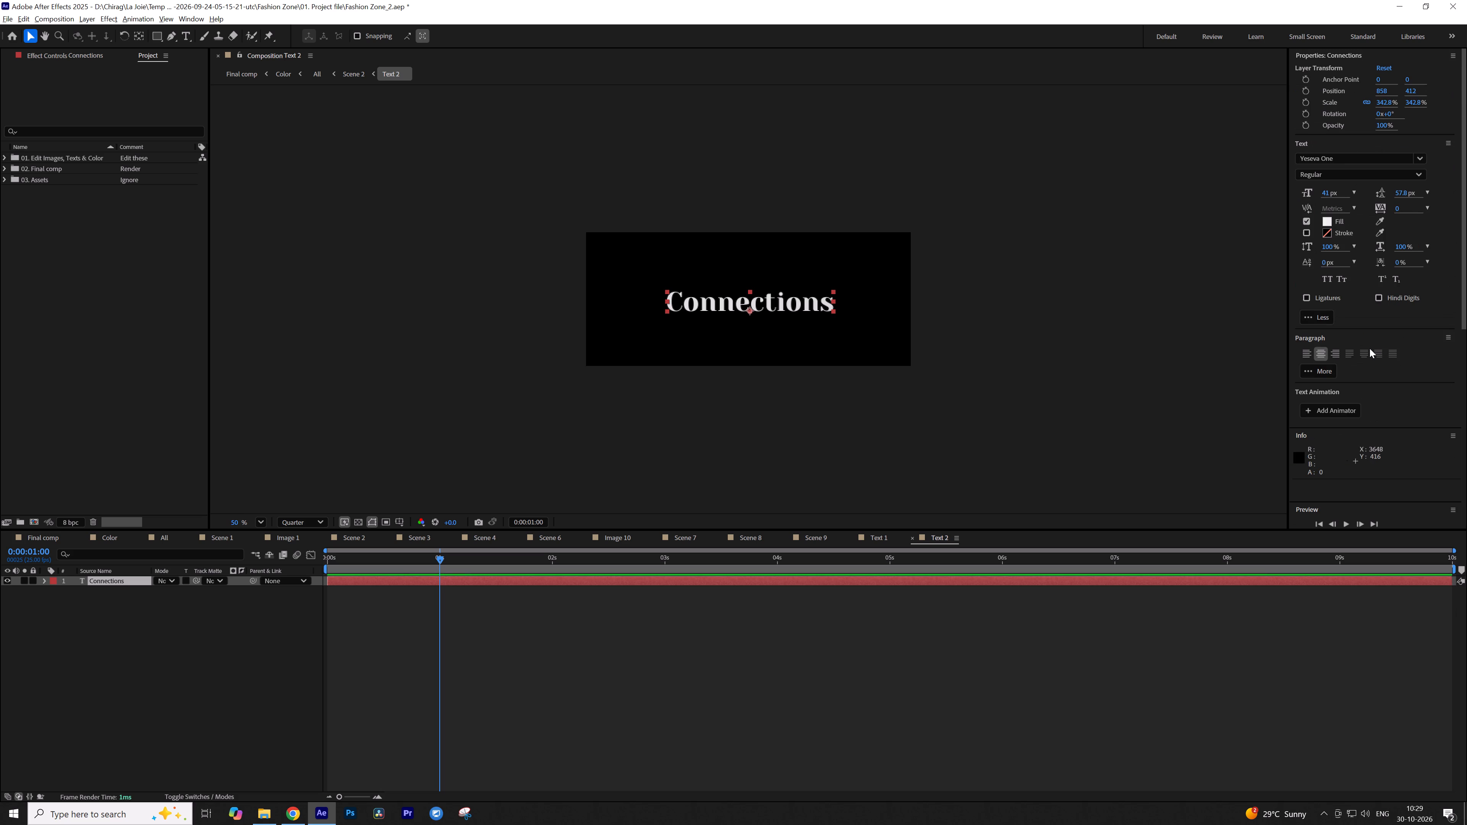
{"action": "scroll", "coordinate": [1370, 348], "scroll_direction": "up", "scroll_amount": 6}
Save the Fashion Zone_2 project.
{"action": "key", "text": "ctrl+s"}
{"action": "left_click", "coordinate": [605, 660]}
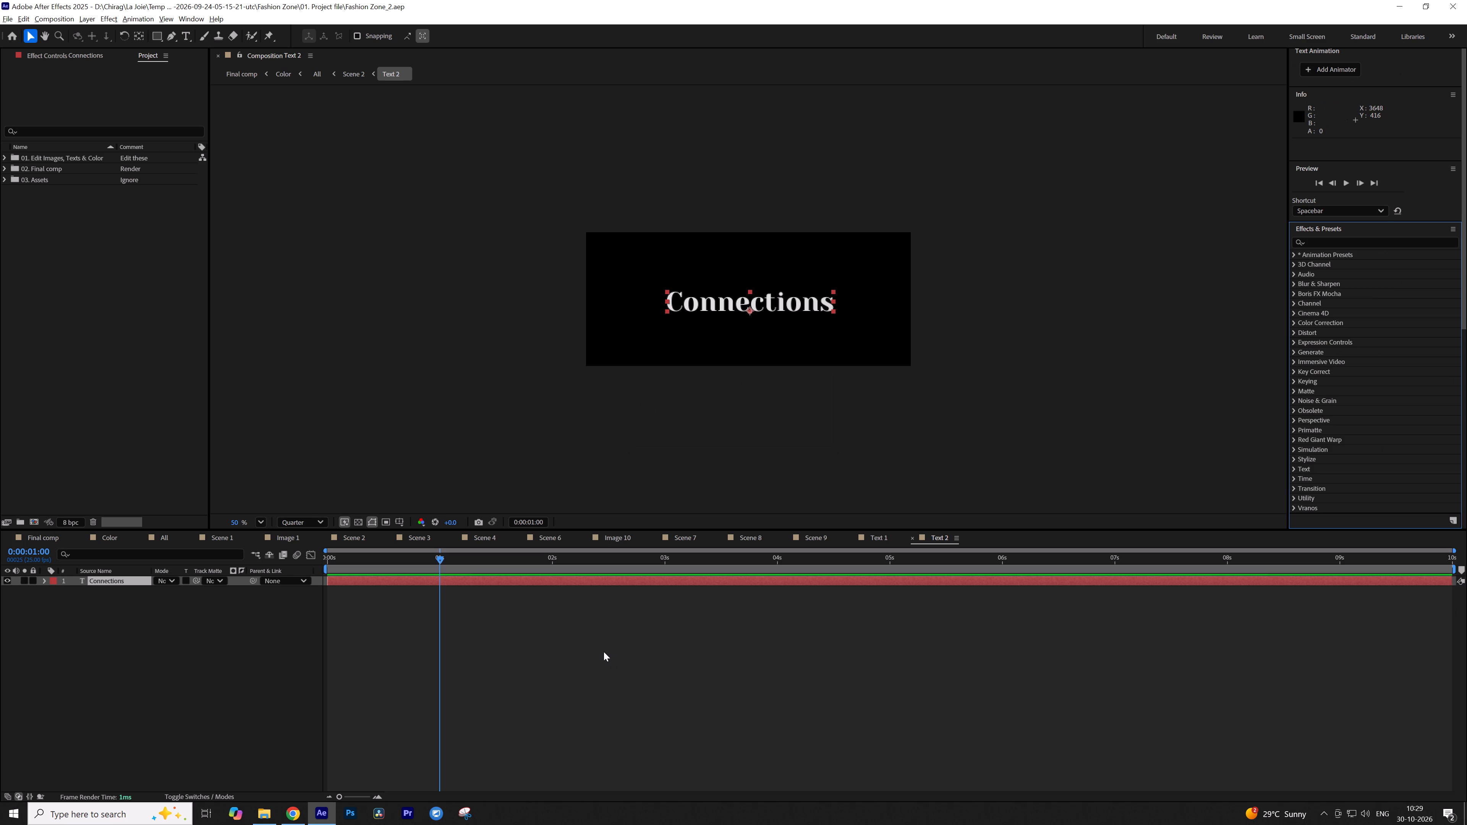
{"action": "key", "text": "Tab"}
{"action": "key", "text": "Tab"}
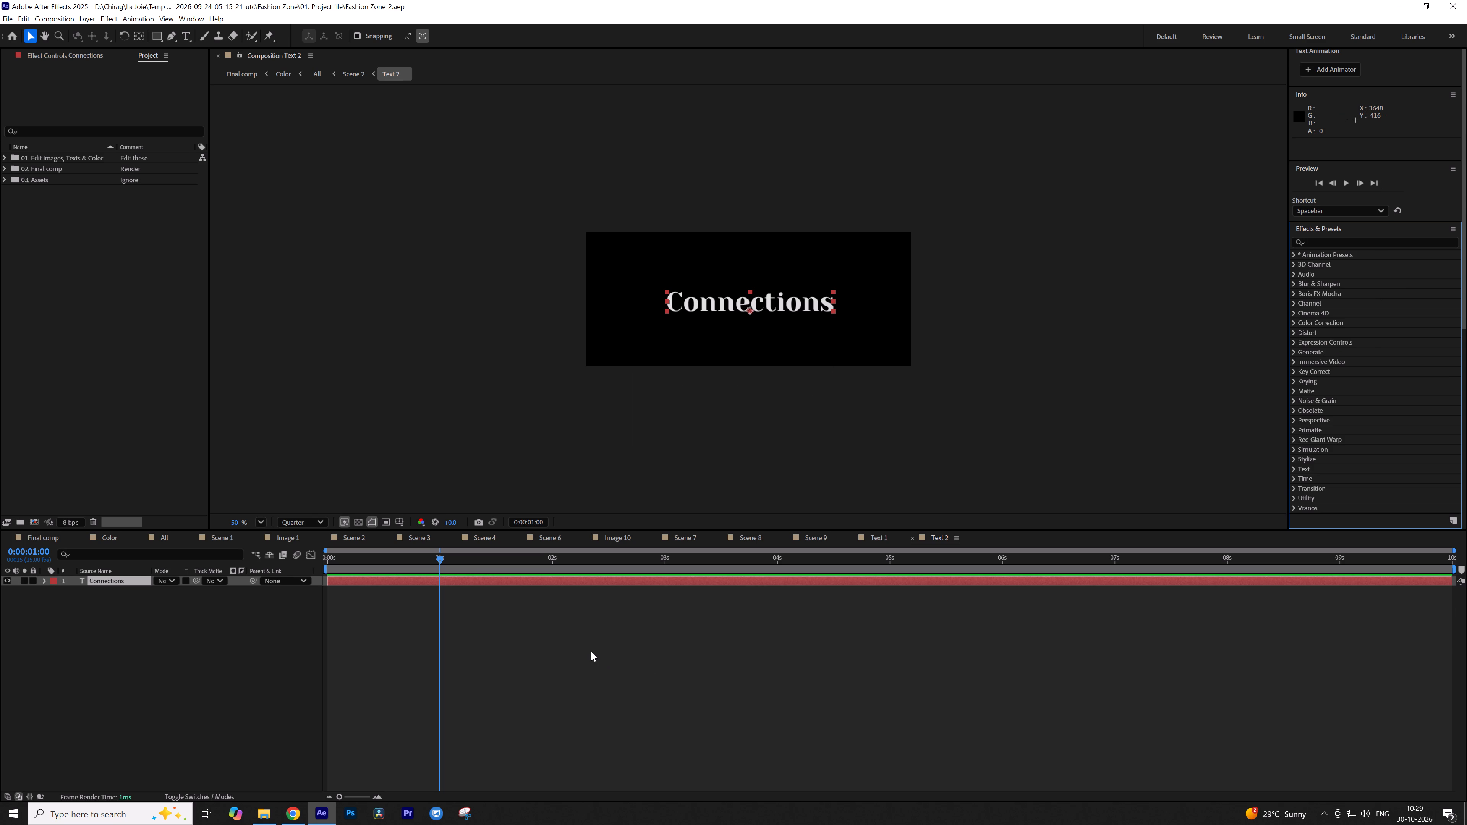
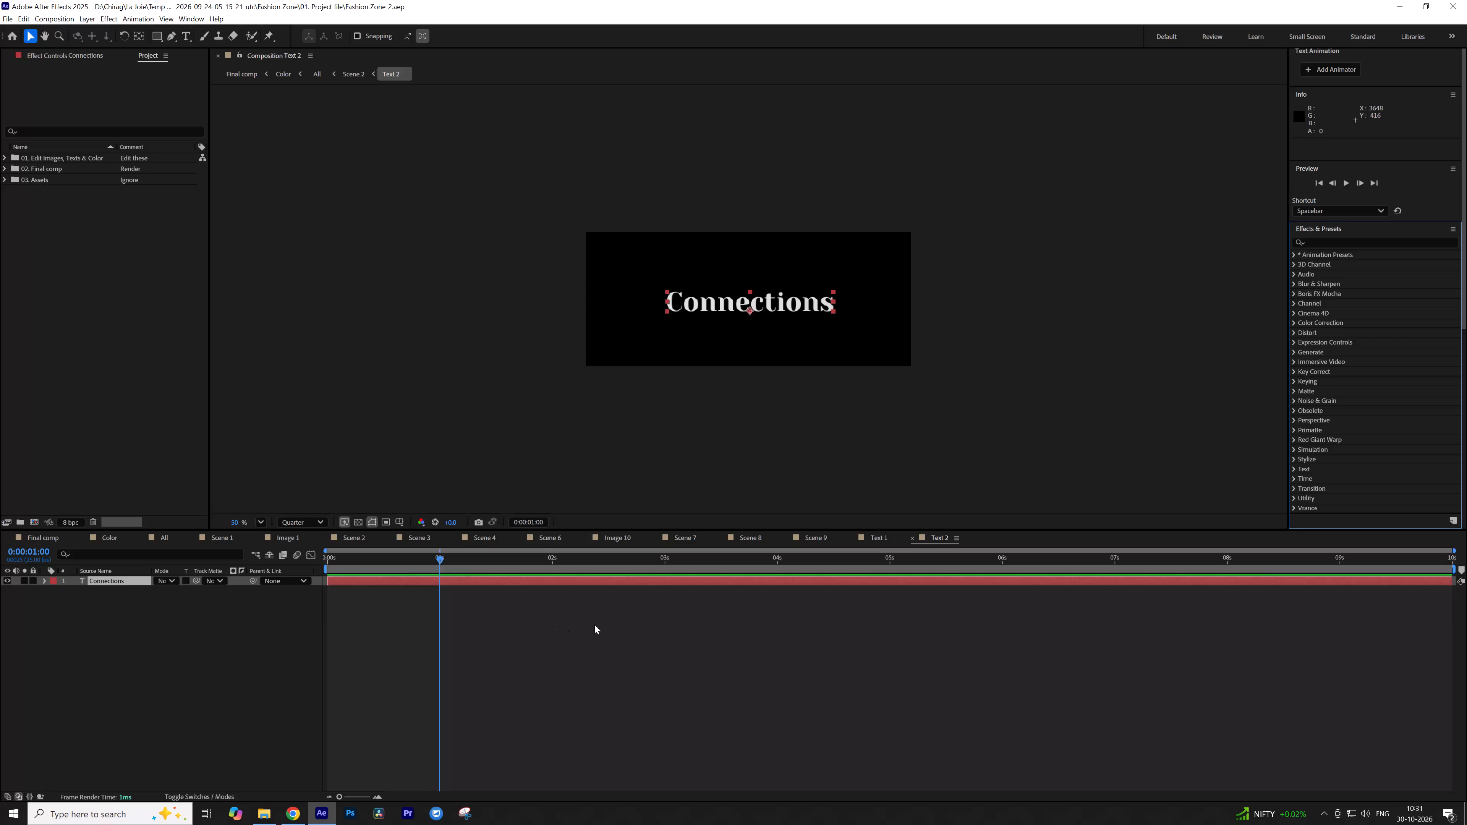
Go up through Scene 2 to the All composition and check how the "Connections" title sits in its frame.
{"action": "key", "text": "Tab"}
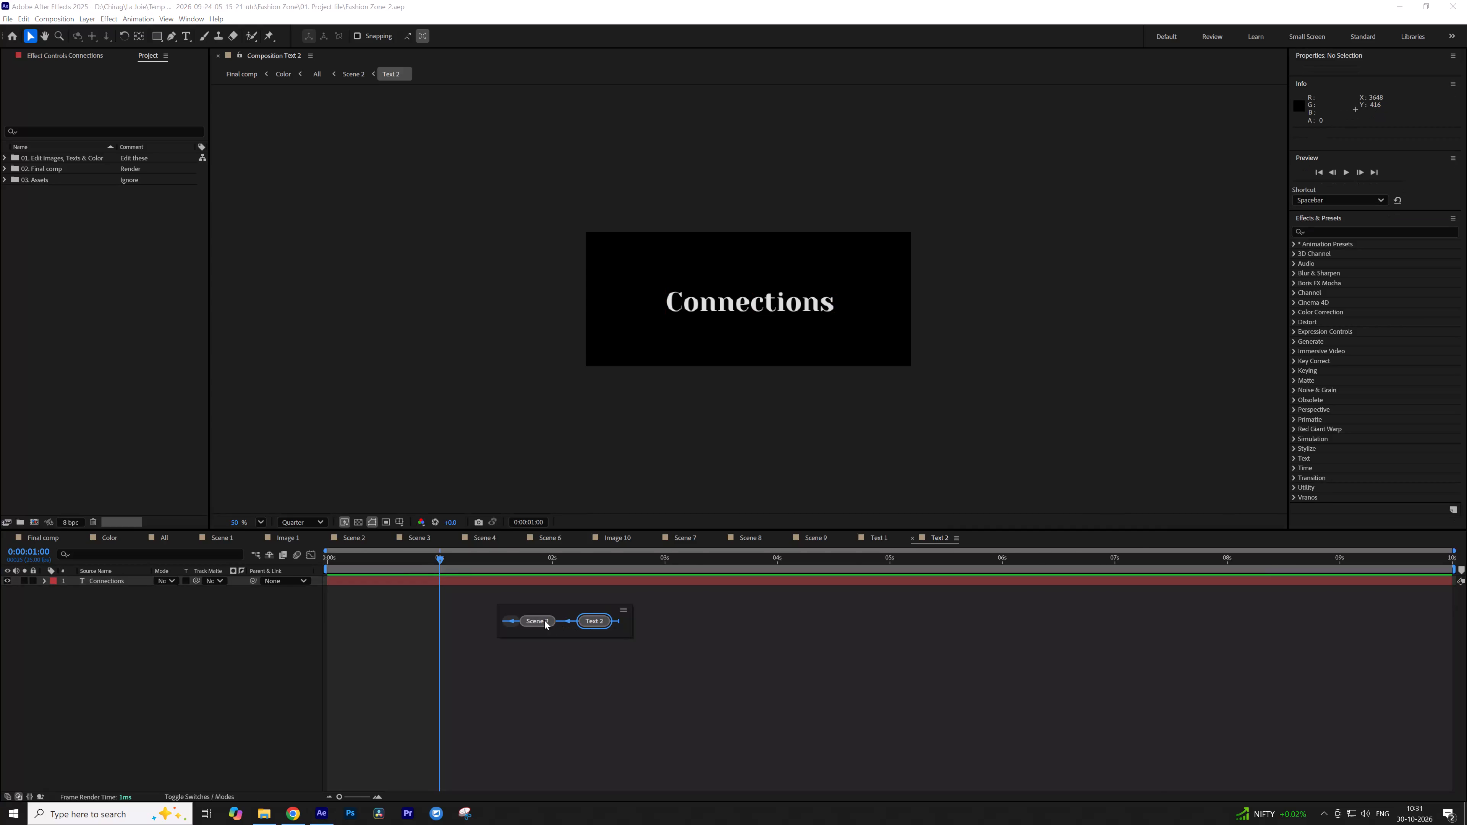
{"action": "left_click", "coordinate": [544, 620]}
{"action": "key", "text": "Tab"}
{"action": "left_click", "coordinate": [589, 644]}
{"action": "key", "text": "v"}
{"action": "key", "text": "Tab"}
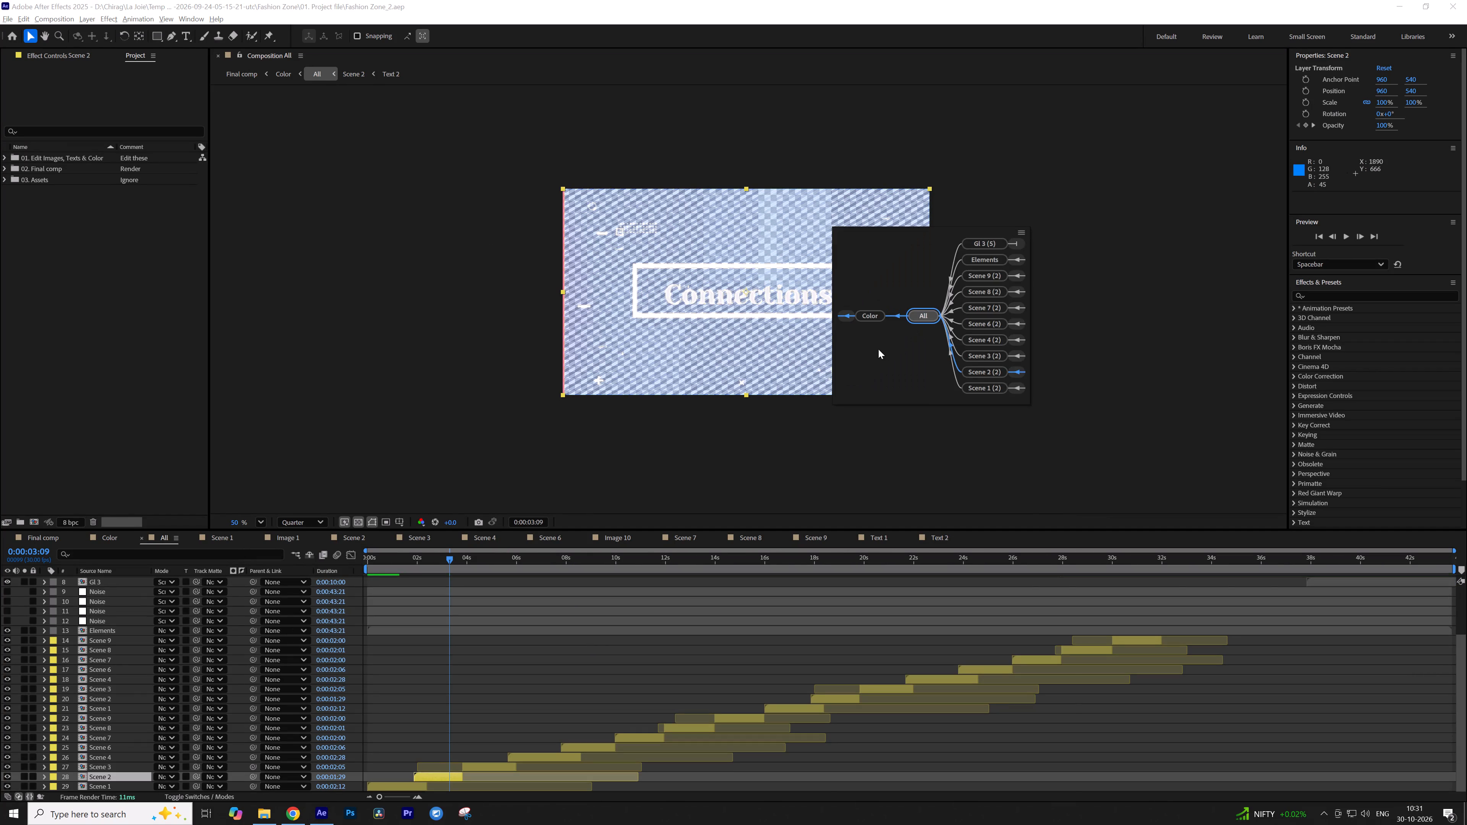
{"action": "key", "text": "Tab"}
{"action": "key", "text": "Tab"}
{"action": "key", "text": "Tab"}
Reopen the Text 2 composition through Scene 2 and move the "Connections" layer's anchor point to the centre of its text.
{"action": "double_click", "coordinate": [449, 779]}
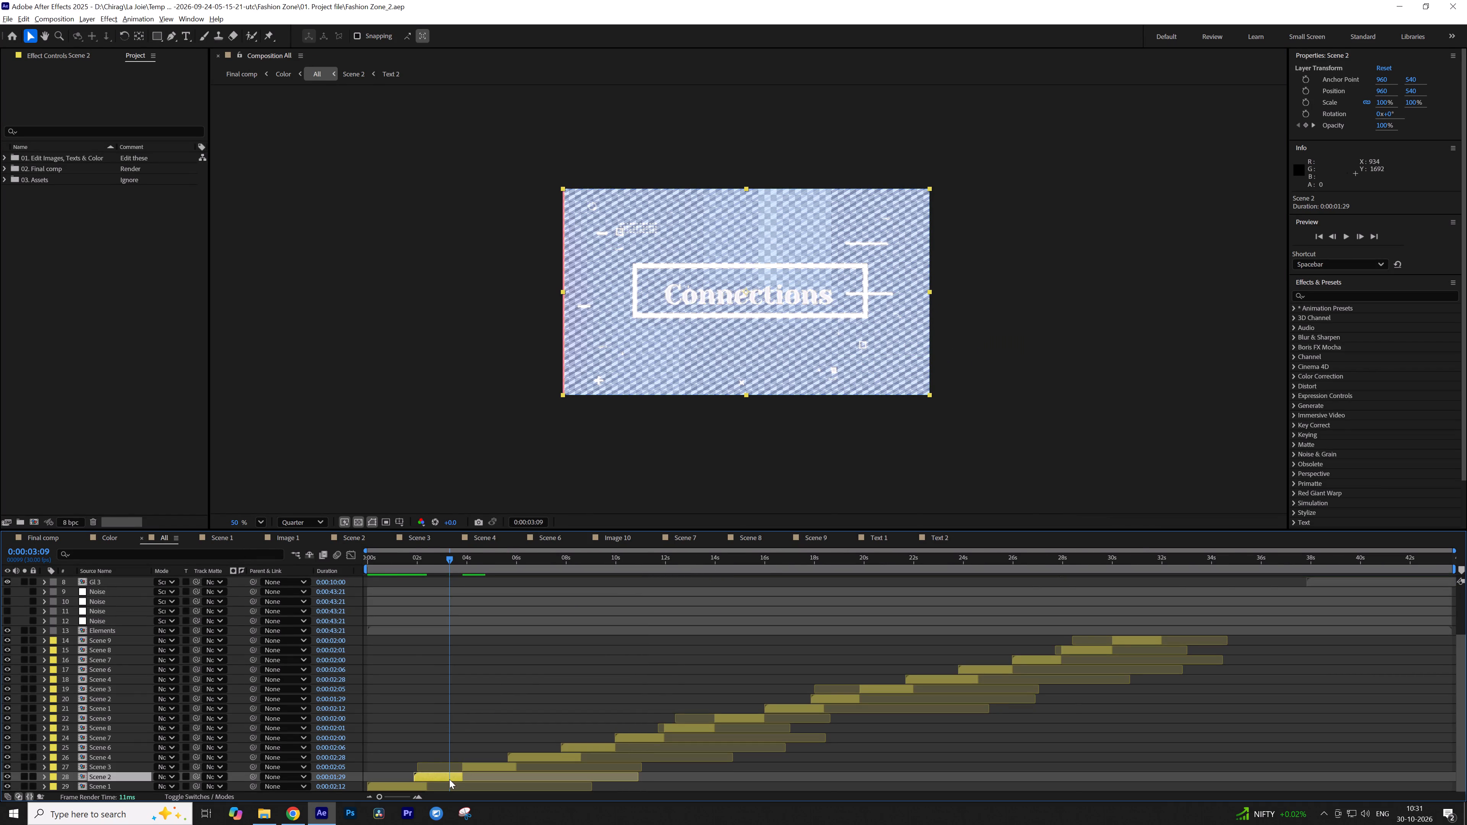
{"action": "double_click", "coordinate": [548, 581]}
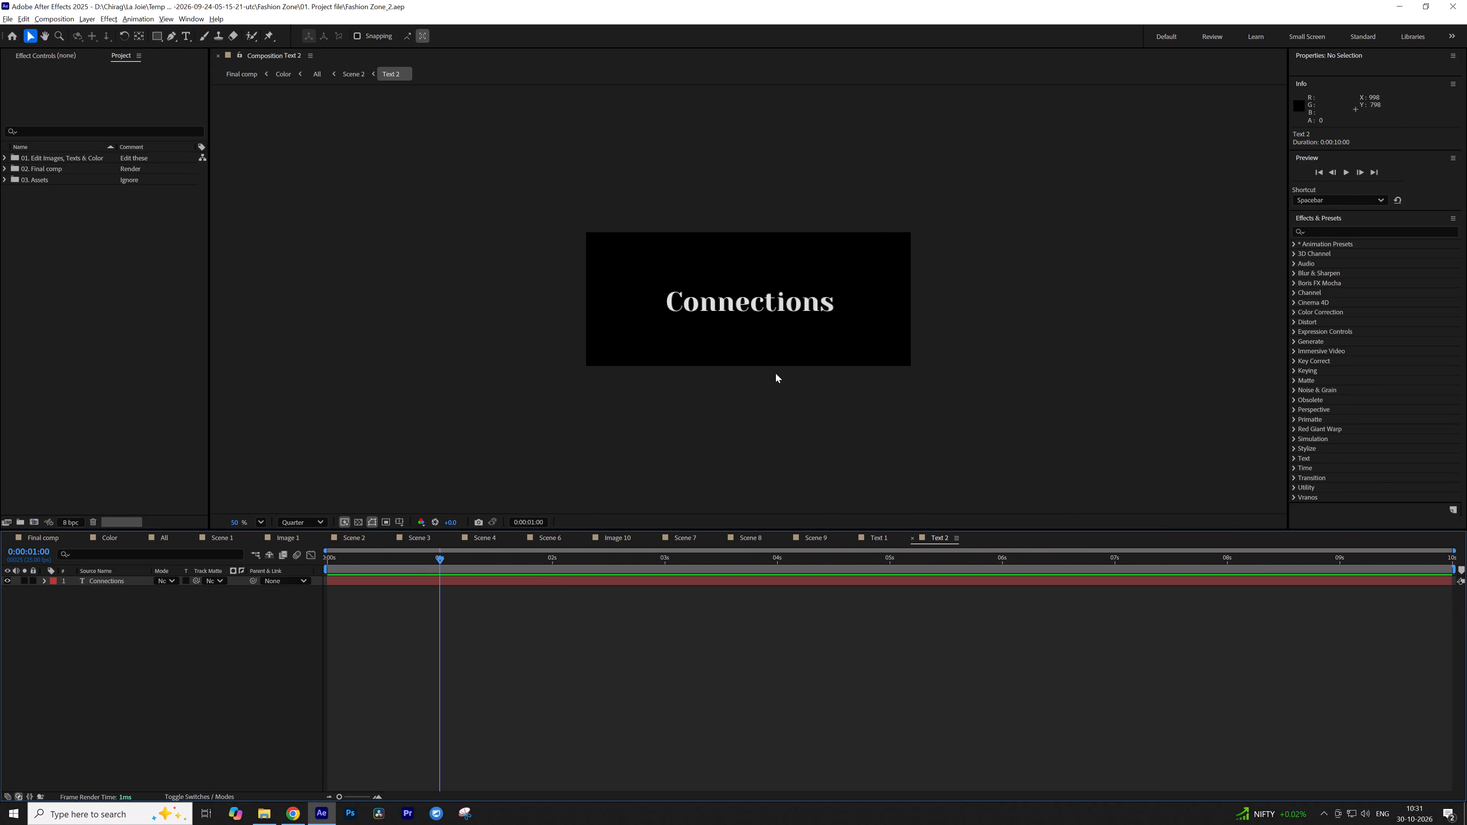
{"action": "left_click", "coordinate": [765, 305]}
{"action": "key", "text": "y"}
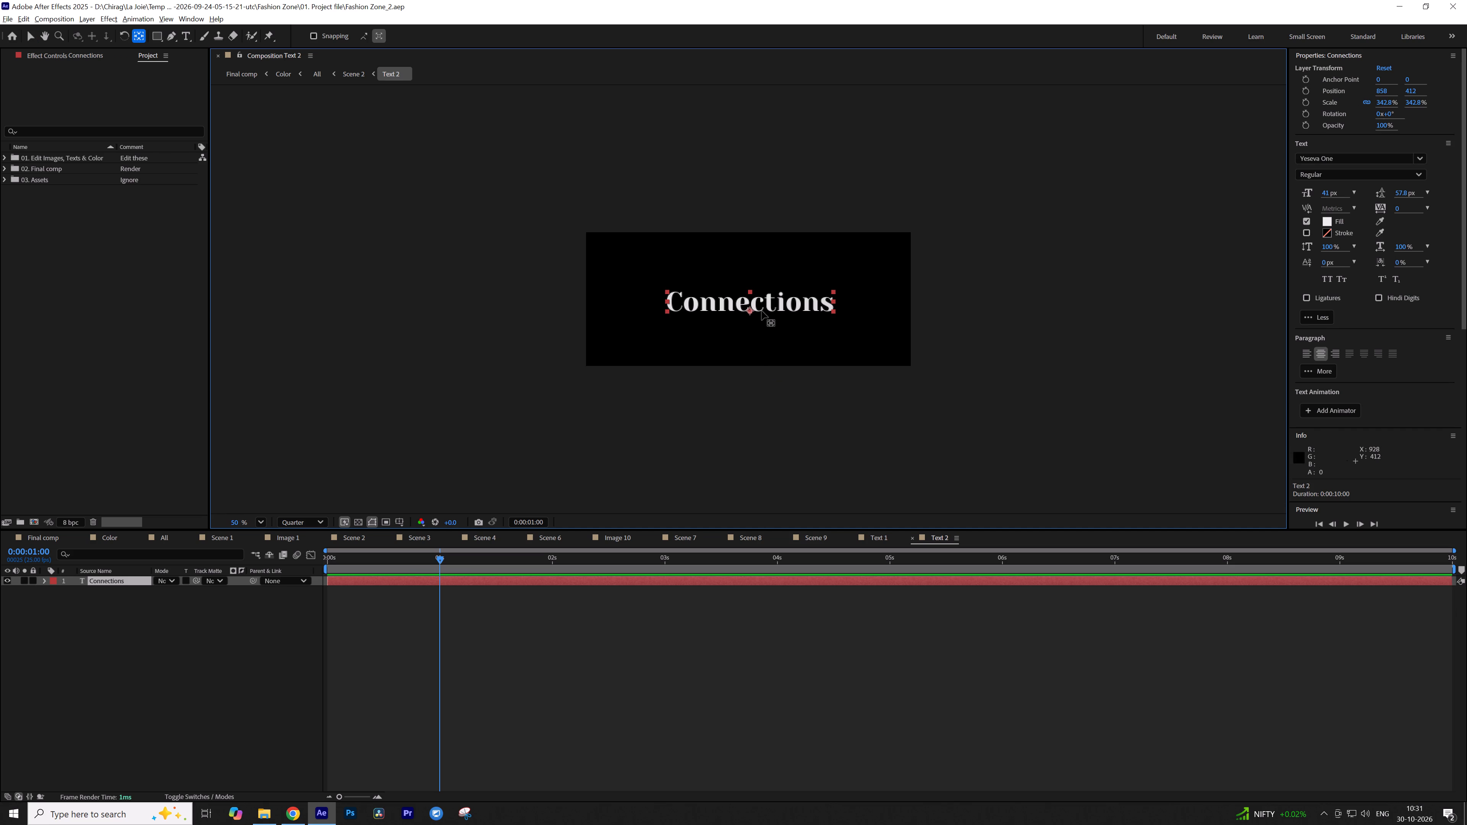
{"action": "left_click_drag", "start_coordinate": [752, 309], "coordinate": [752, 302]}
{"action": "key", "text": "v"}
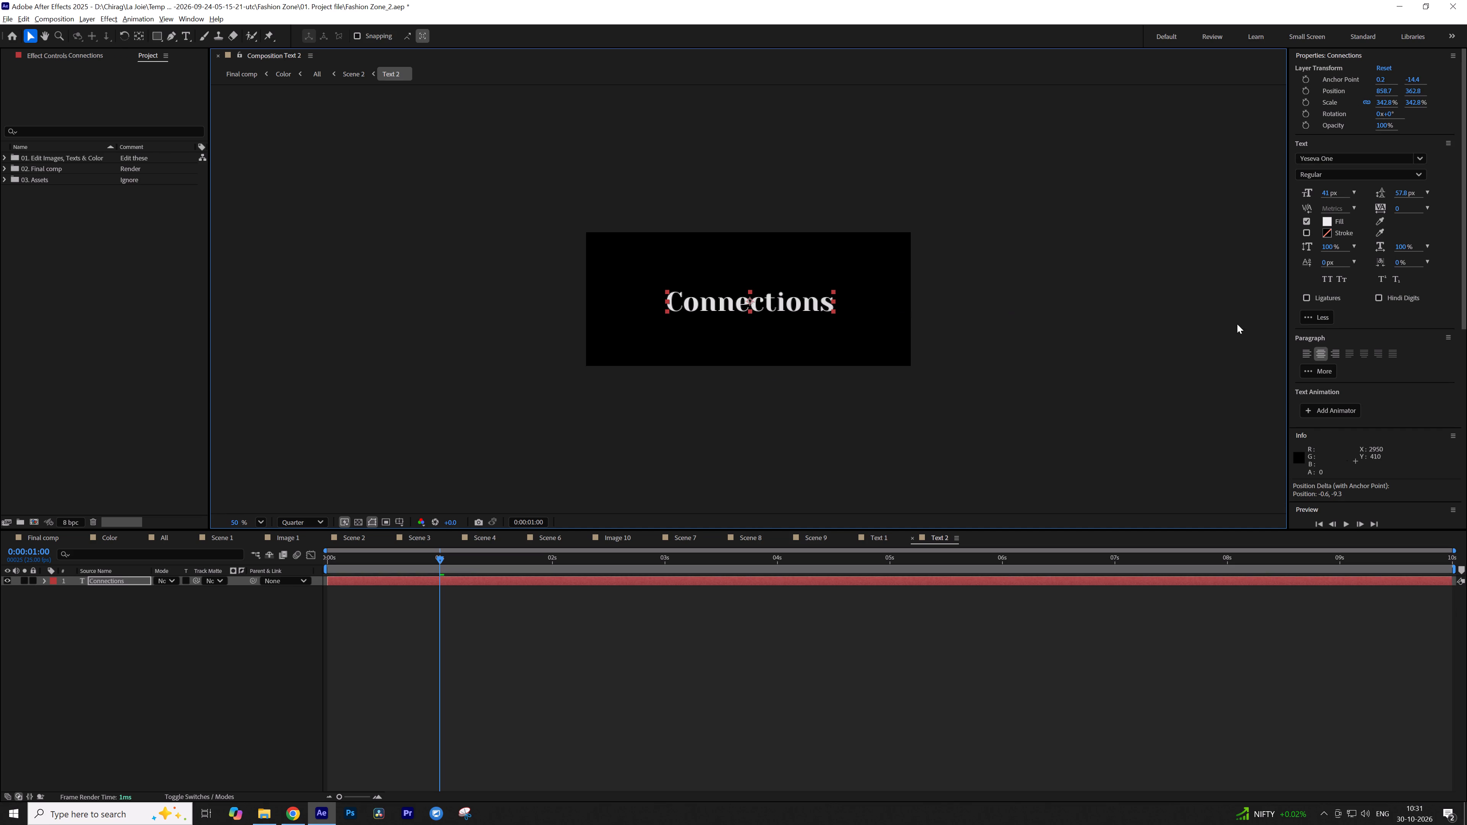
Switch to the Default workspace and align the "Connections" layer to the horizontal and vertical centre of the Text 2 composition.
{"action": "left_click", "coordinate": [1172, 40]}
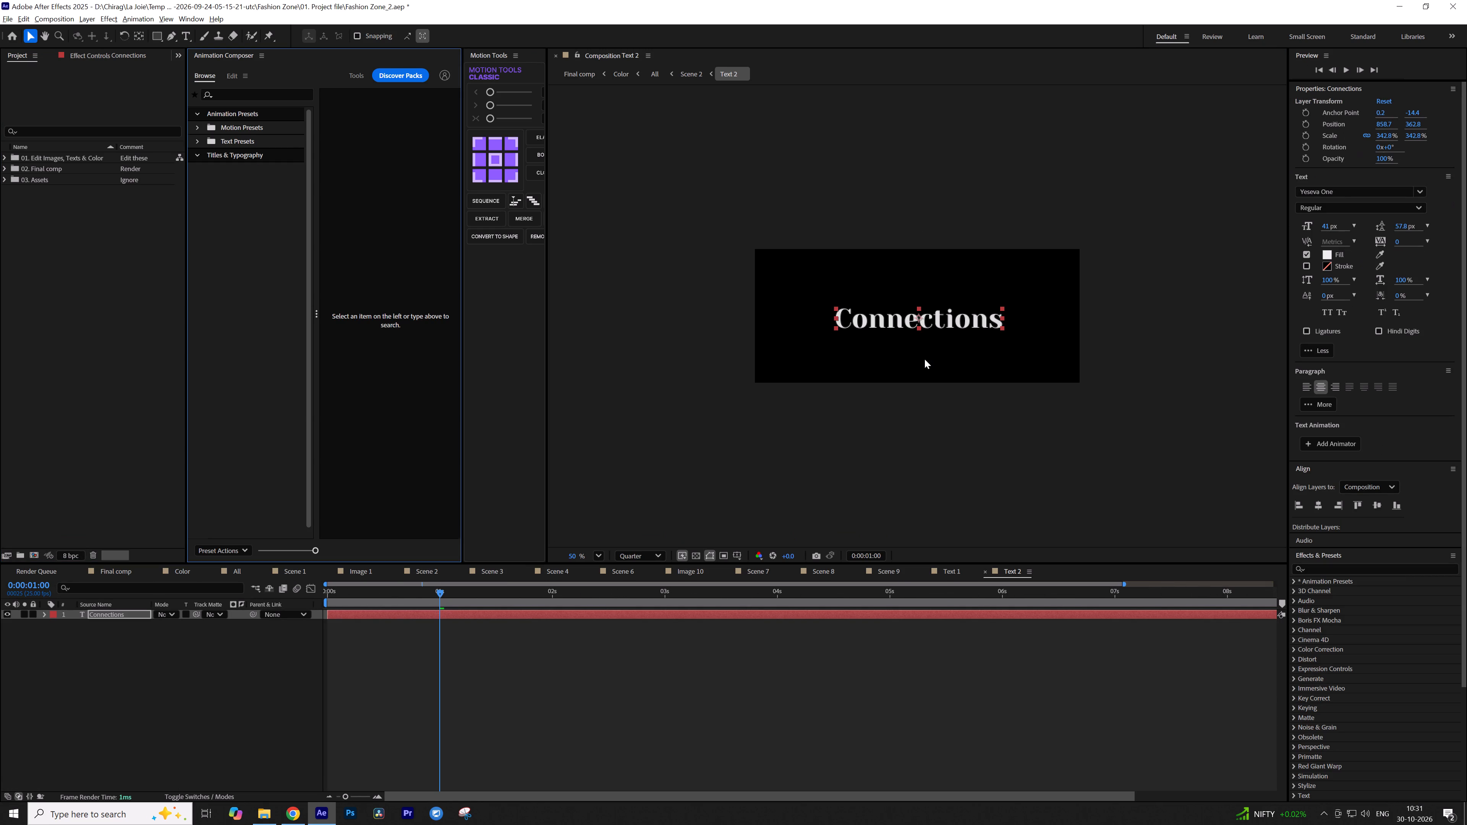
{"action": "left_click", "coordinate": [1324, 510]}
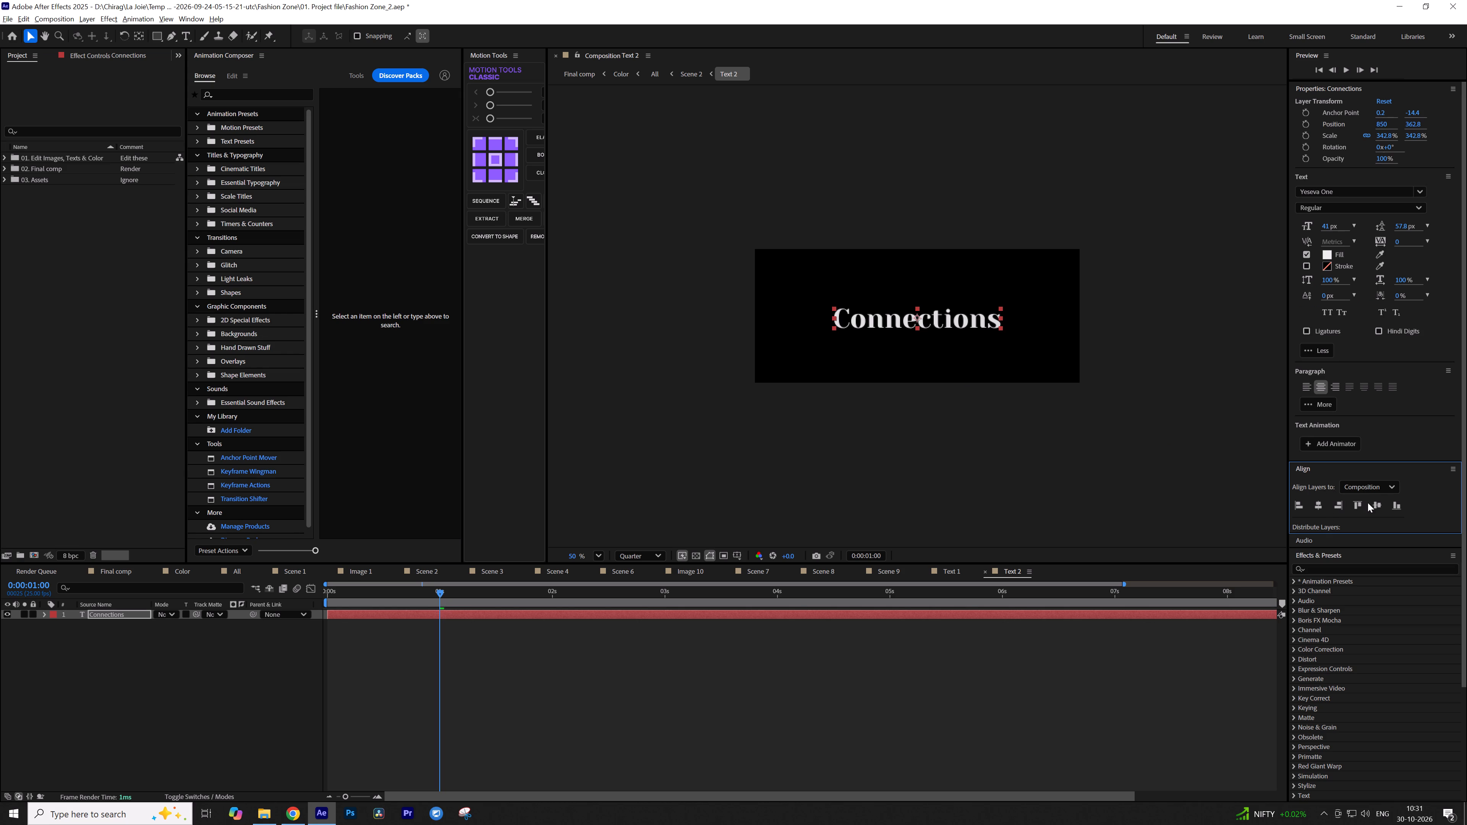
{"action": "left_click", "coordinate": [1370, 503]}
{"action": "left_click", "coordinate": [1372, 503]}
Go up to the Scene 2 composition and nudge the Text 2 layer upward to a Y position of -8.
{"action": "left_click", "coordinate": [749, 647]}
{"action": "key", "text": "Tab"}
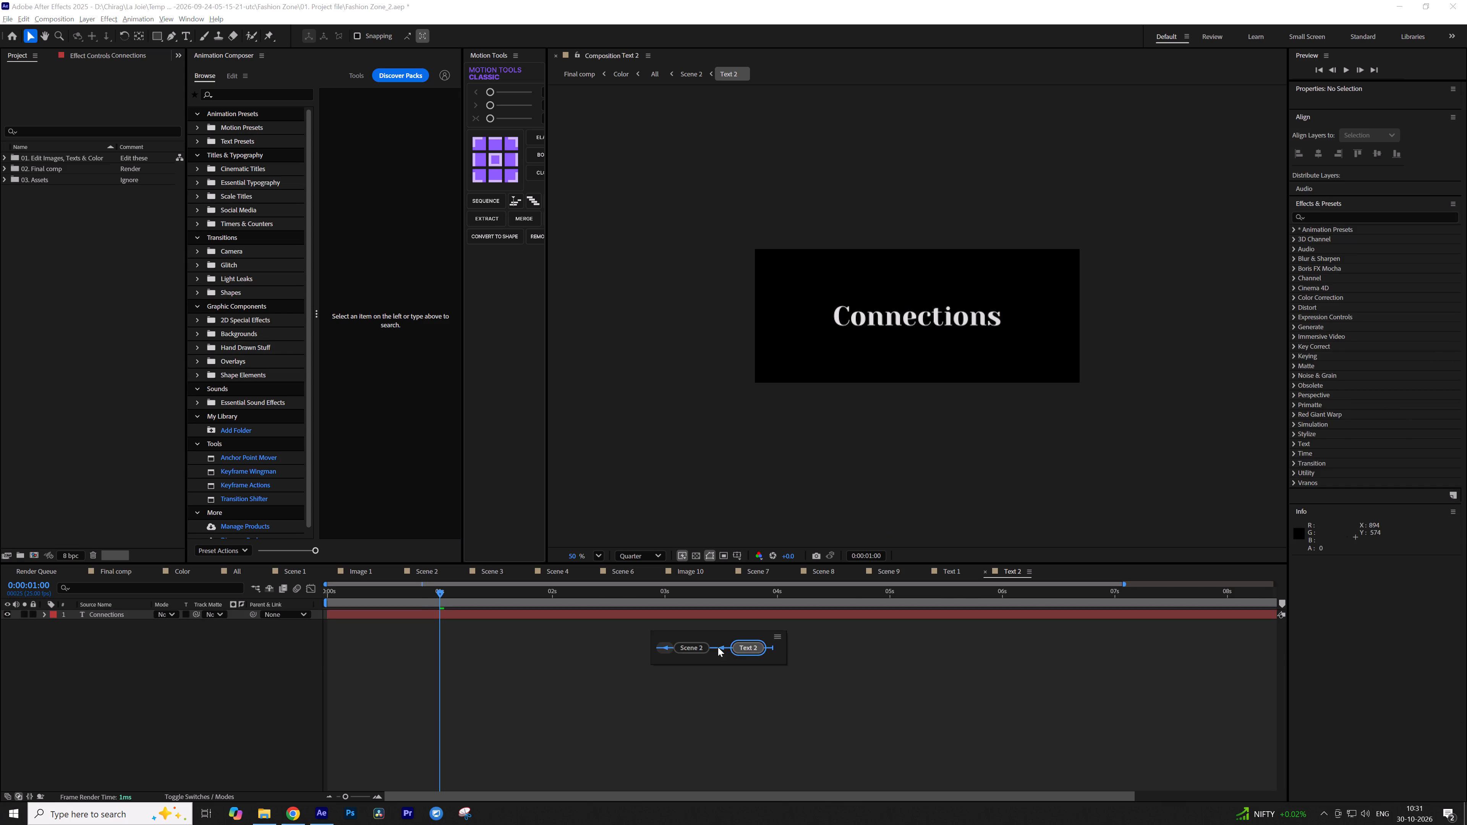
{"action": "left_click", "coordinate": [705, 646]}
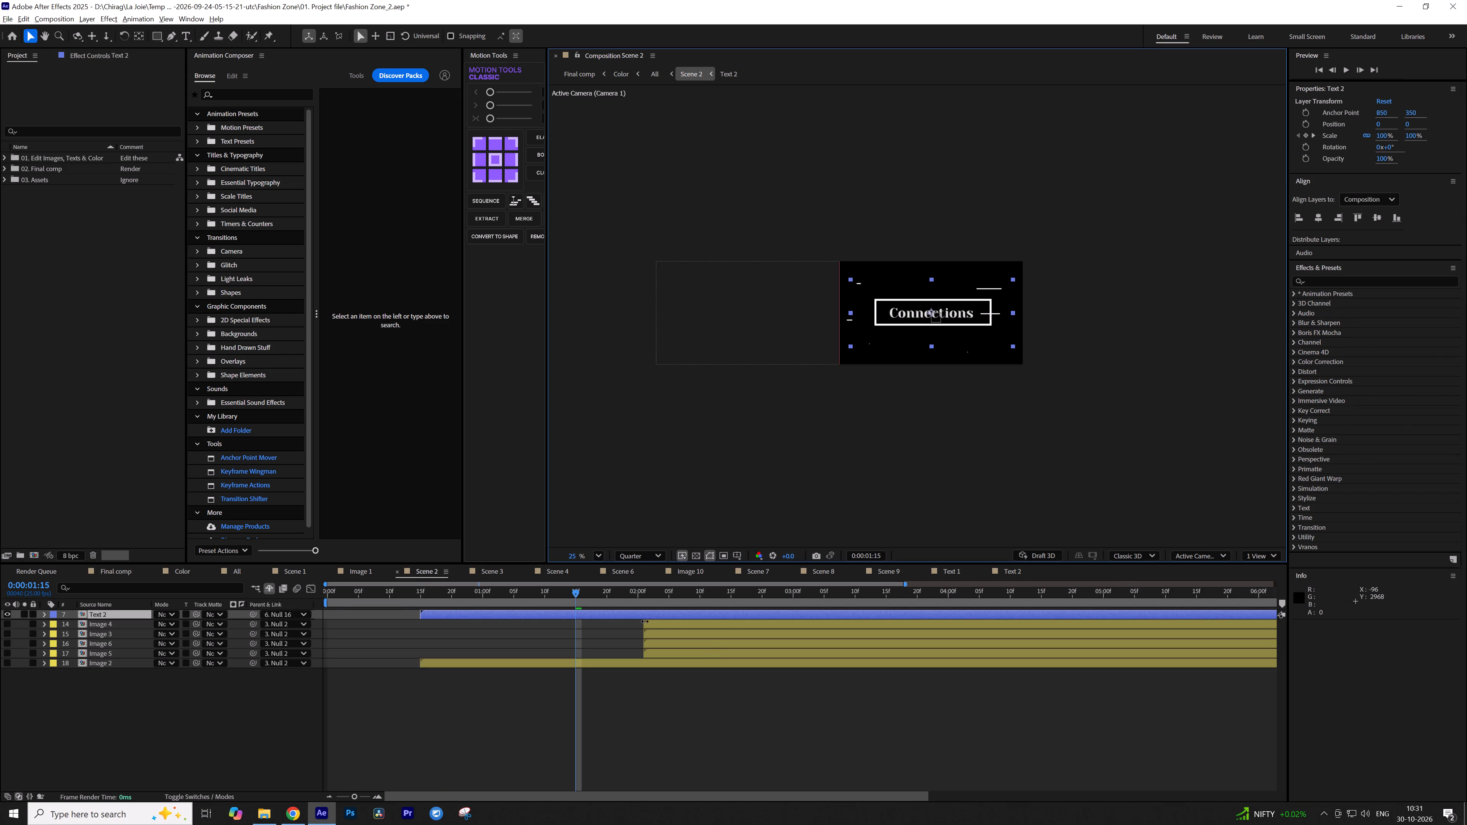
{"action": "key", "text": "Up"}
{"action": "key", "text": "Up"}
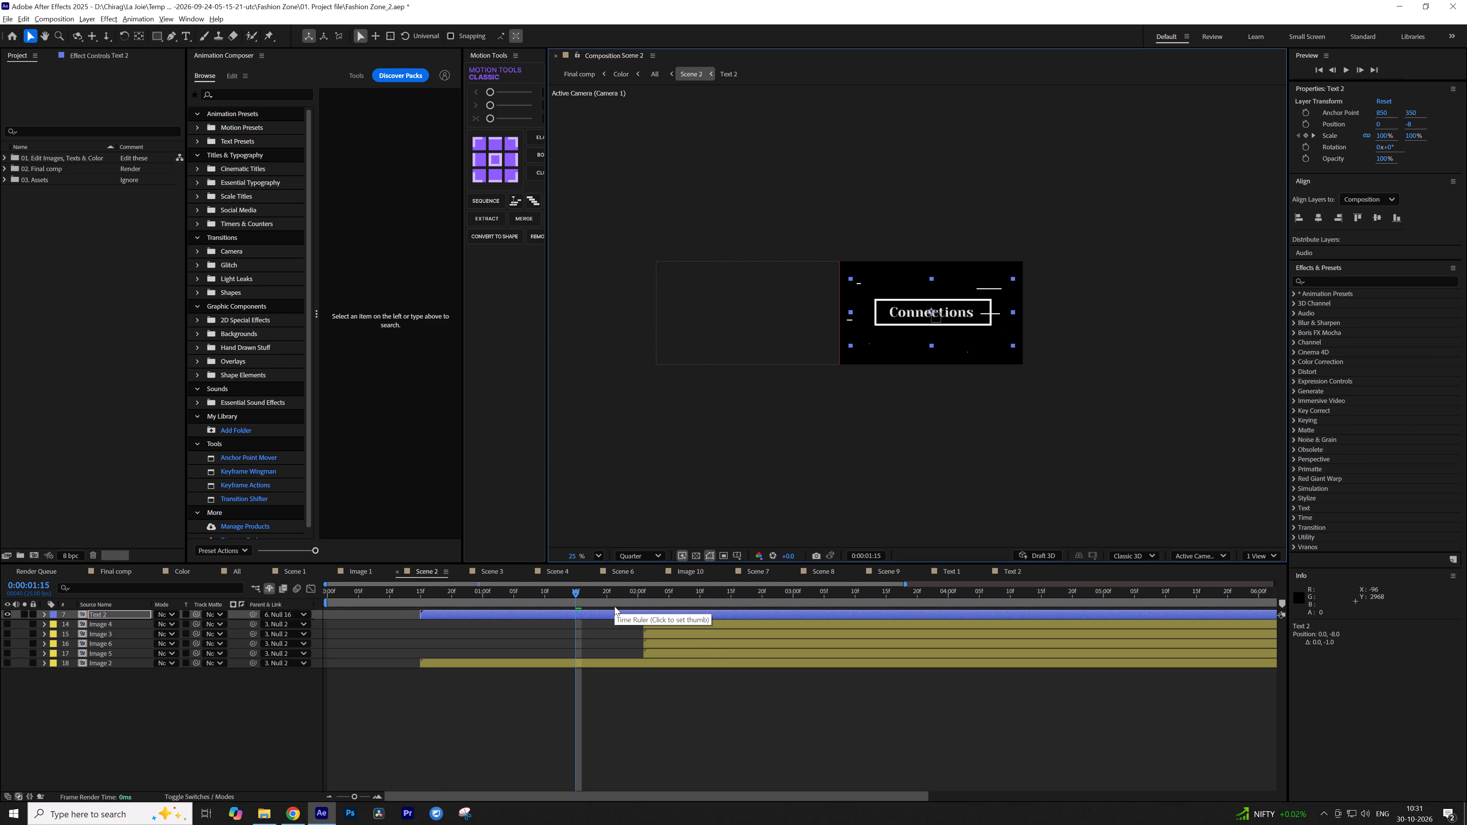
{"action": "left_click", "coordinate": [600, 638]}
Scrub through Scene 2 and play back the All composition to check the "Connections" title's placement and animation.
{"action": "key", "text": "s"}
{"action": "key", "text": "s"}
{"action": "left_click_drag", "start_coordinate": [567, 598], "coordinate": [505, 598]}
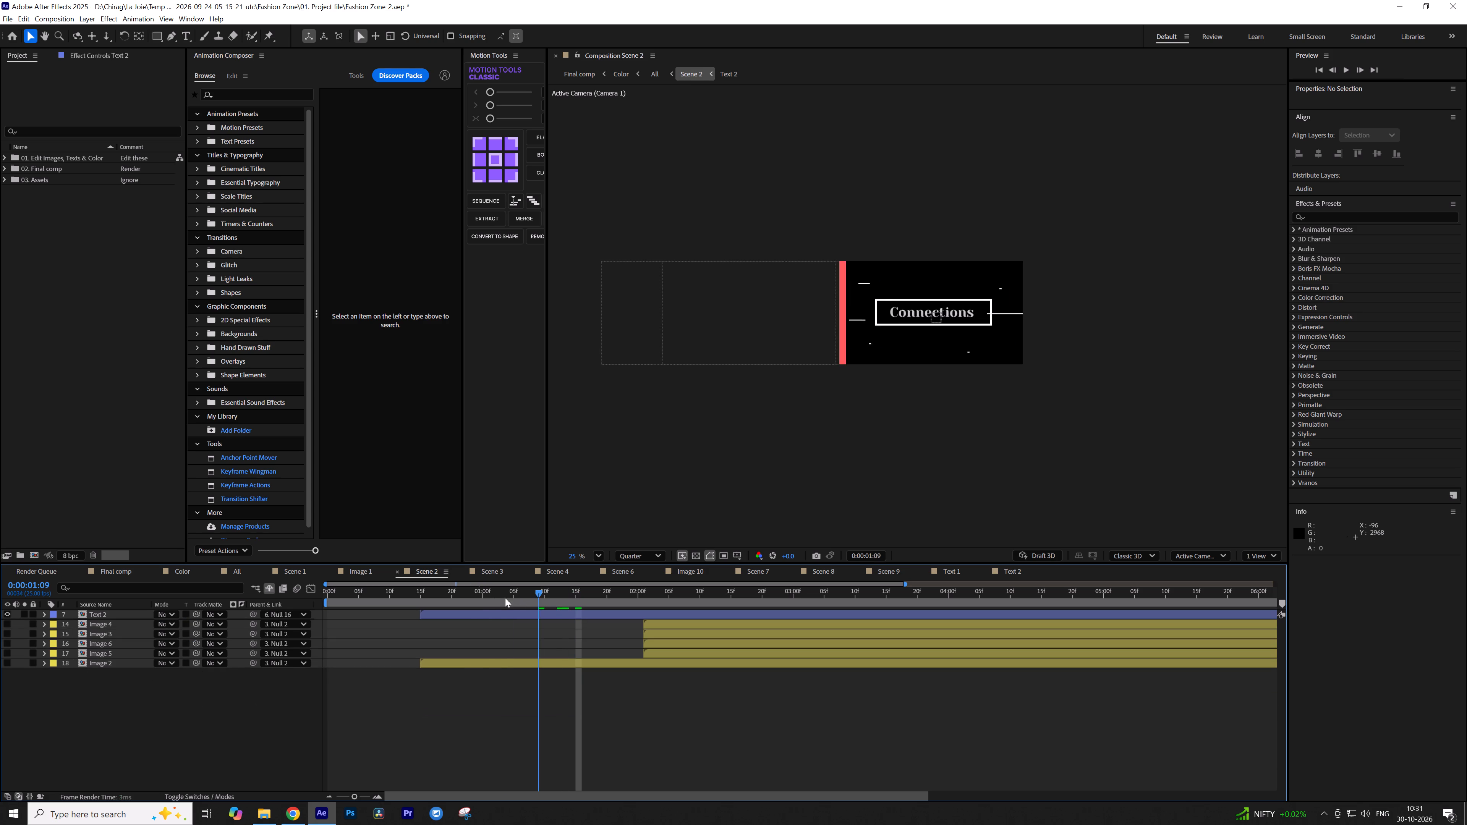
{"action": "left_click_drag", "start_coordinate": [505, 598], "coordinate": [842, 588]}
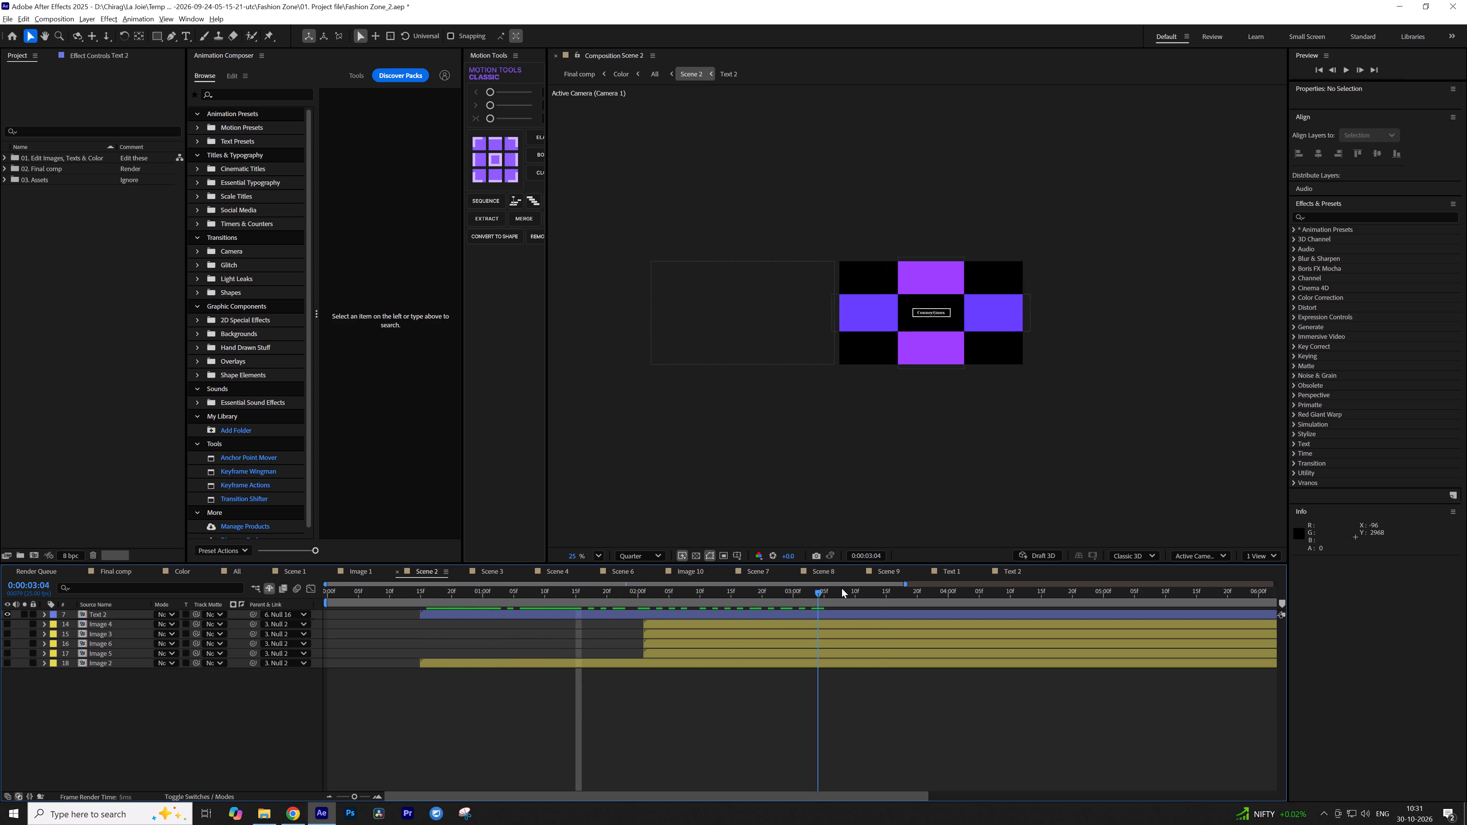
{"action": "left_click_drag", "start_coordinate": [842, 588], "coordinate": [435, 647]}
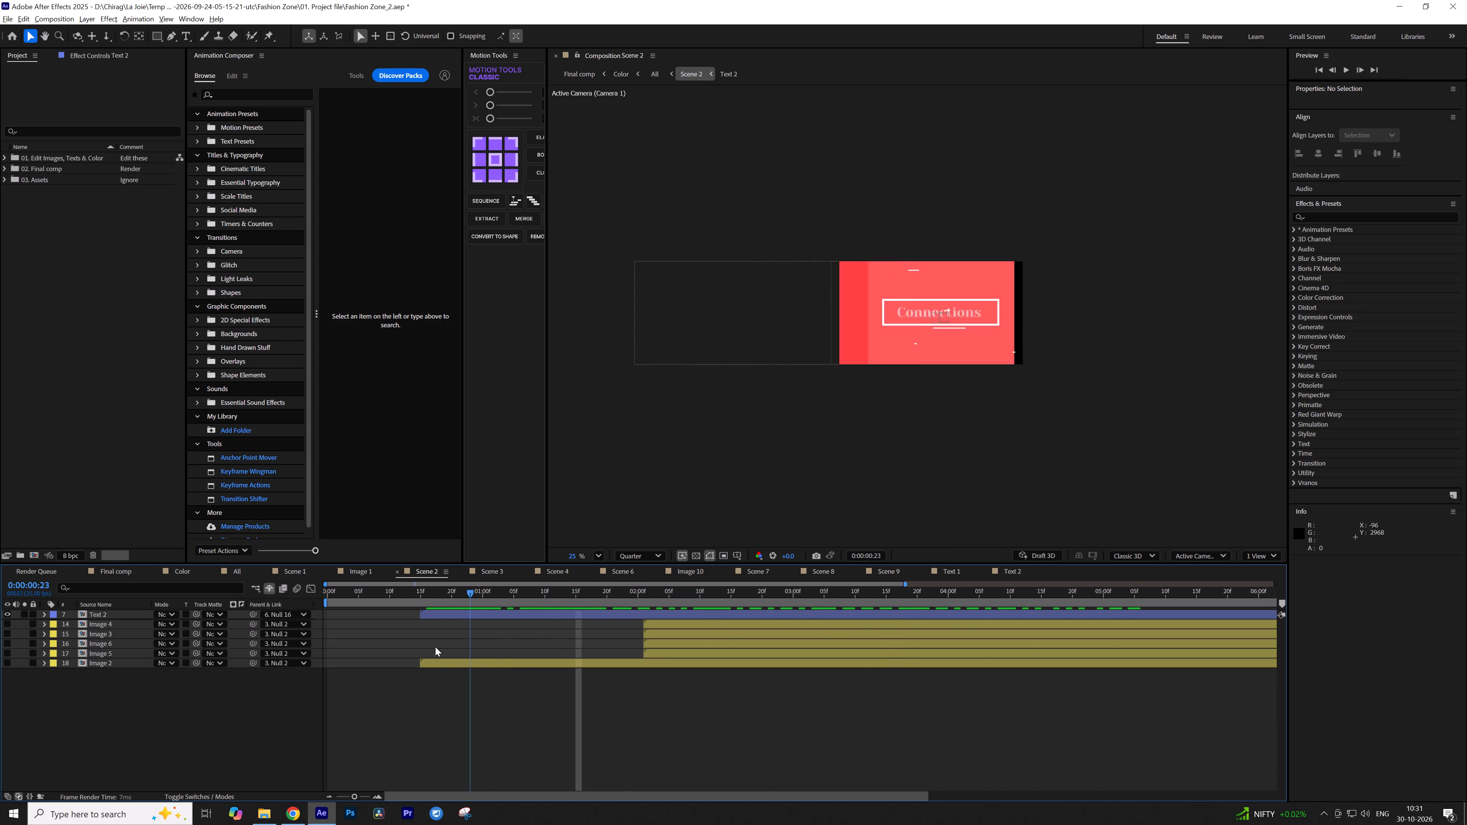
{"action": "left_click_drag", "start_coordinate": [435, 647], "coordinate": [399, 647]}
{"action": "key", "text": "Tab"}
{"action": "left_click", "coordinate": [601, 685]}
{"action": "key", "text": "space"}
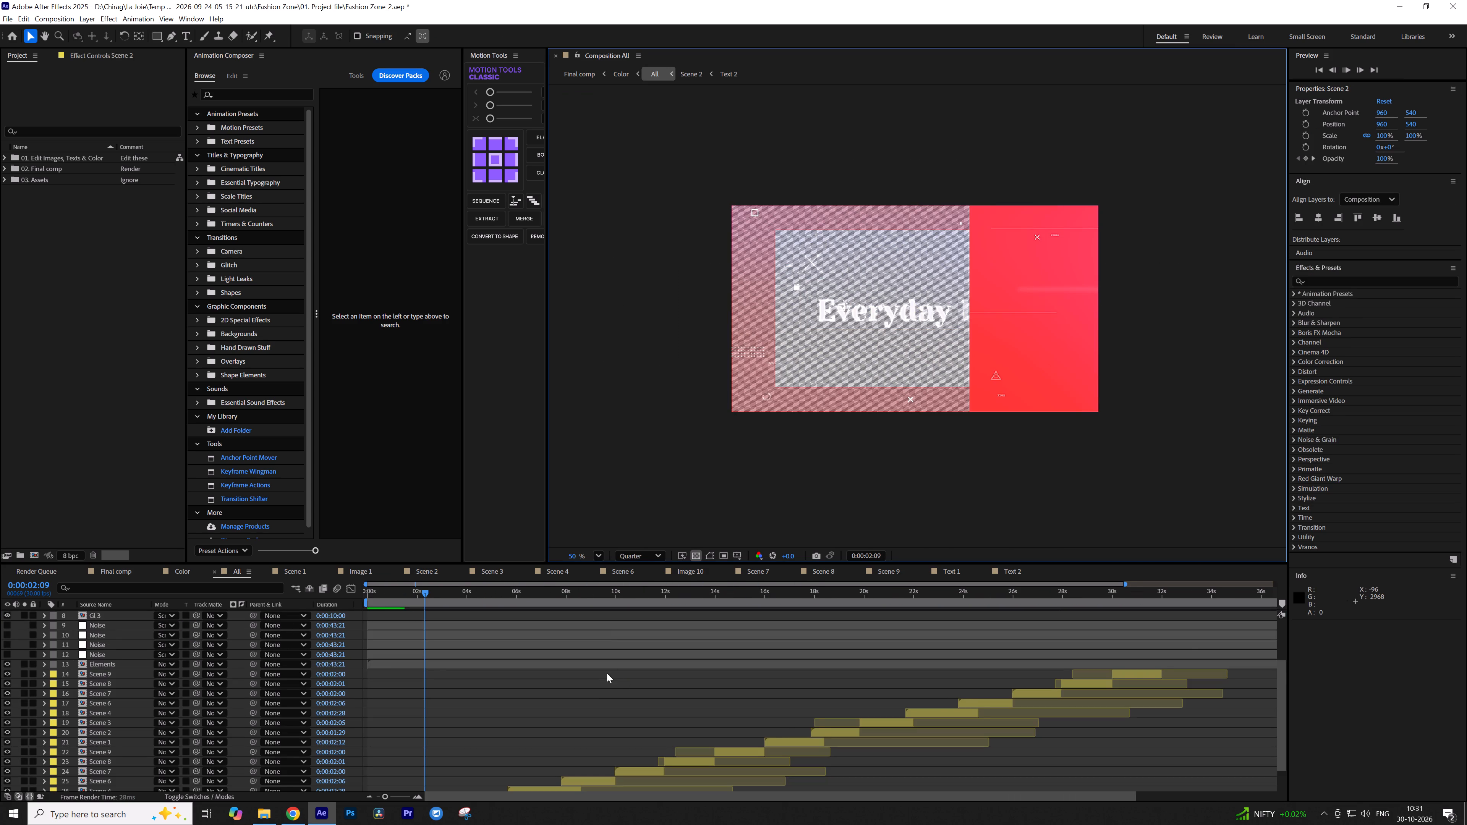
{"action": "scroll", "coordinate": [615, 677], "scroll_direction": "down", "scroll_amount": 6}
{"action": "key", "text": "space"}
{"action": "key", "text": "space"}
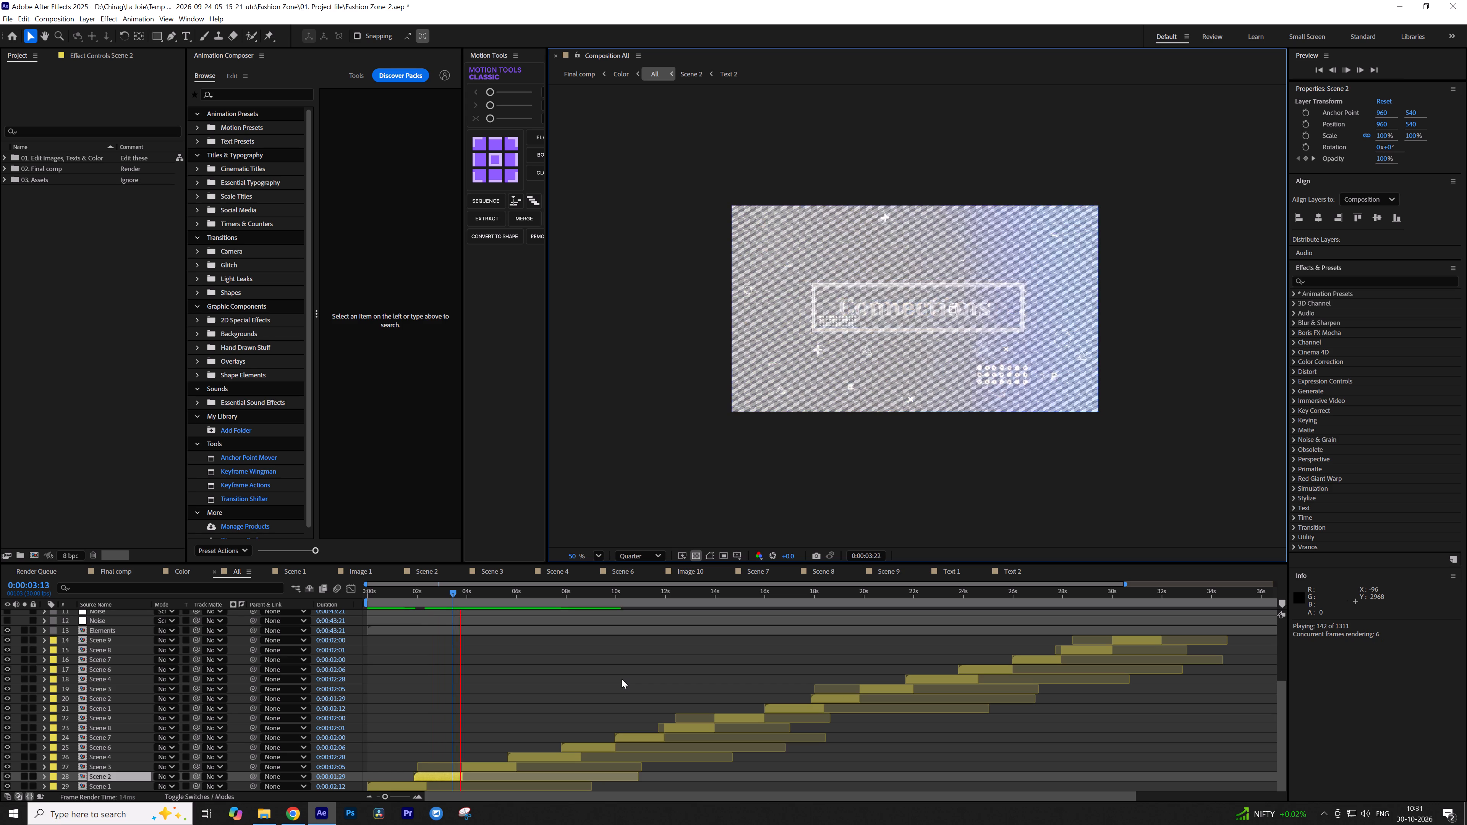
{"action": "key", "text": "space"}
Open the Scene 3 composition from the All composition.
{"action": "double_click", "coordinate": [503, 766]}
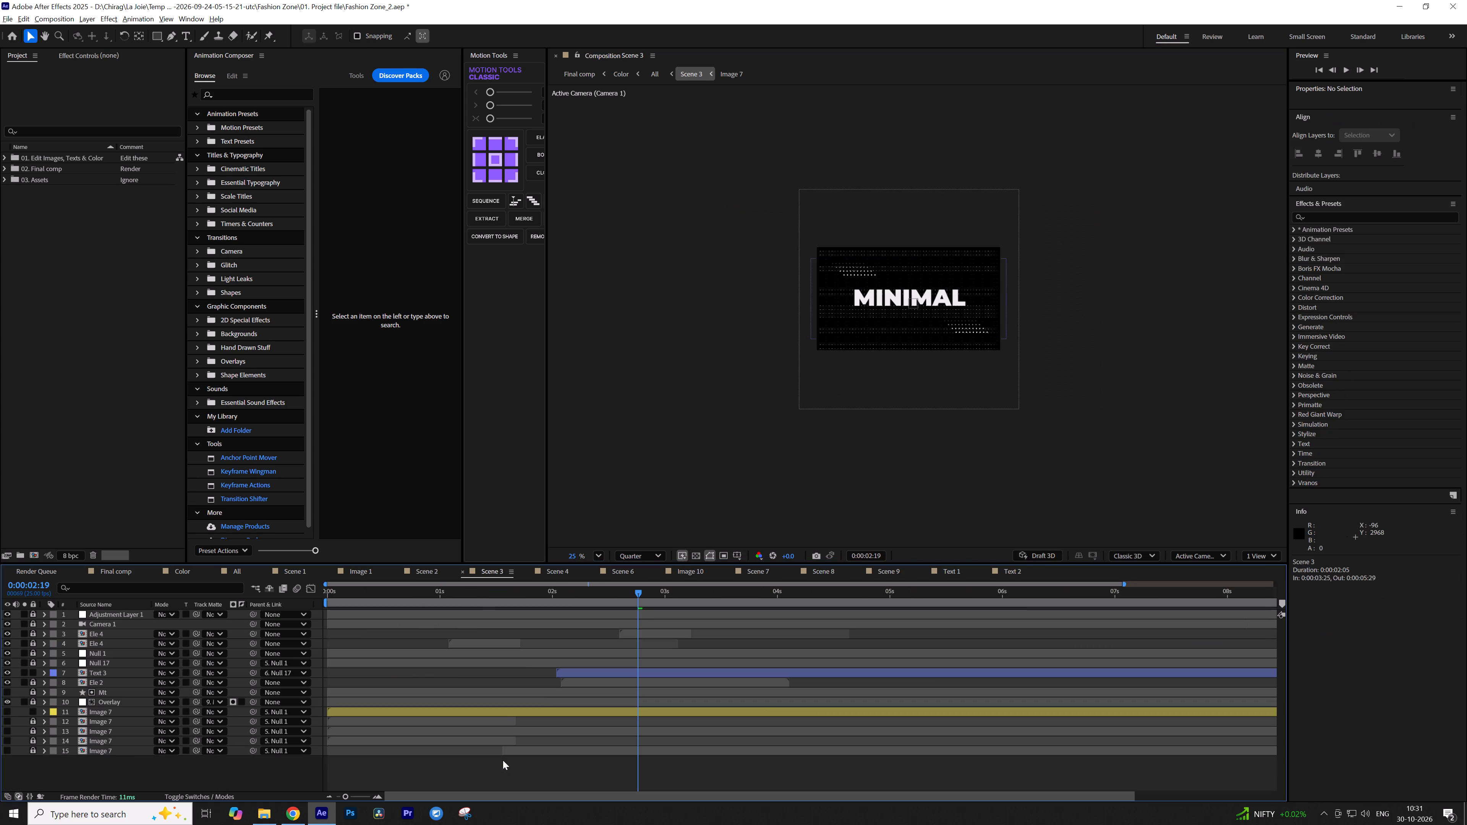
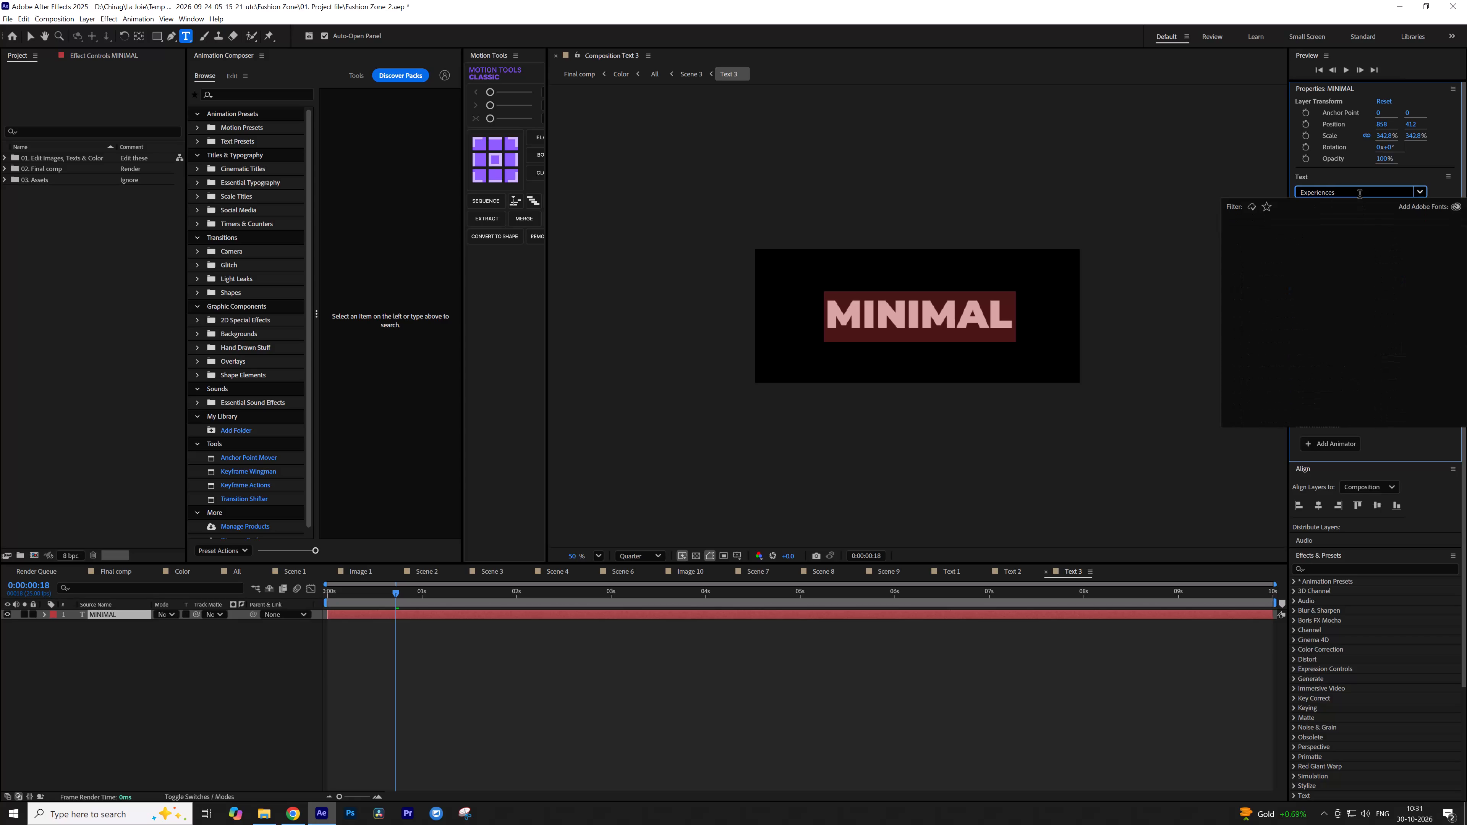
Replace the "MINIMAL" placeholder in the Text 3 composition with "Experiences".
{"action": "key", "text": "ctrl+z"}
{"action": "double_click", "coordinate": [902, 324]}
{"action": "key", "text": "ctrl+a"}
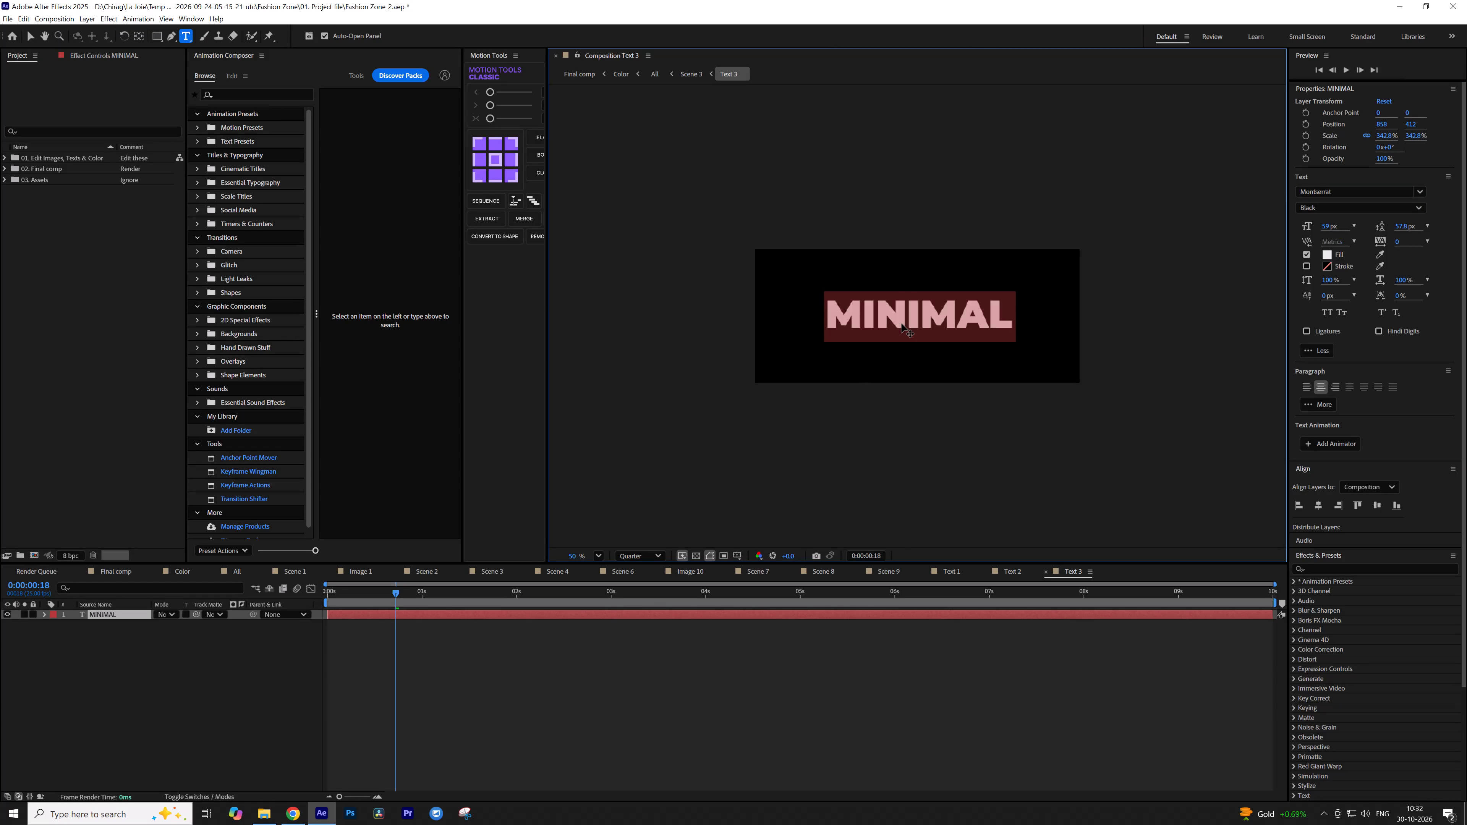
{"action": "key", "text": "ctrl+v"}
Set the font of the whole "Experiences" text to Yeseva One and finish editing the text.
{"action": "key", "text": "ctrl+a"}
{"action": "left_click", "coordinate": [1360, 192]}
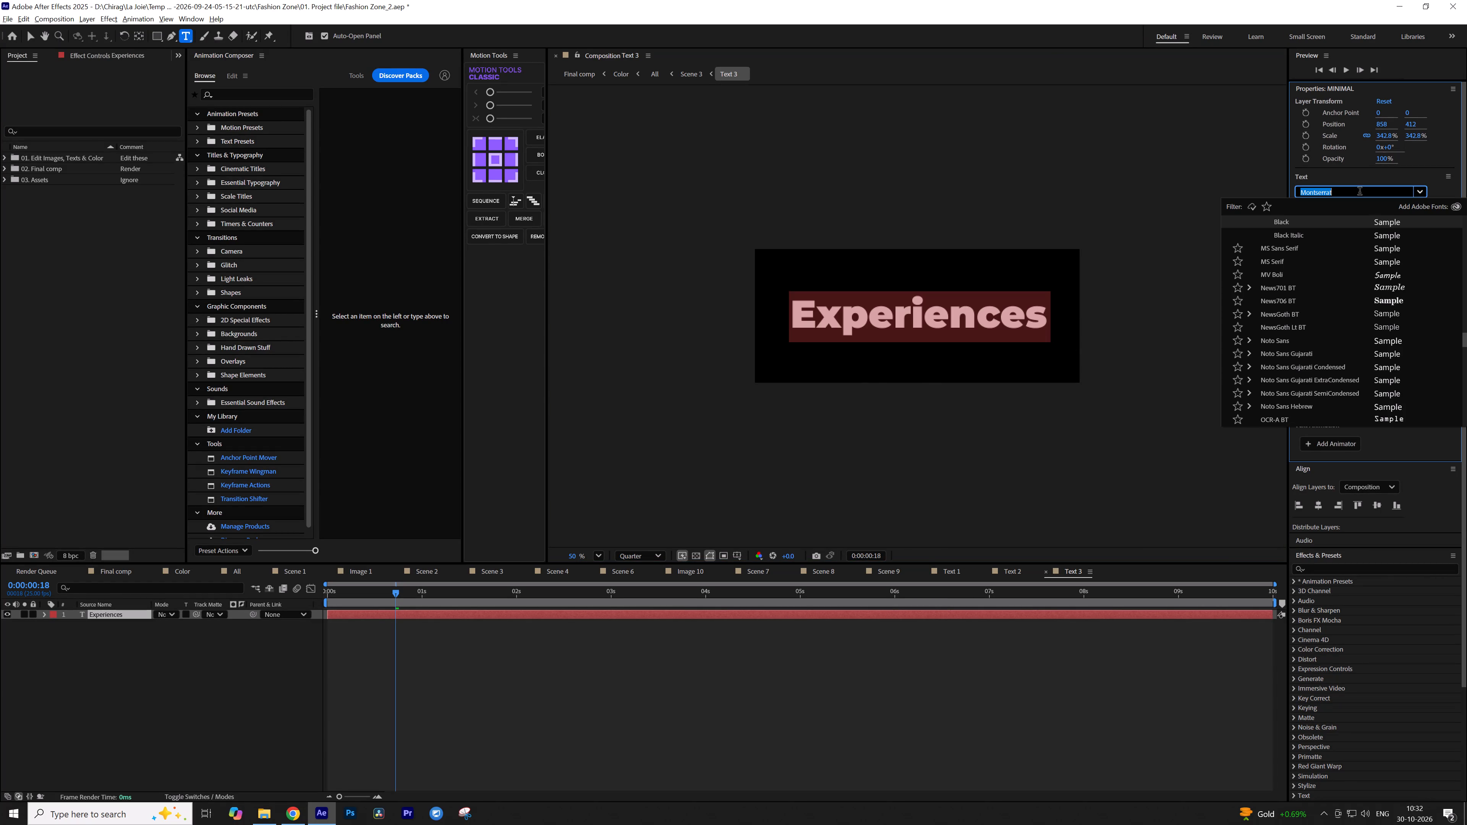
{"action": "type", "text": "ye"}
{"action": "left_click", "coordinate": [1334, 218]}
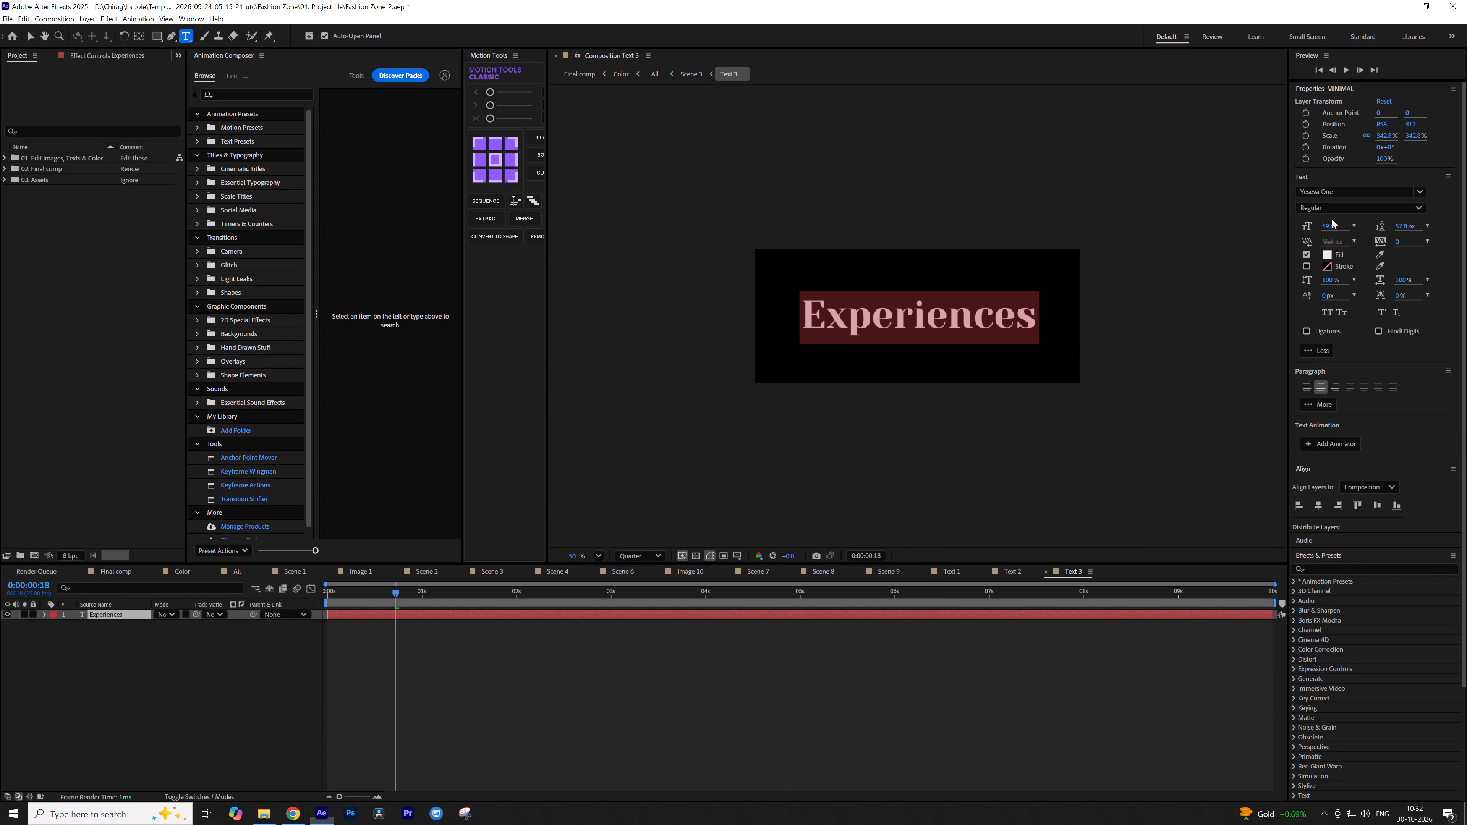
{"action": "left_click", "coordinate": [744, 698]}
{"action": "key", "text": "v"}
{"action": "left_click", "coordinate": [937, 321]}
{"action": "left_click", "coordinate": [837, 683]}
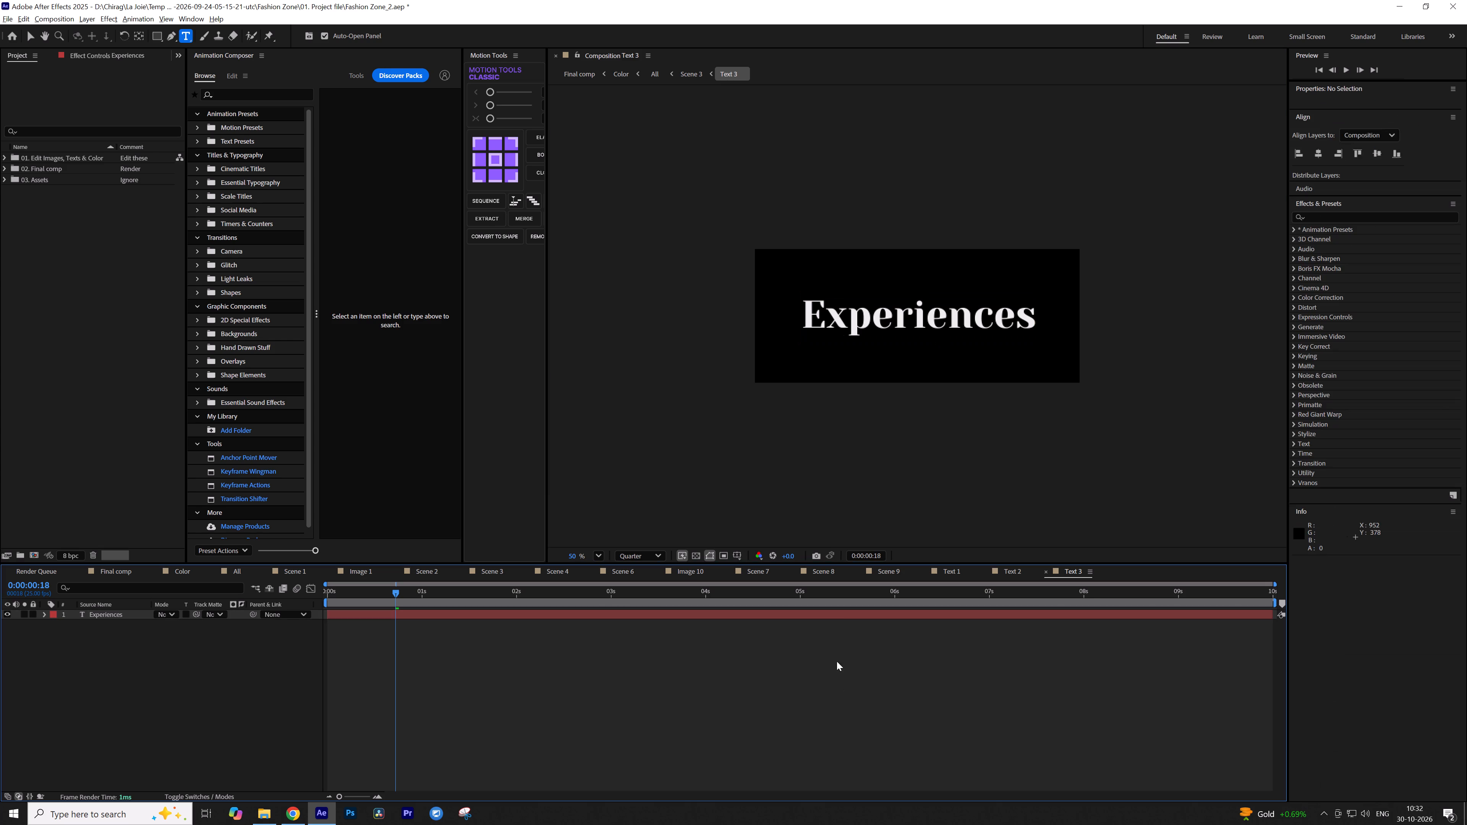
Set the font size of the "Experiences" layer to 50 px.
{"action": "key", "text": "v"}
{"action": "left_click", "coordinate": [952, 324]}
{"action": "left_click", "coordinate": [1324, 223]}
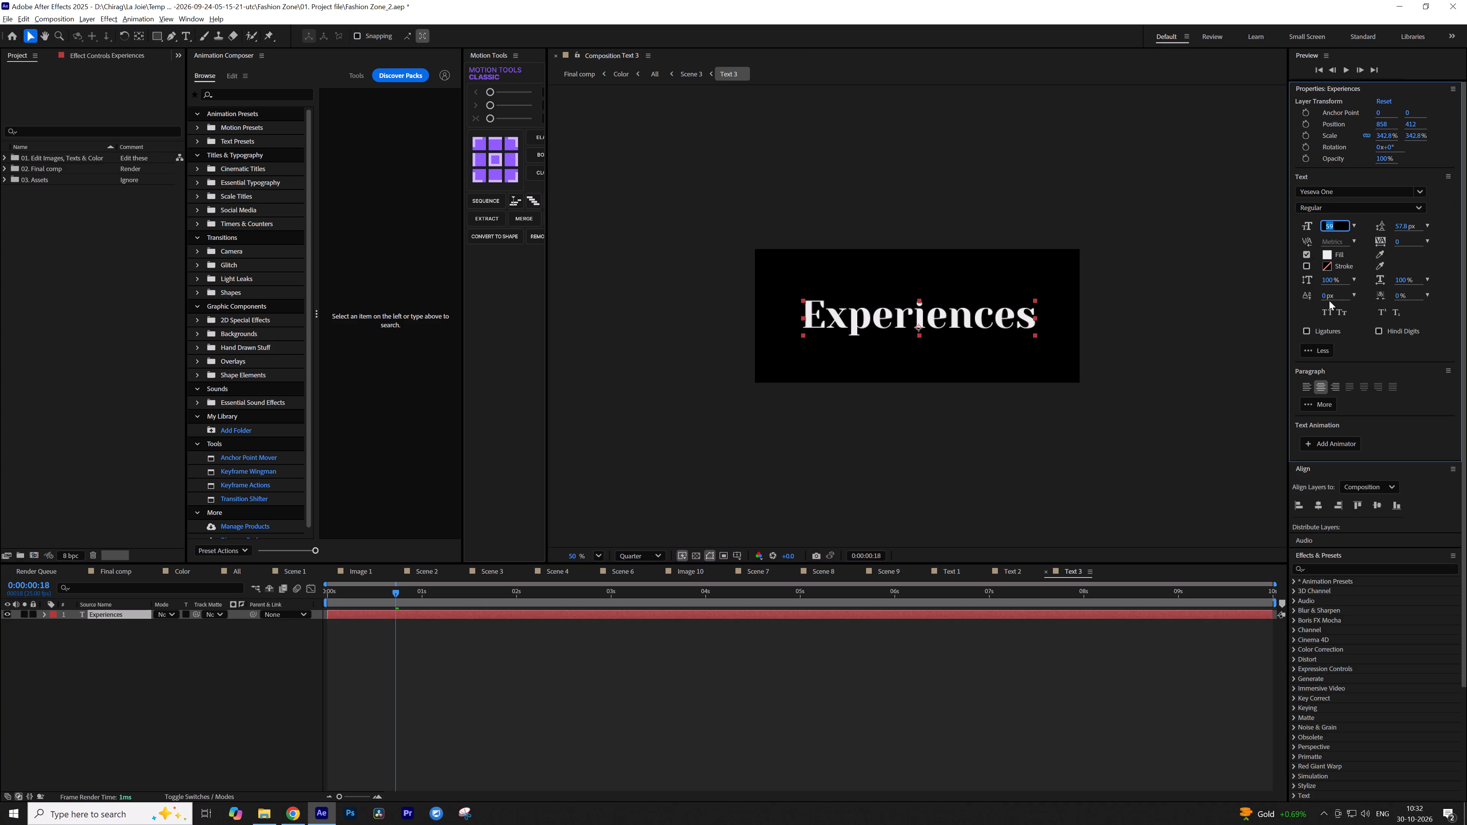
{"action": "type", "text": "50"}
{"action": "key", "text": "Return"}
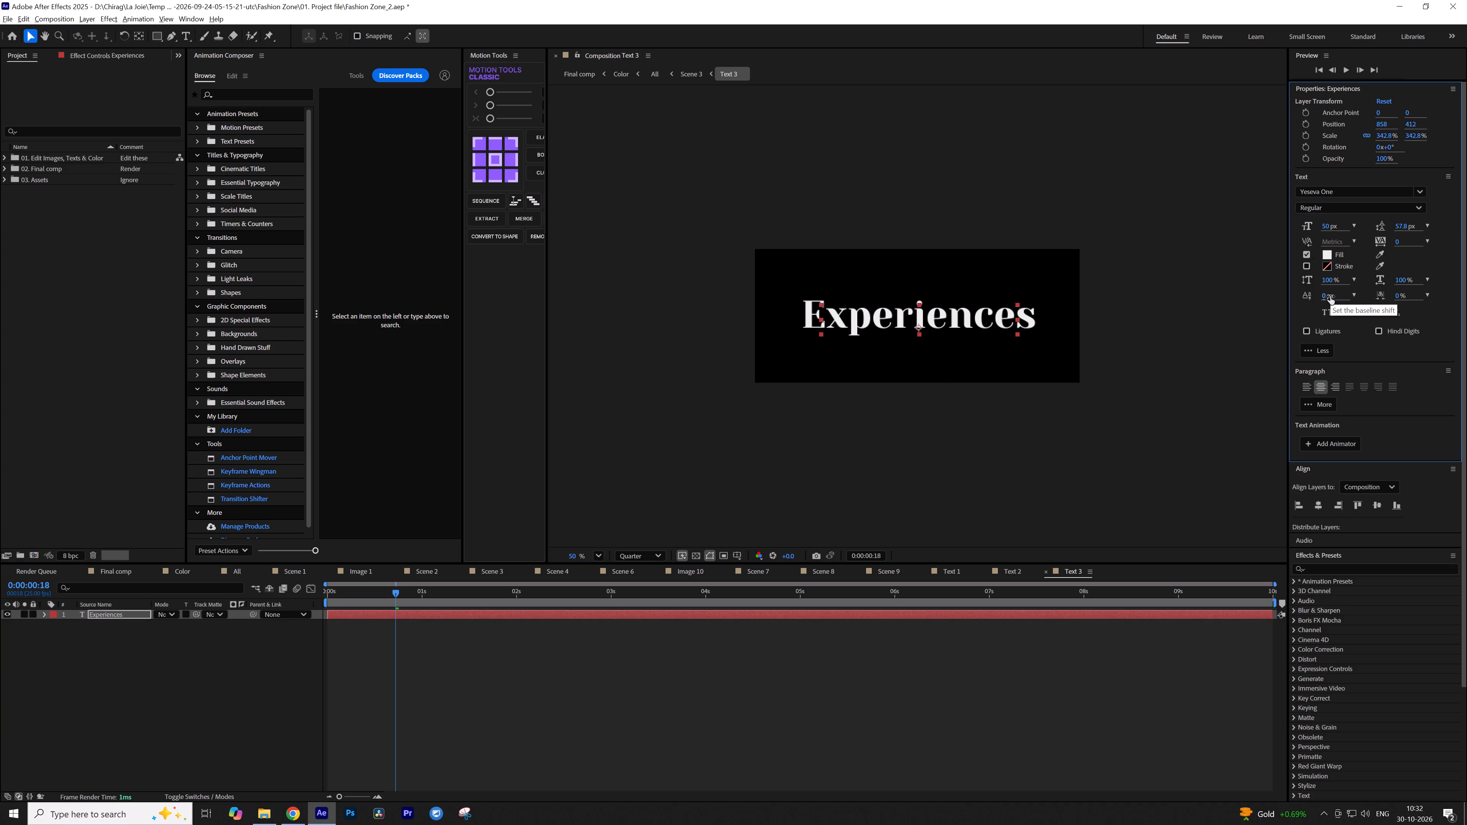
Align the "Experiences" layer to the vertical centre of the Text 3 composition.
{"action": "left_click", "coordinate": [1377, 506]}
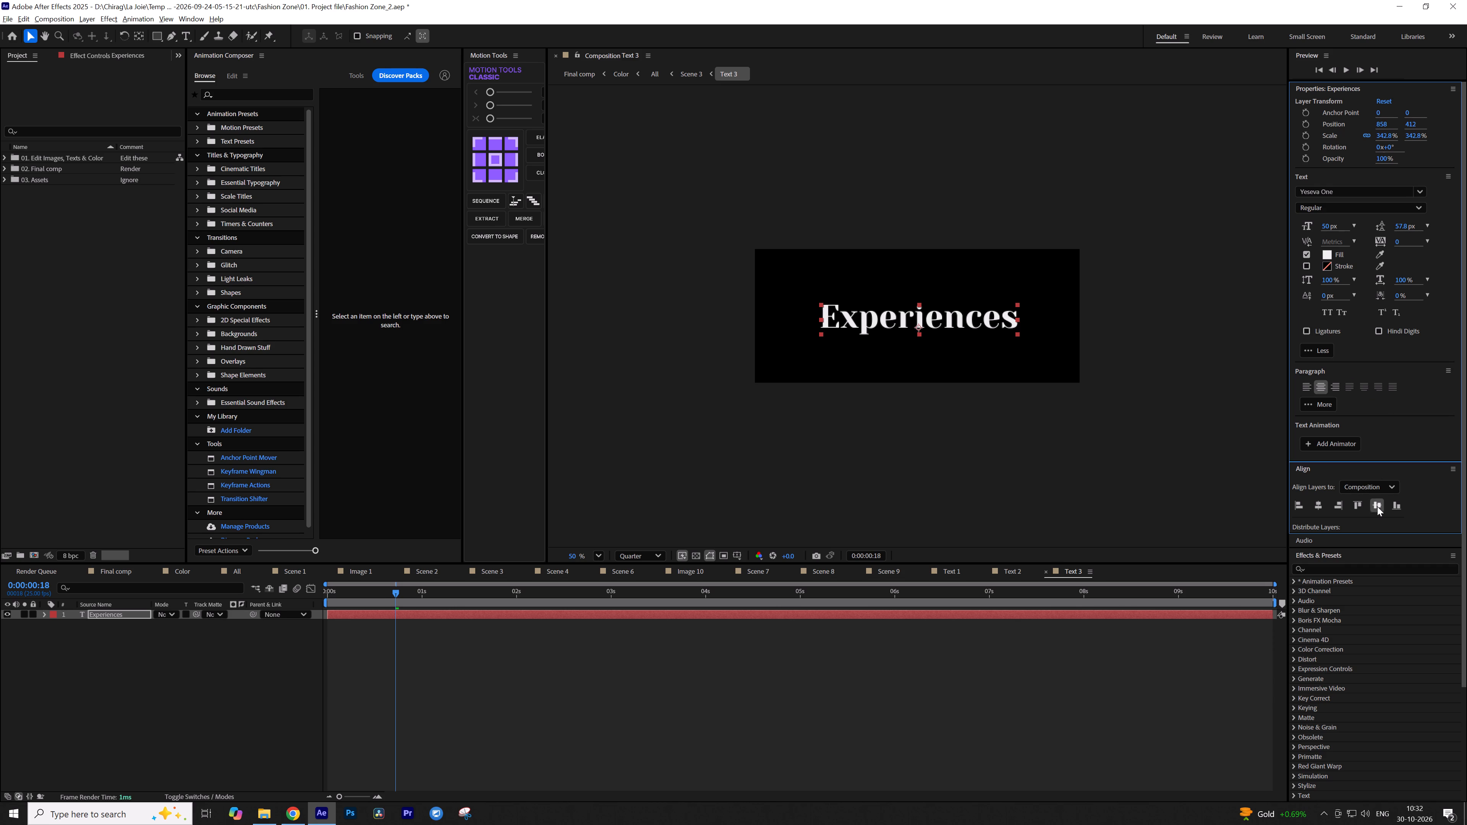
Go up through Scene 3 to the All composition and play it back to check the "Experiences" title.
{"action": "left_click", "coordinate": [773, 668]}
{"action": "key", "text": "Tab"}
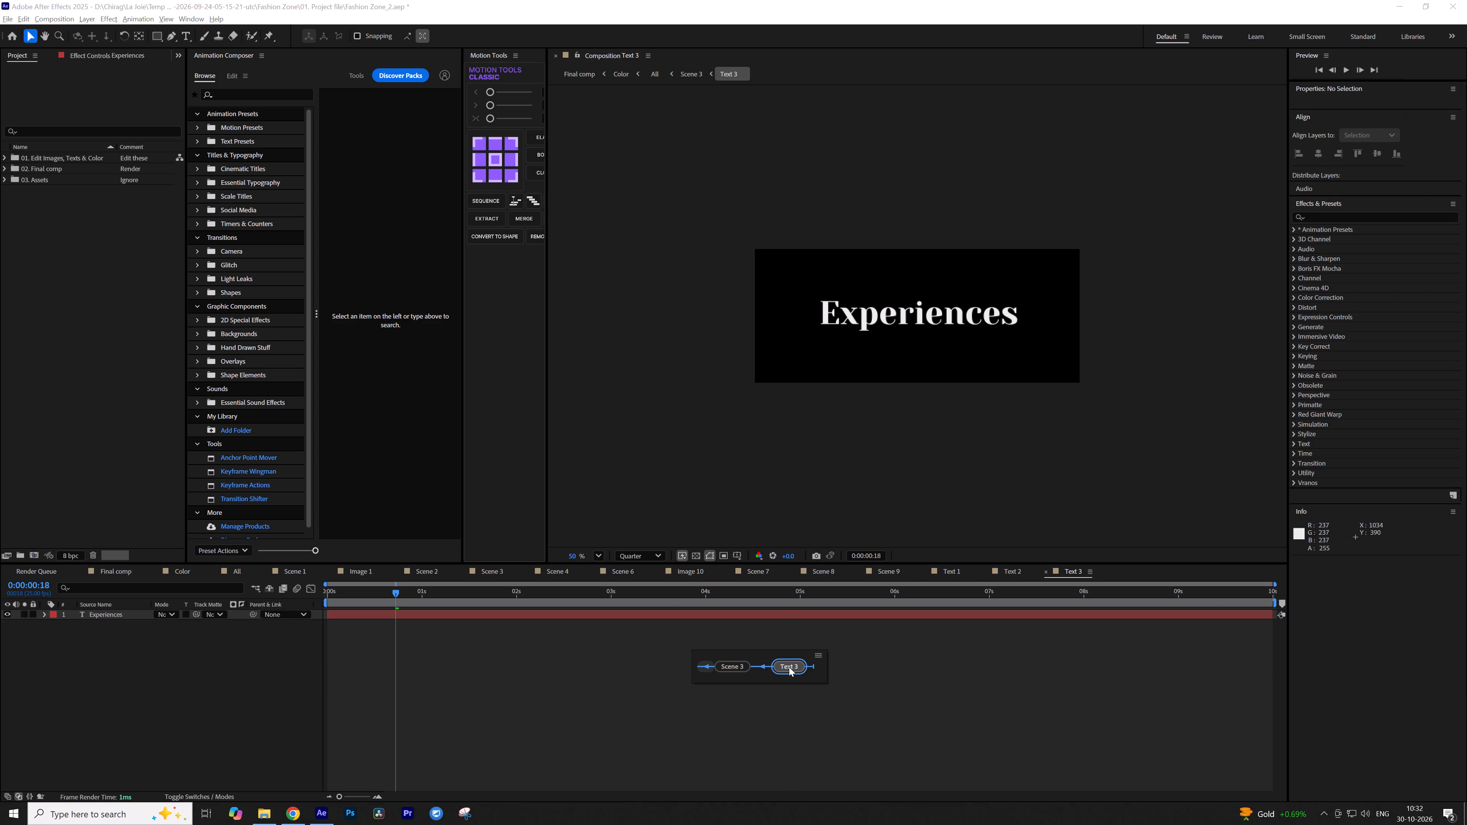
{"action": "left_click", "coordinate": [737, 670]}
{"action": "key", "text": "Tab"}
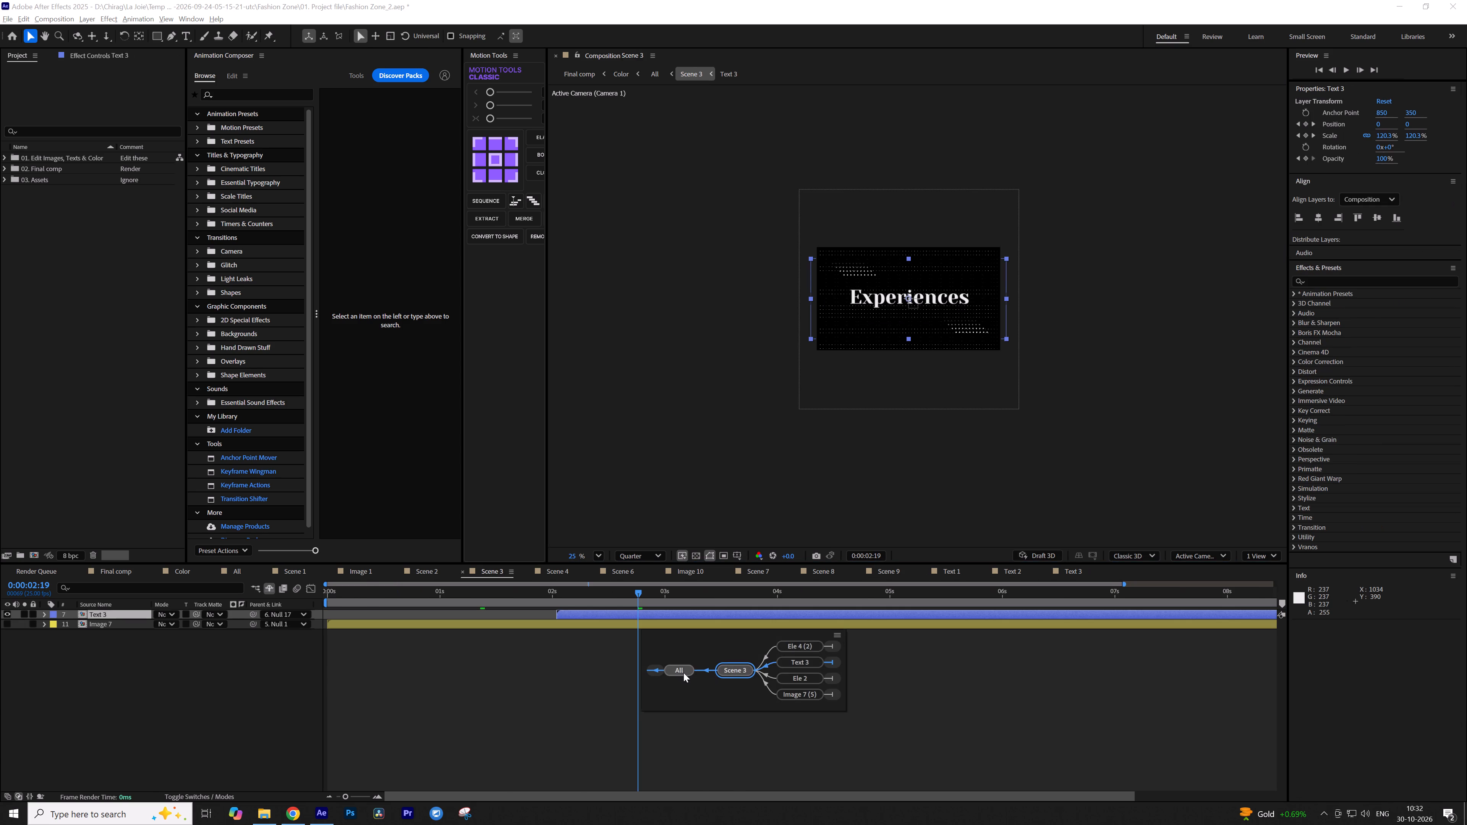
{"action": "left_click", "coordinate": [683, 673]}
{"action": "left_click", "coordinate": [615, 687]}
{"action": "scroll", "coordinate": [594, 690], "scroll_direction": "down", "scroll_amount": 1}
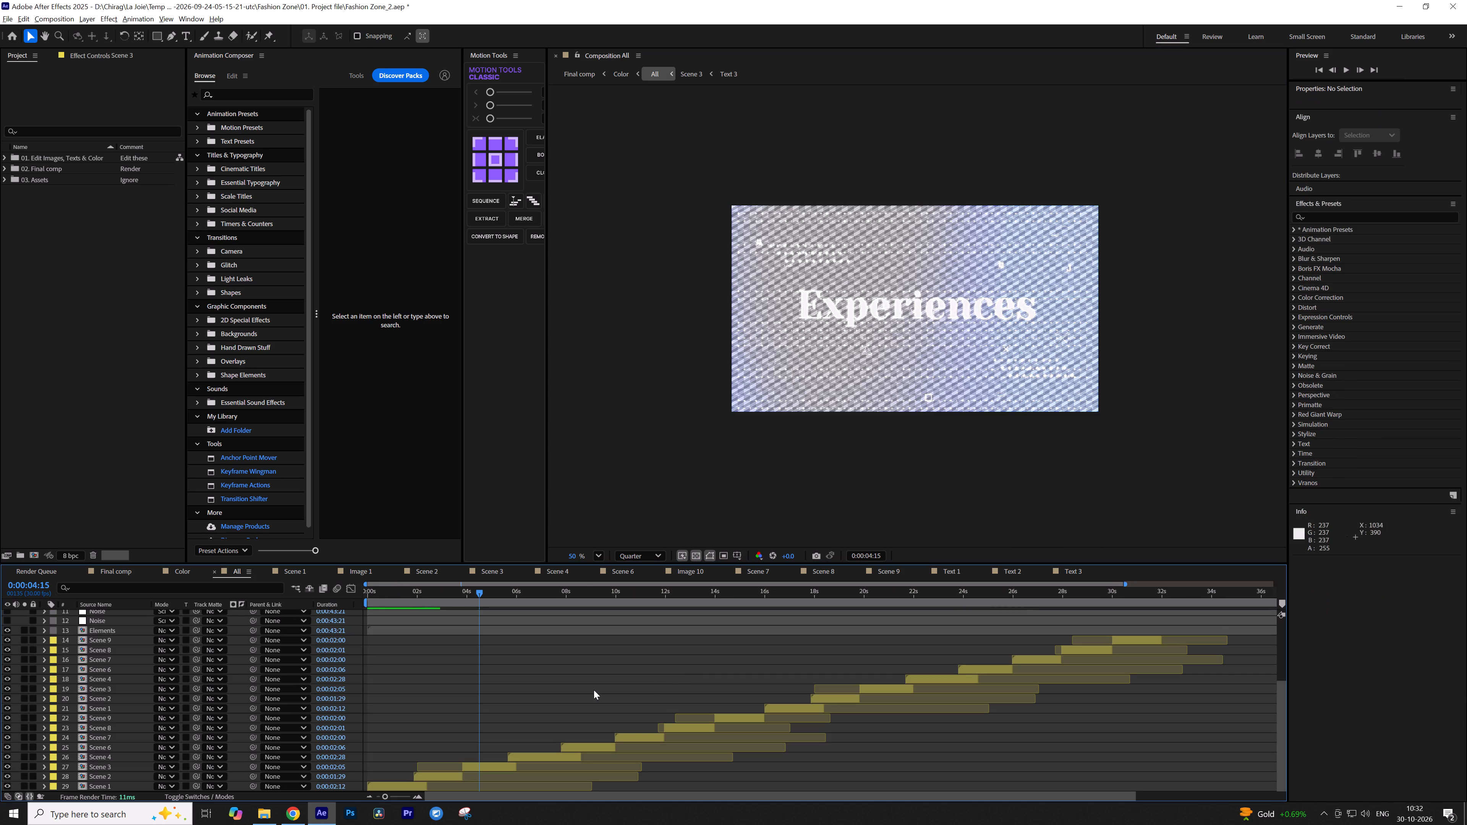
{"action": "scroll", "coordinate": [594, 690], "scroll_direction": "down", "scroll_amount": 2}
{"action": "key", "text": "space"}
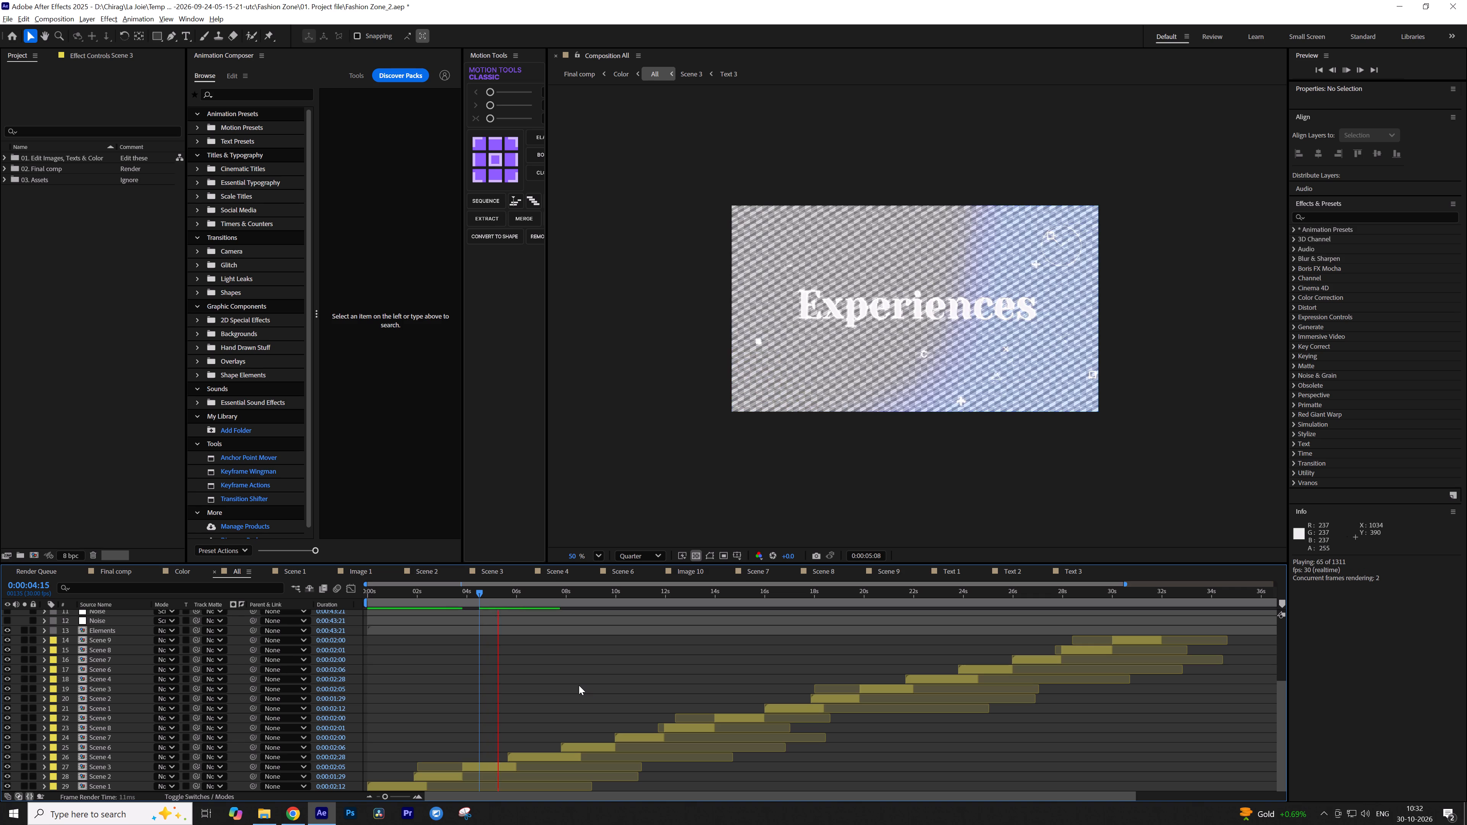
{"action": "key", "text": "space"}
{"action": "key", "text": "space"}
{"action": "key", "text": "space"}
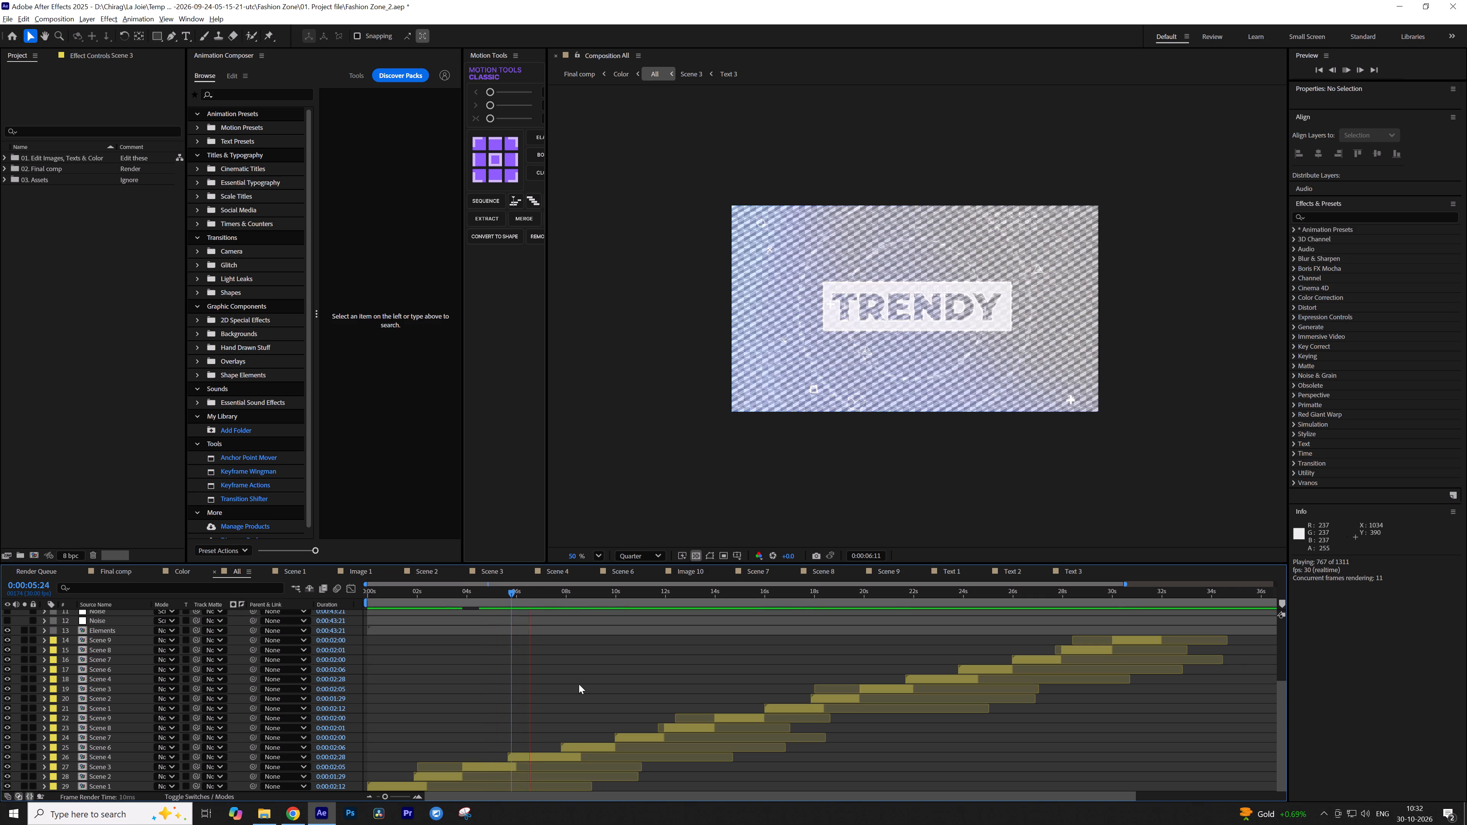
Open the Scene 4 composition from the All composition and go into its Text 4 composition.
{"action": "double_click", "coordinate": [542, 757]}
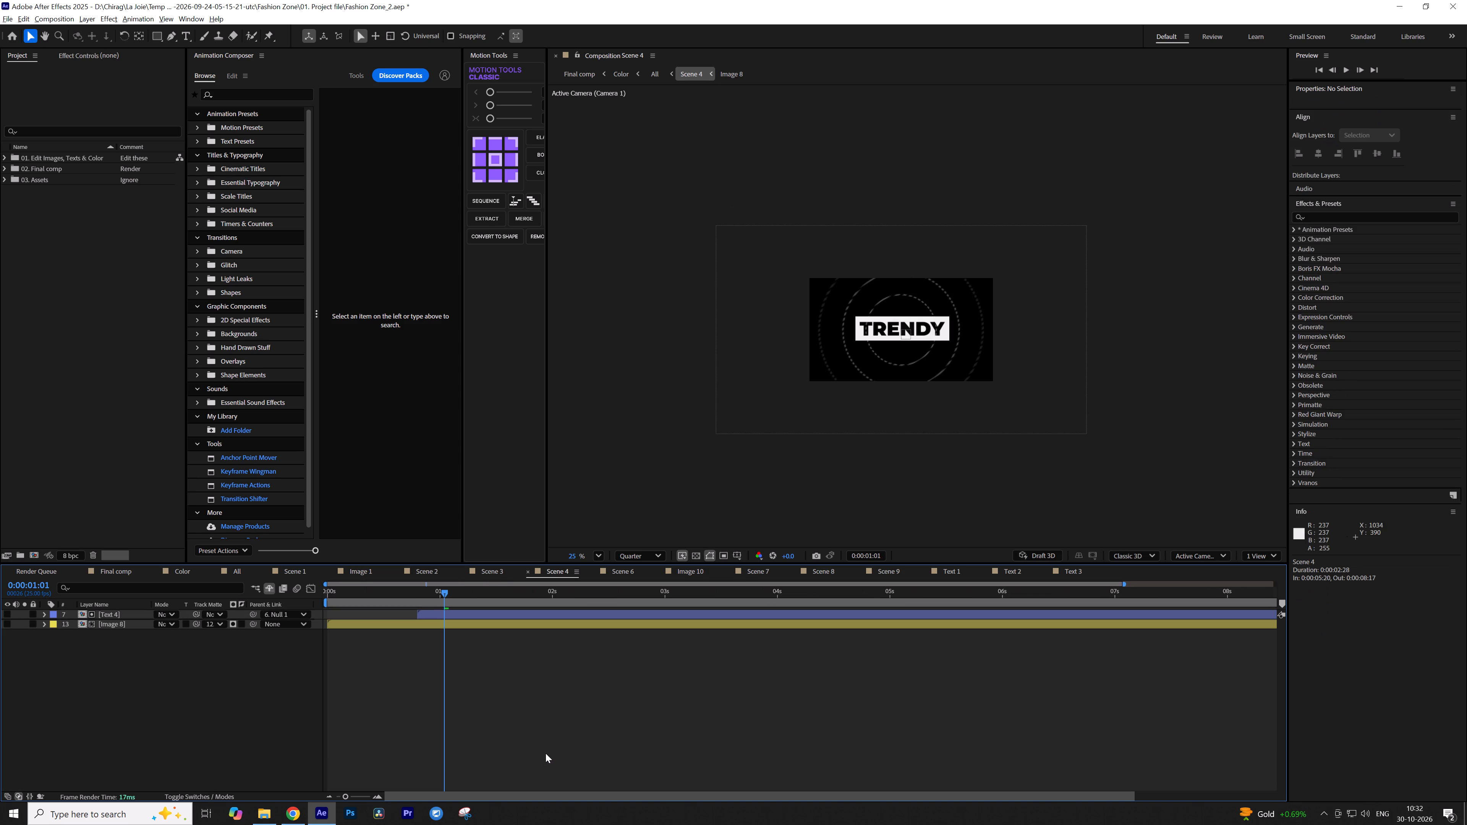
{"action": "left_click", "coordinate": [560, 627]}
{"action": "double_click", "coordinate": [560, 618]}
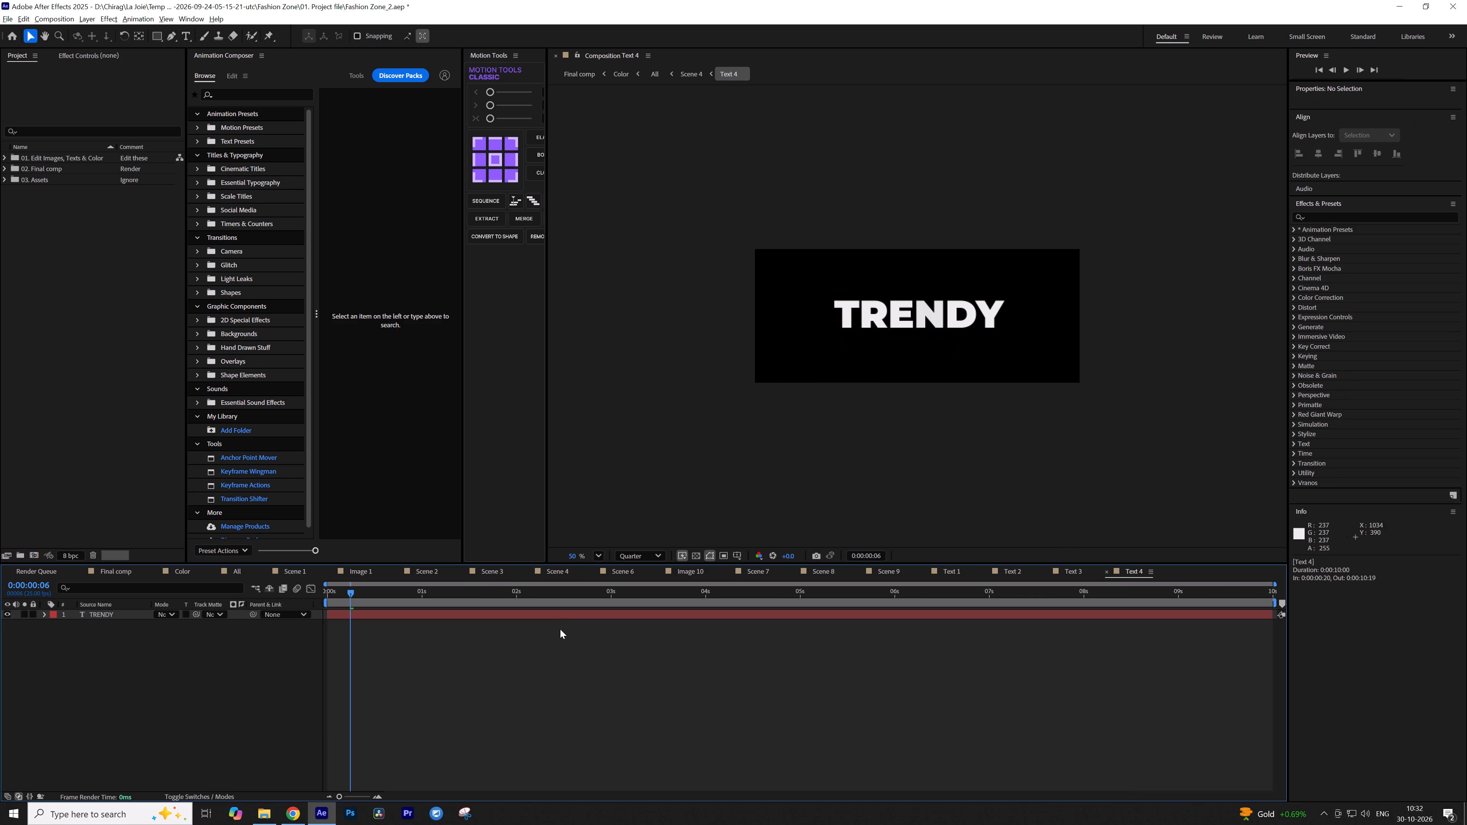
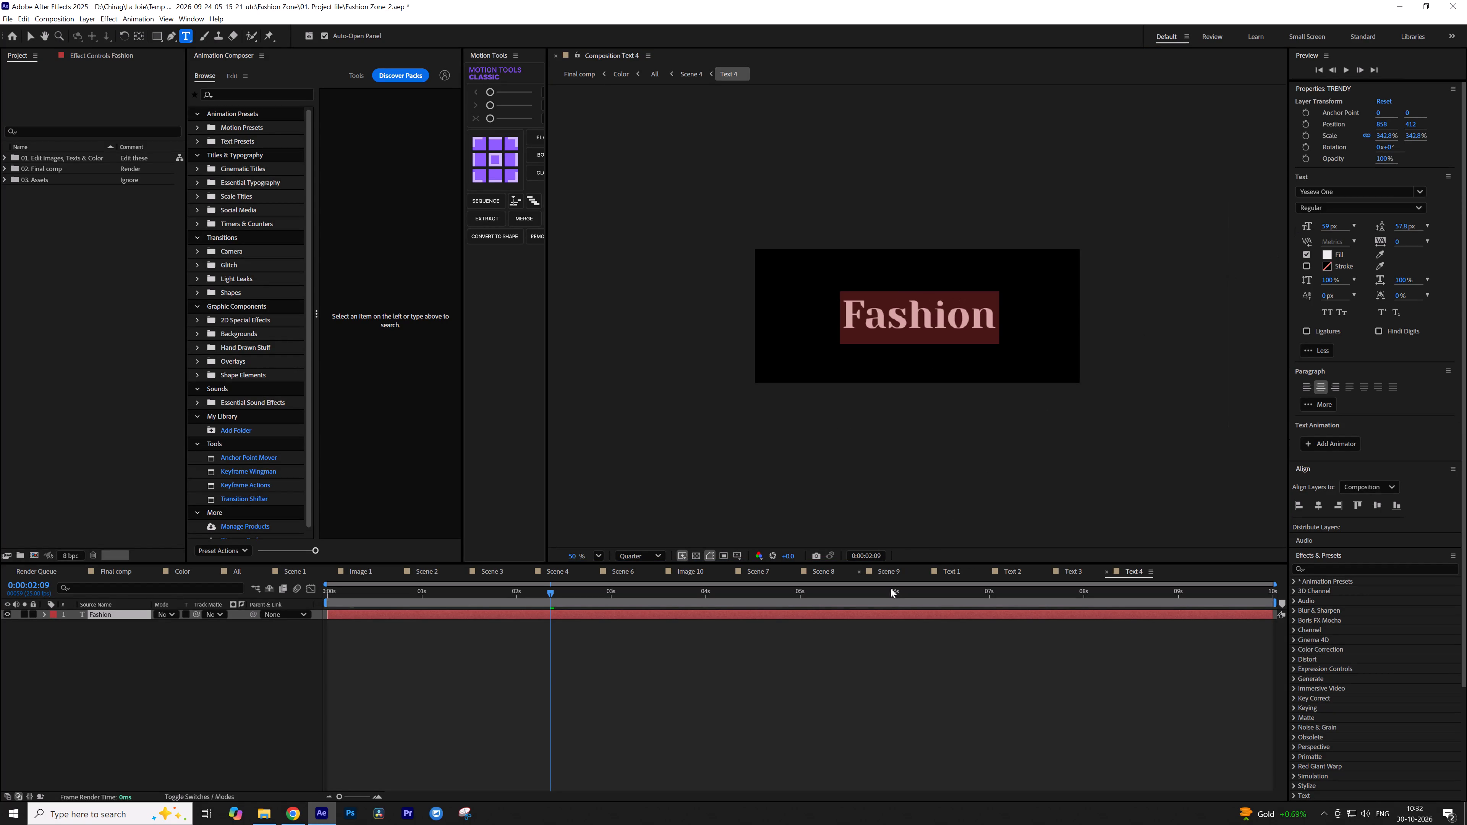
Finish the "Fashion" text edit, scale its layer down to about 303%, and align it to the vertical centre of the Text 4 composition.
{"action": "left_click", "coordinate": [844, 653]}
{"action": "key", "text": "v"}
{"action": "left_click", "coordinate": [952, 321]}
{"action": "key", "text": "s"}
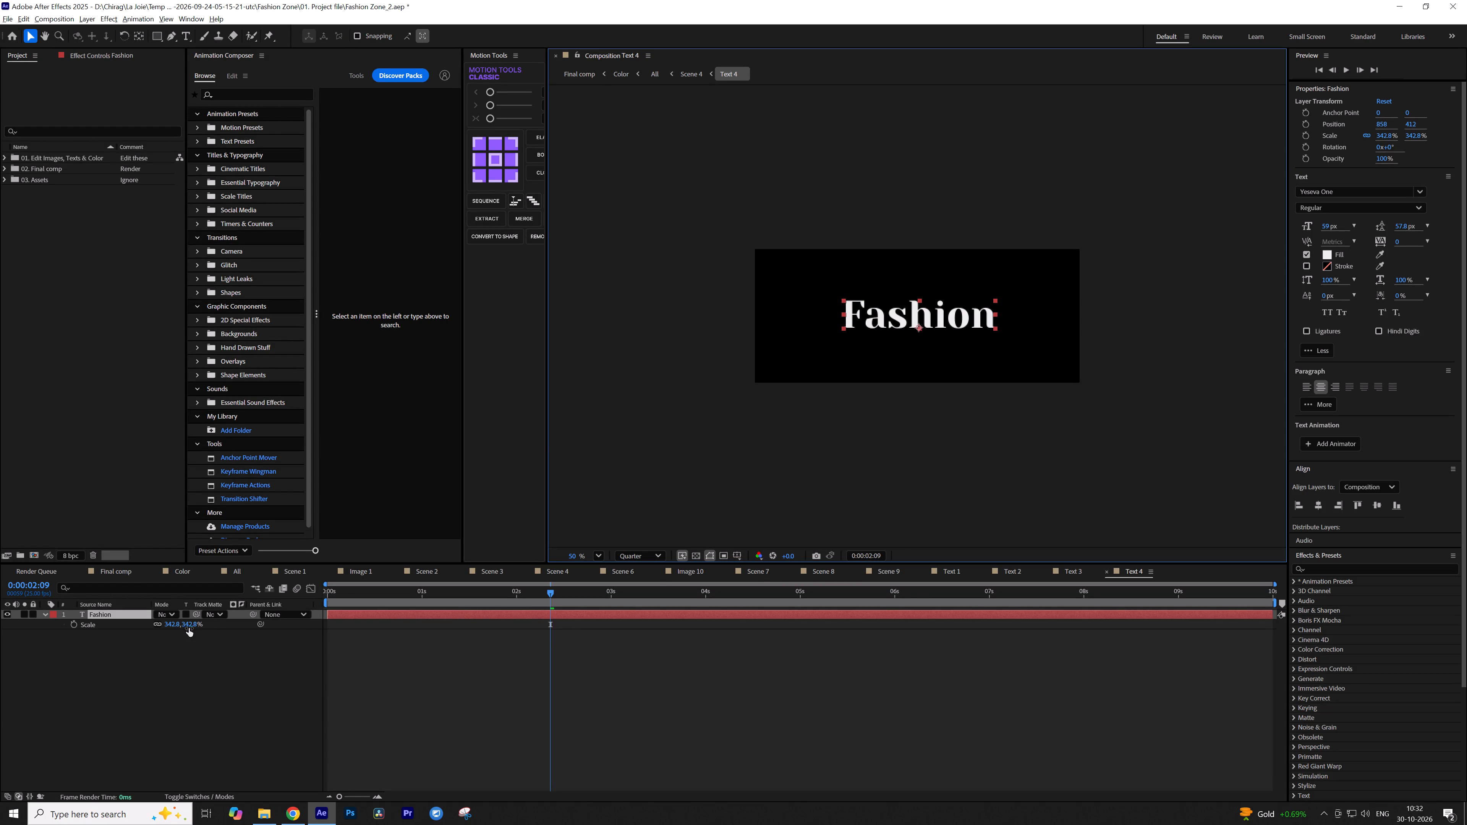
{"action": "left_click_drag", "start_coordinate": [186, 626], "coordinate": [165, 628]}
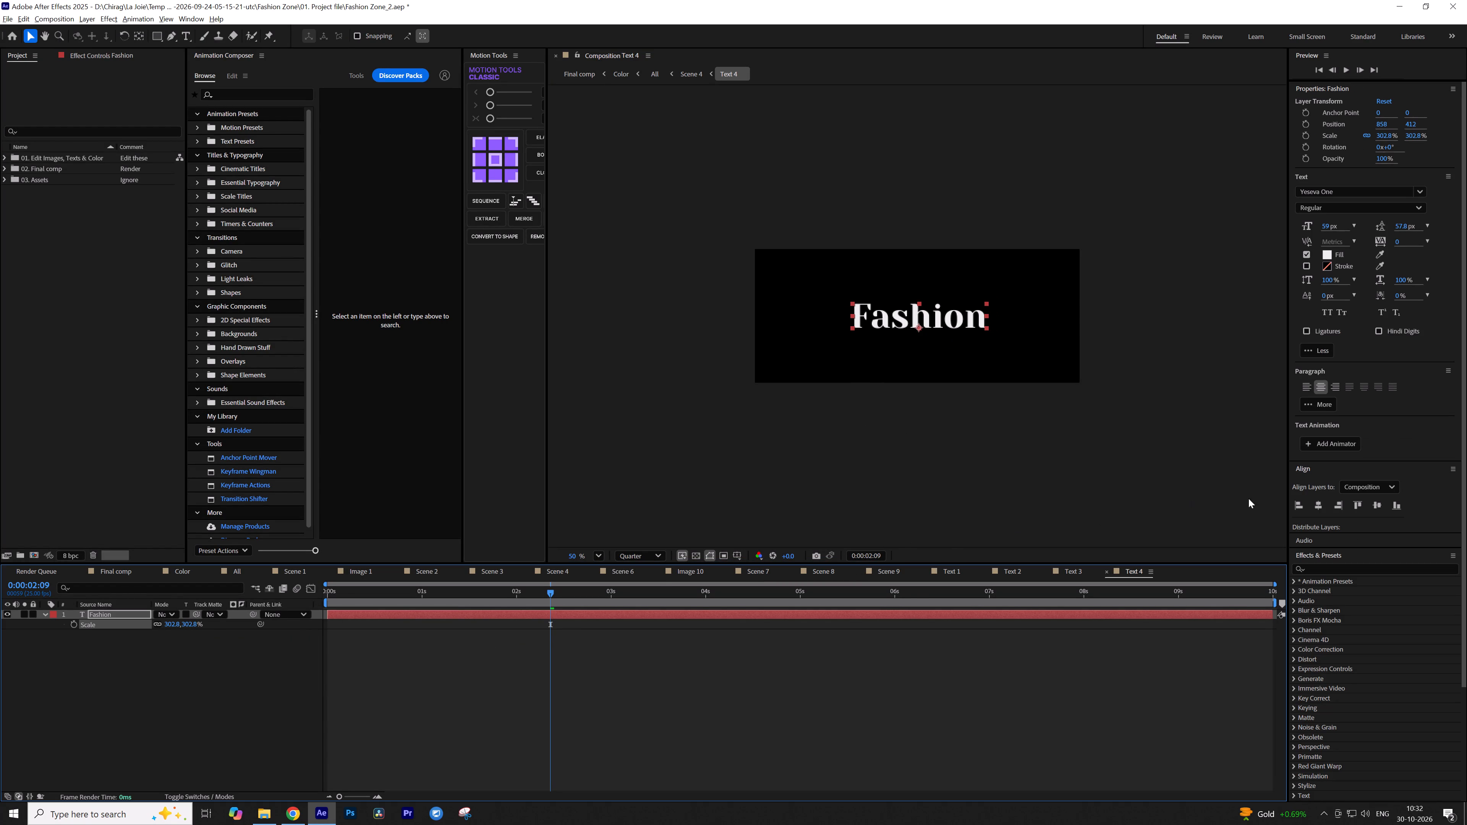
{"action": "left_click", "coordinate": [1382, 498]}
Go up through Scene 4 to the All composition and play it back to check the "Fashion" title.
{"action": "left_click", "coordinate": [942, 686]}
{"action": "key", "text": "Tab"}
{"action": "left_click", "coordinate": [871, 684]}
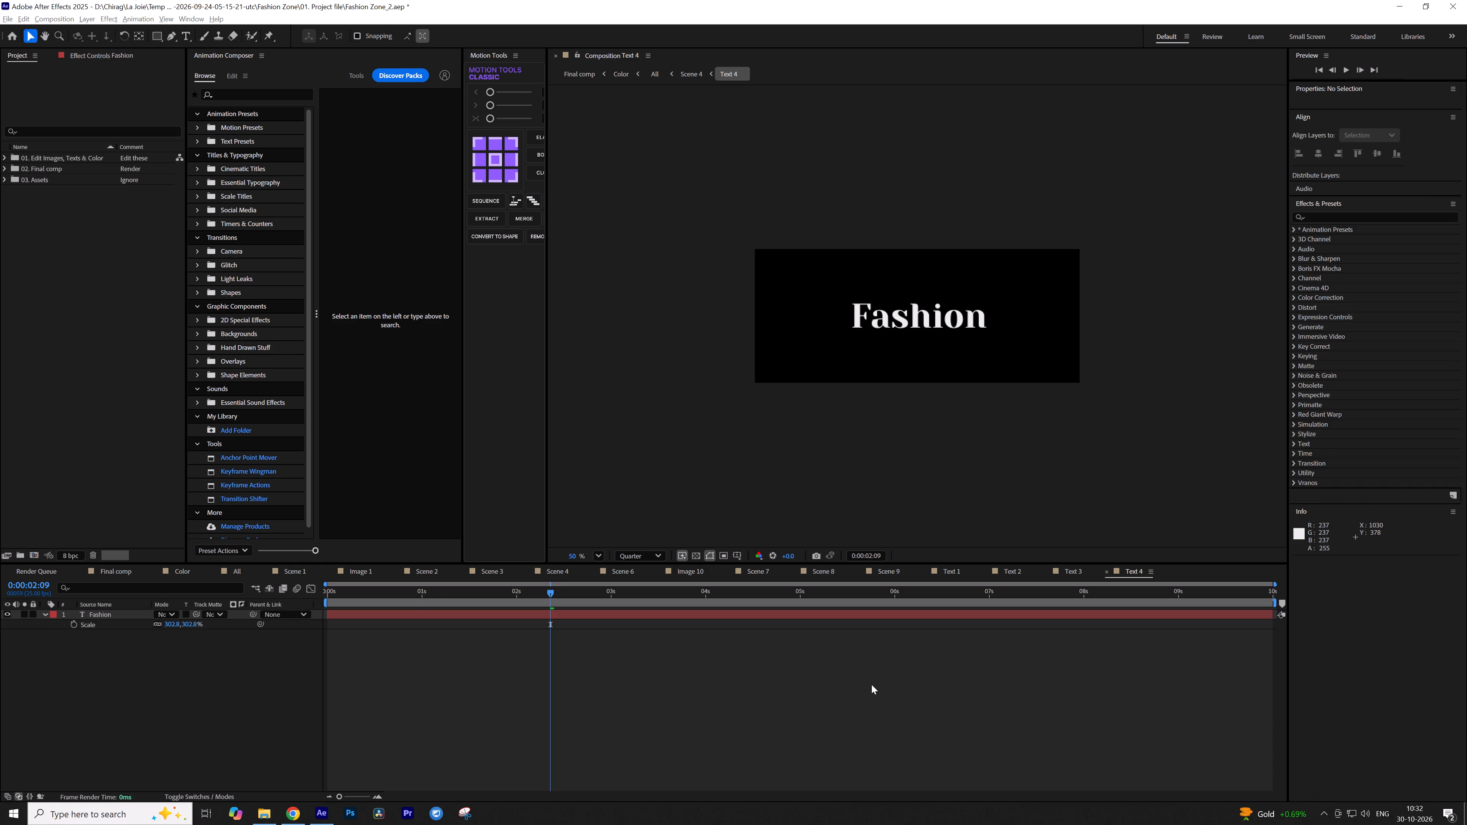
{"action": "key", "text": "Tab"}
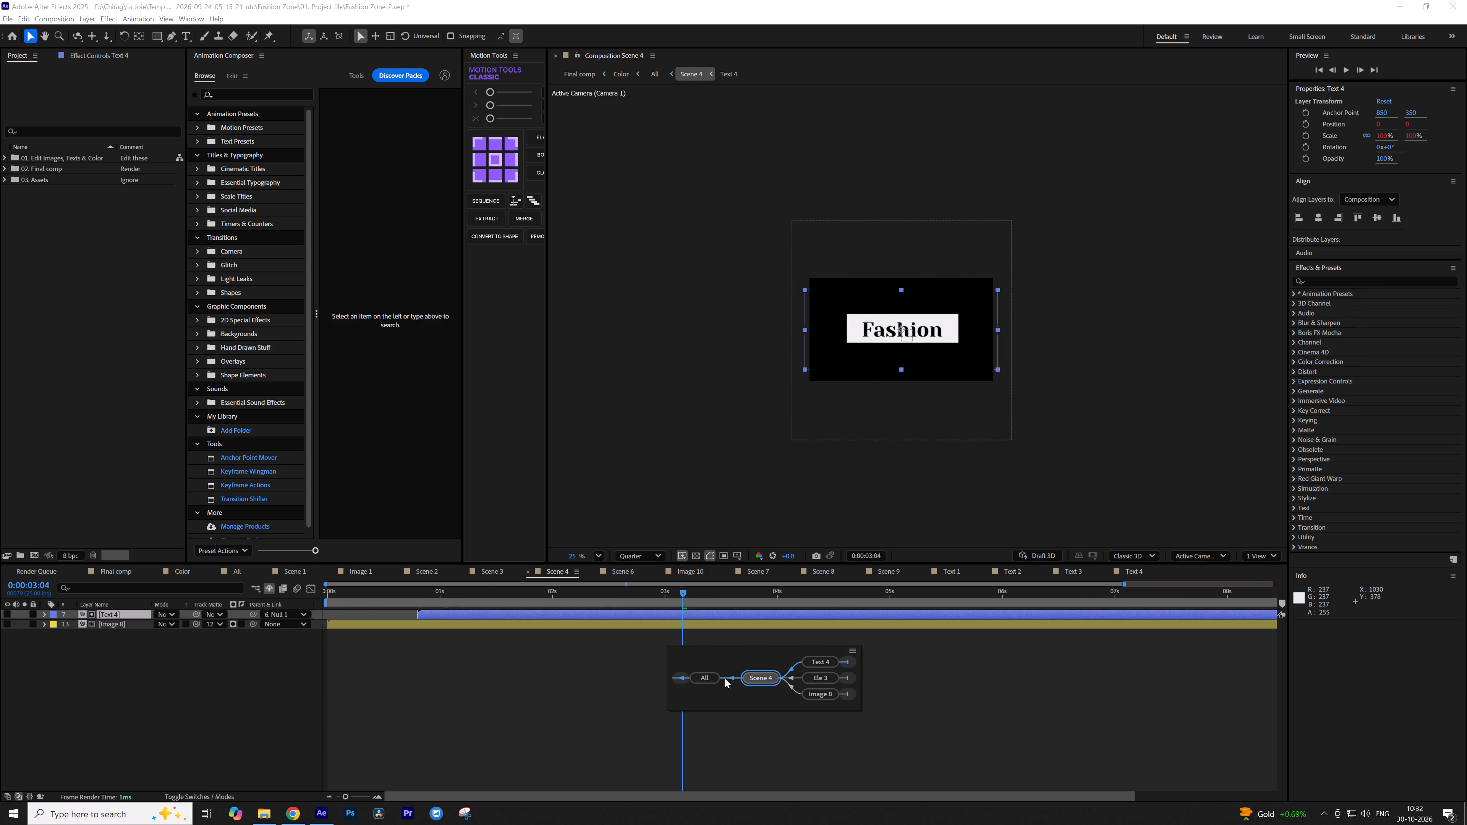
{"action": "left_click", "coordinate": [709, 678]}
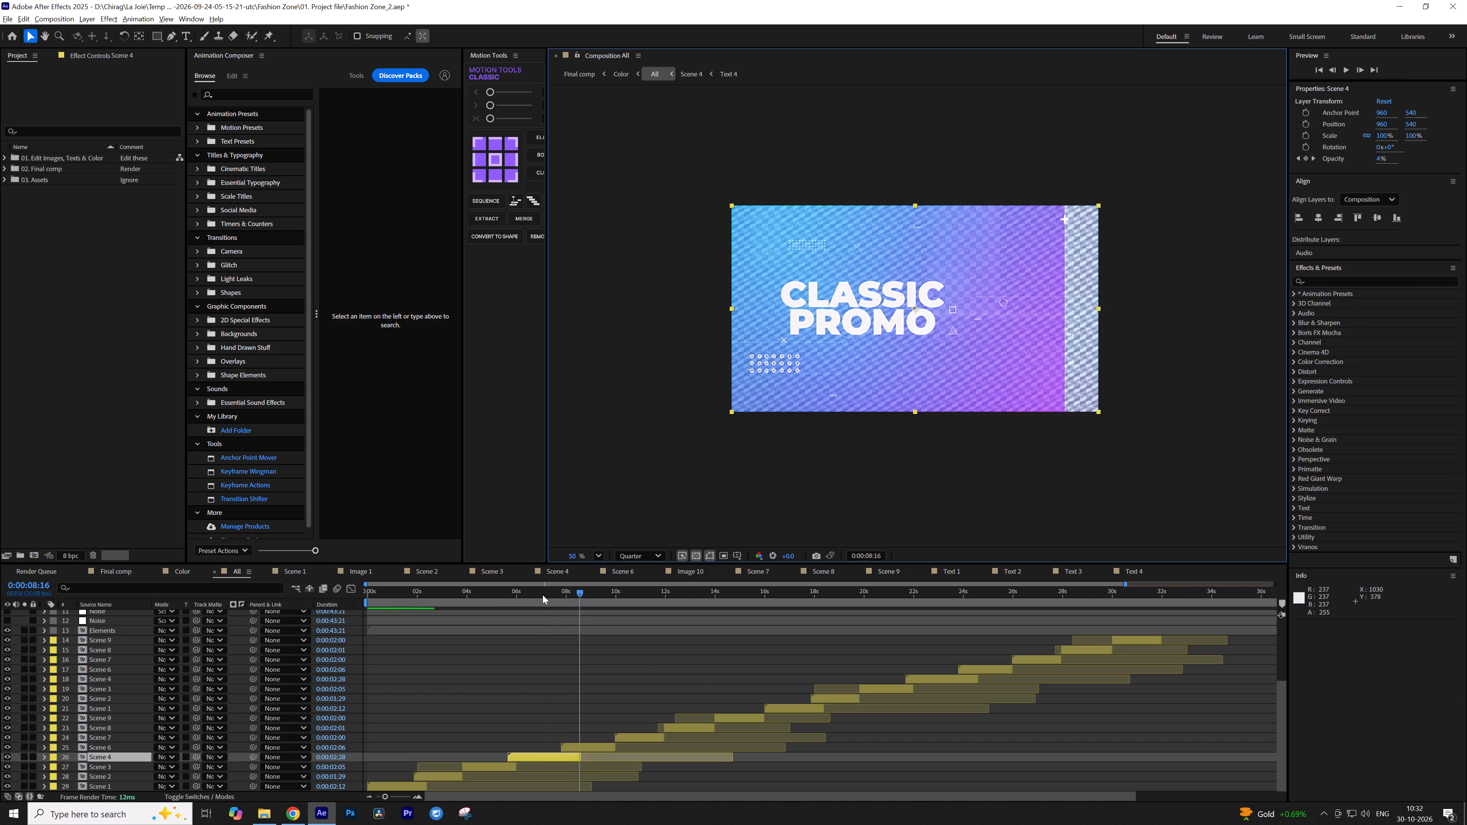
{"action": "left_click", "coordinate": [542, 595]}
{"action": "key", "text": "space"}
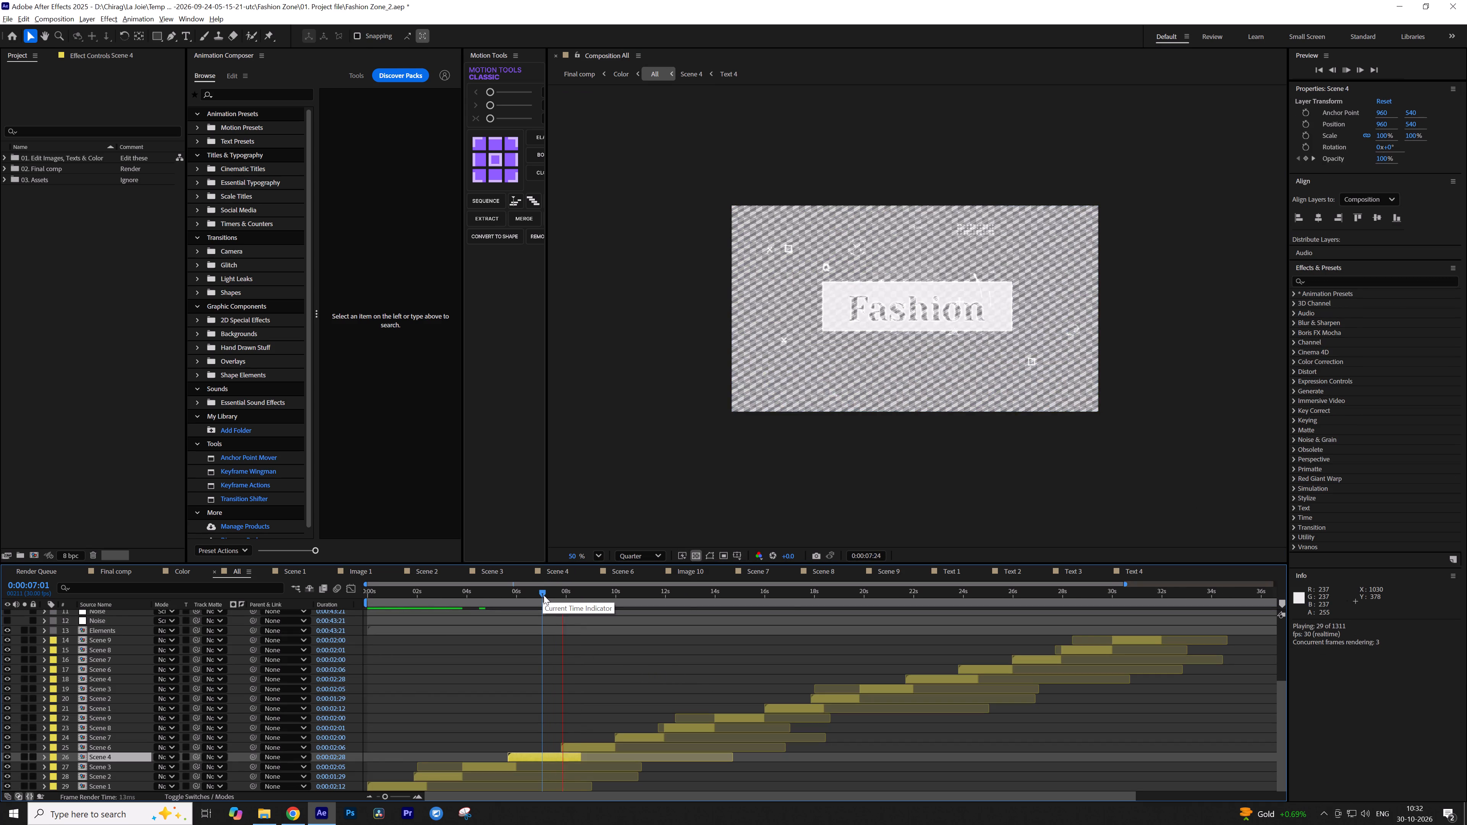
{"action": "key", "text": "space"}
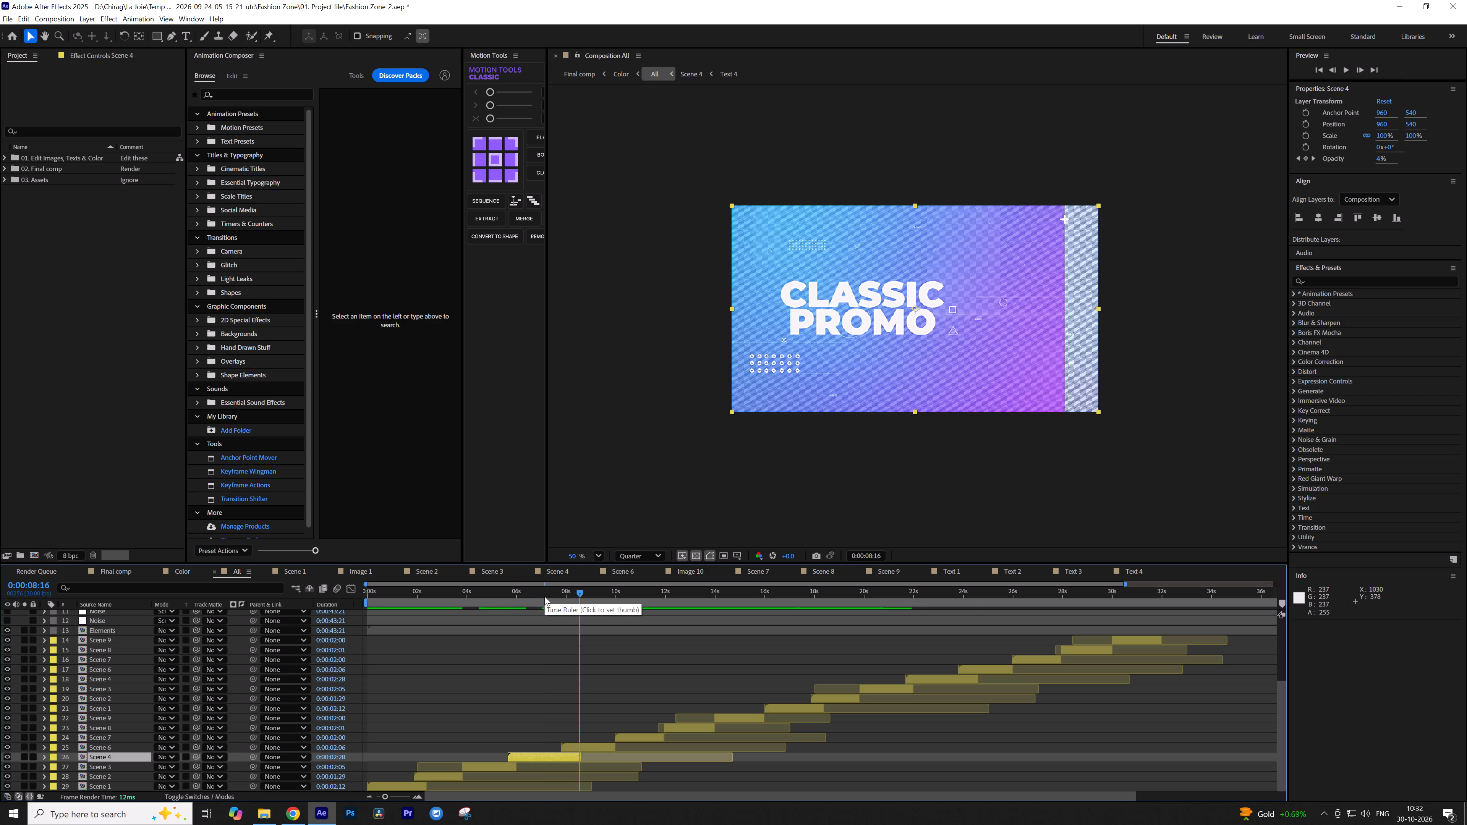
{"action": "key", "text": "space"}
{"action": "key", "text": "space"}
Open the Scene 6 composition from the All composition, select its Text 6 layer and hide the shy layers.
{"action": "double_click", "coordinate": [596, 746]}
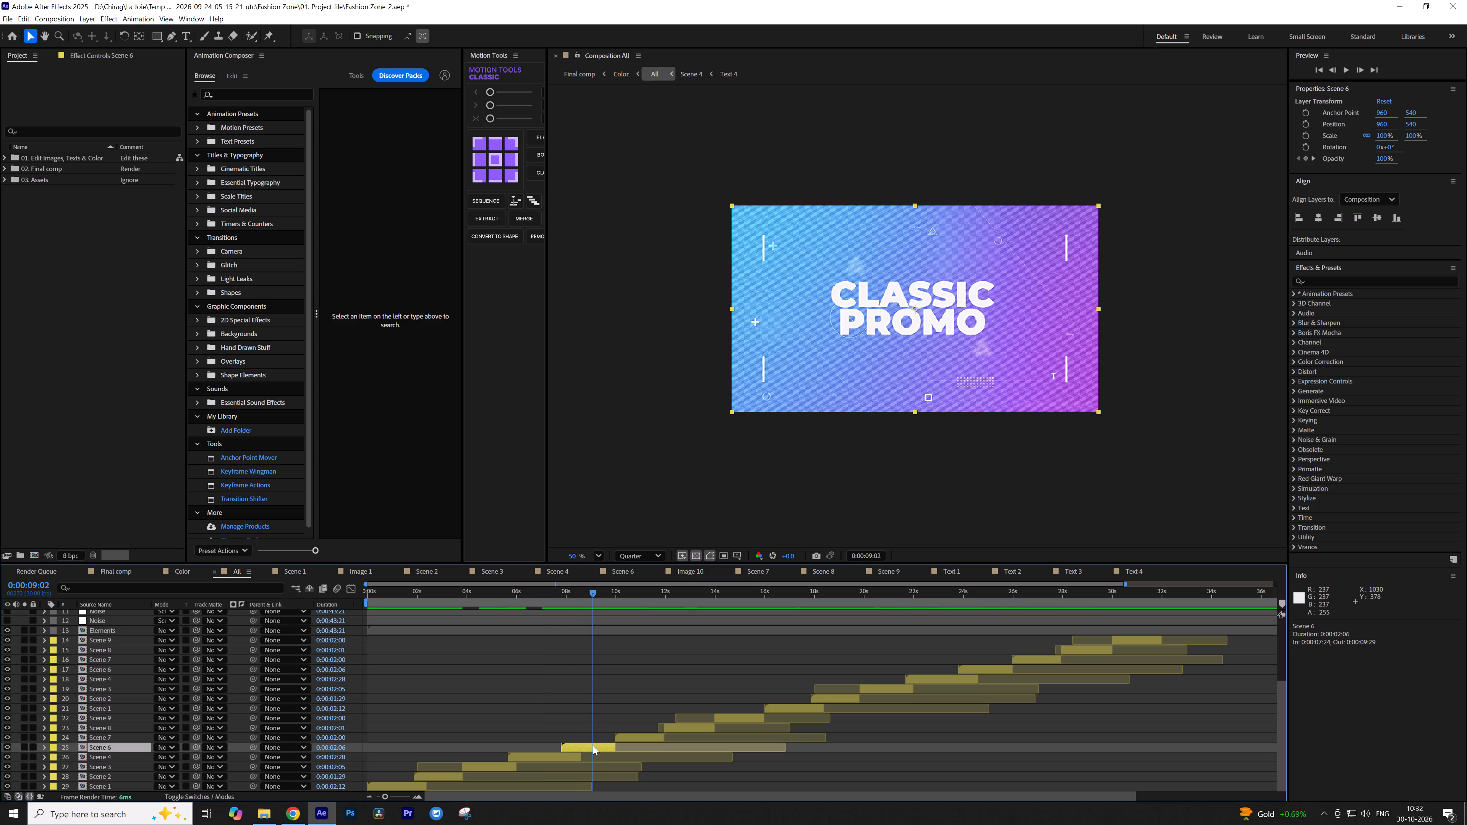
{"action": "double_click", "coordinate": [593, 749]}
{"action": "left_click", "coordinate": [559, 676]}
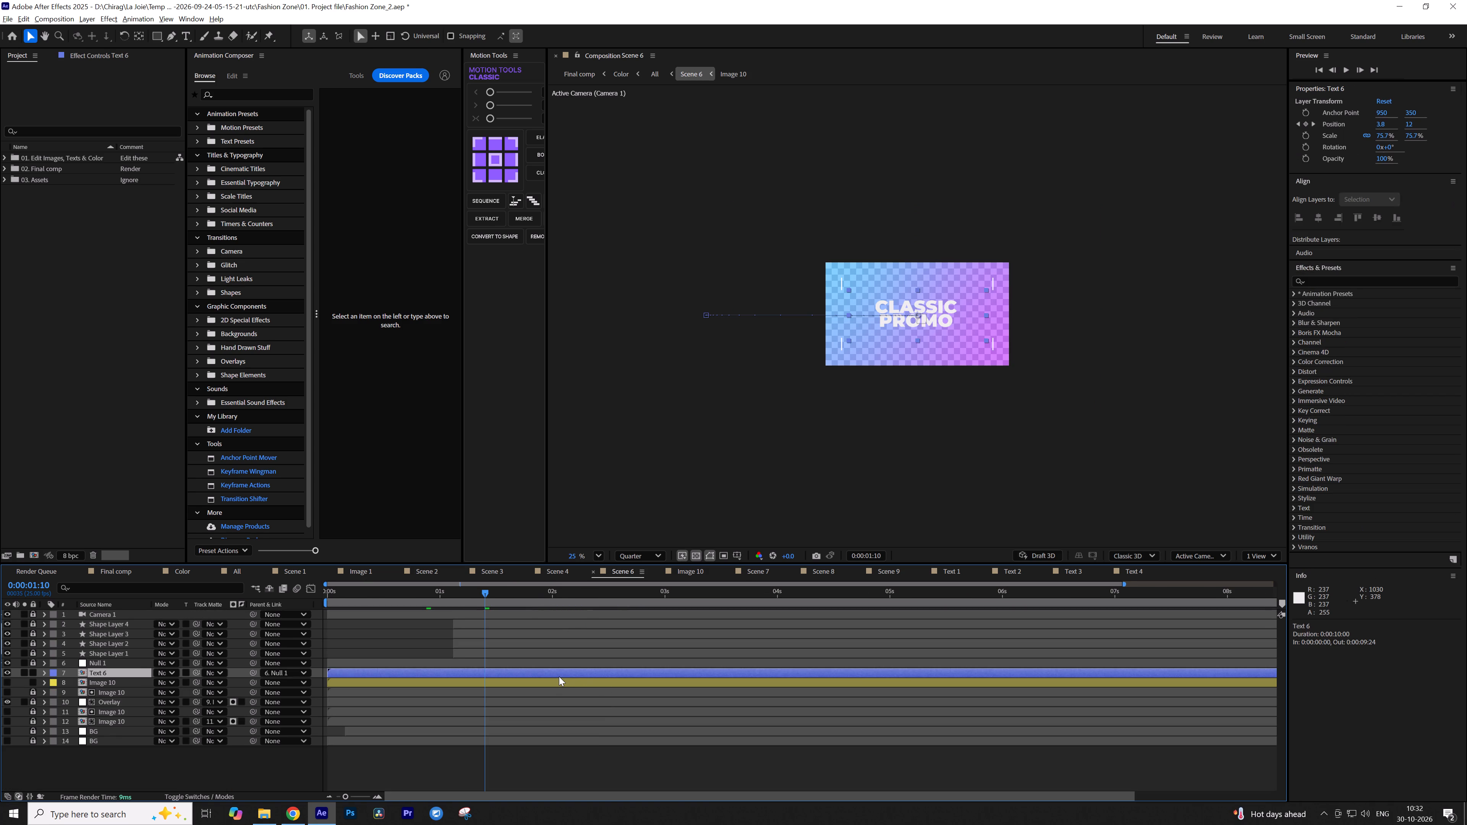
{"action": "left_click", "coordinate": [271, 585]}
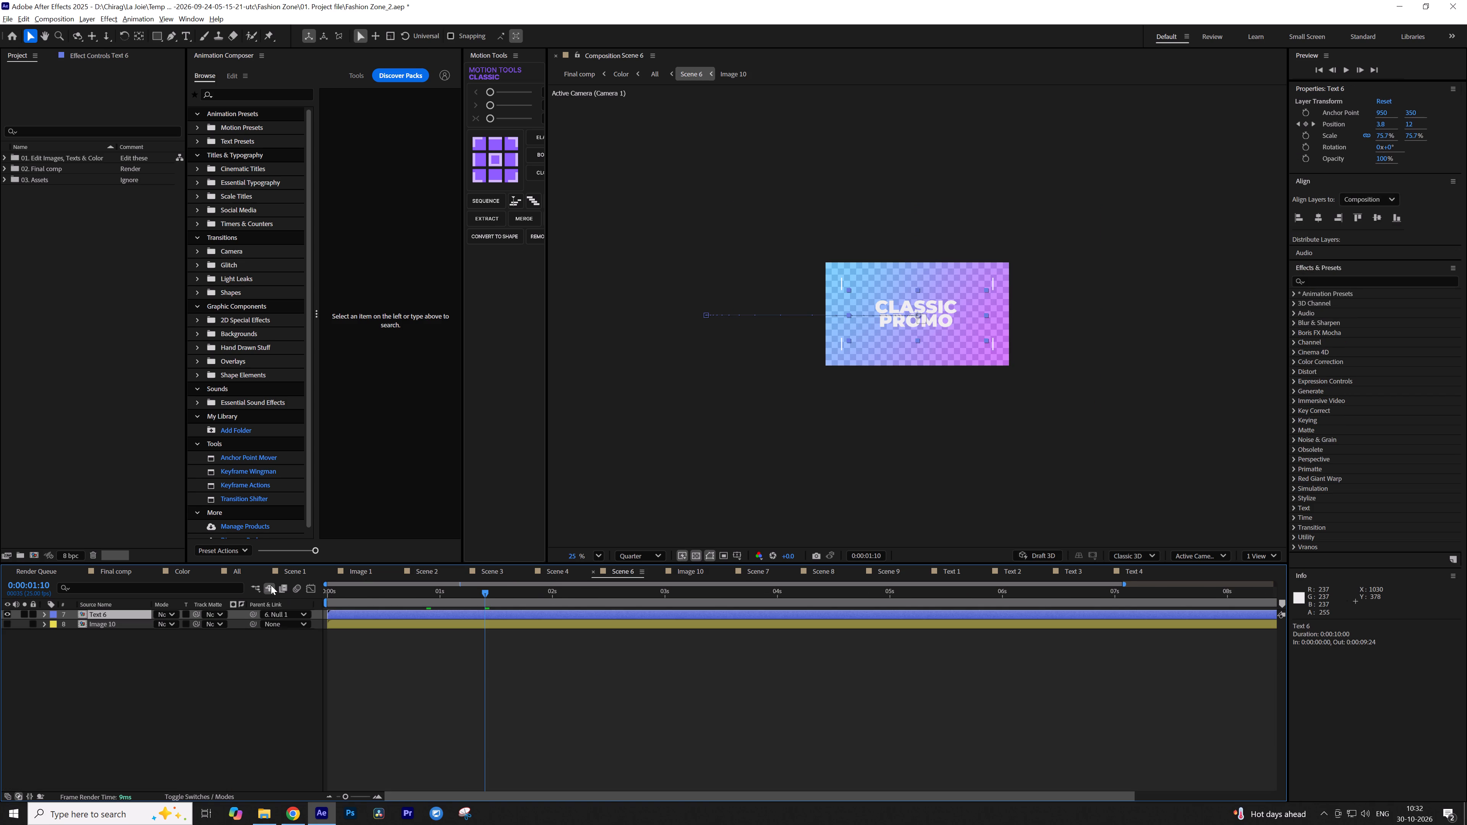
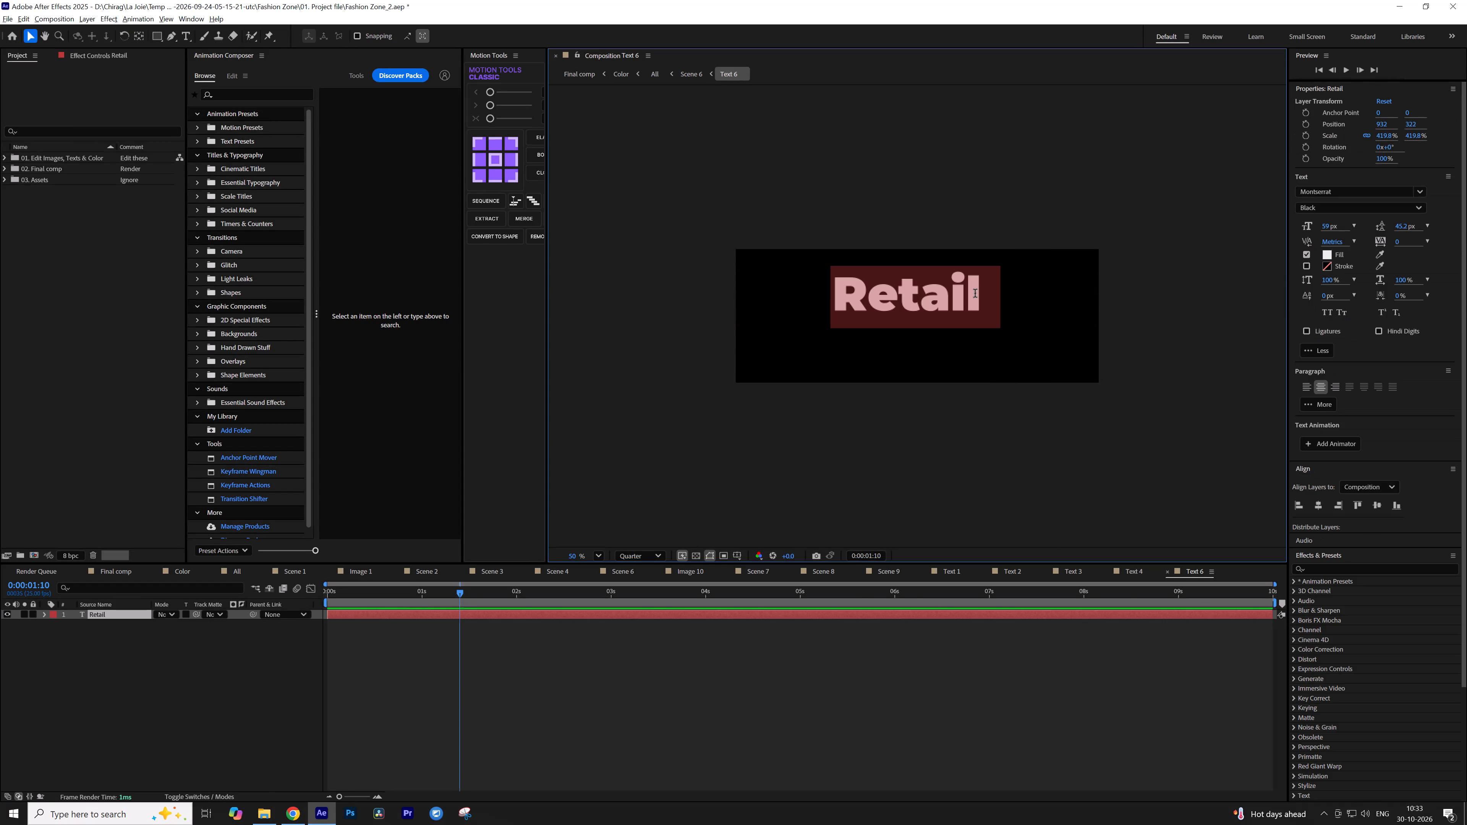
Delete the trailing blank after "Retail" and centre the text layer horizontally and vertically in the Text 6 composition.
{"action": "left_click_drag", "start_coordinate": [987, 294], "coordinate": [1017, 296]}
{"action": "left_click", "coordinate": [794, 449]}
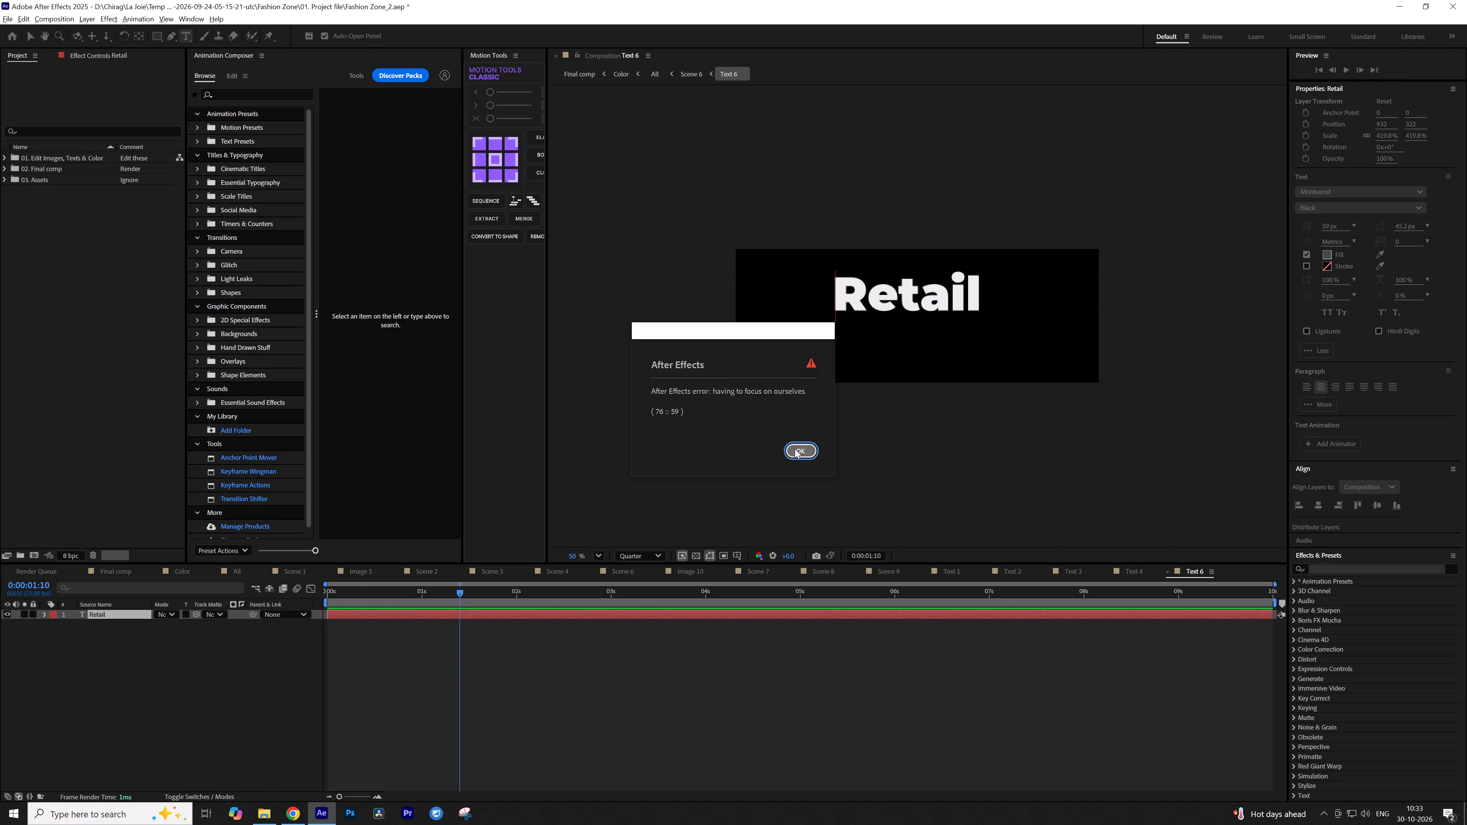
{"action": "left_click_drag", "start_coordinate": [984, 296], "coordinate": [1039, 303]}
{"action": "key", "text": "BackSpace"}
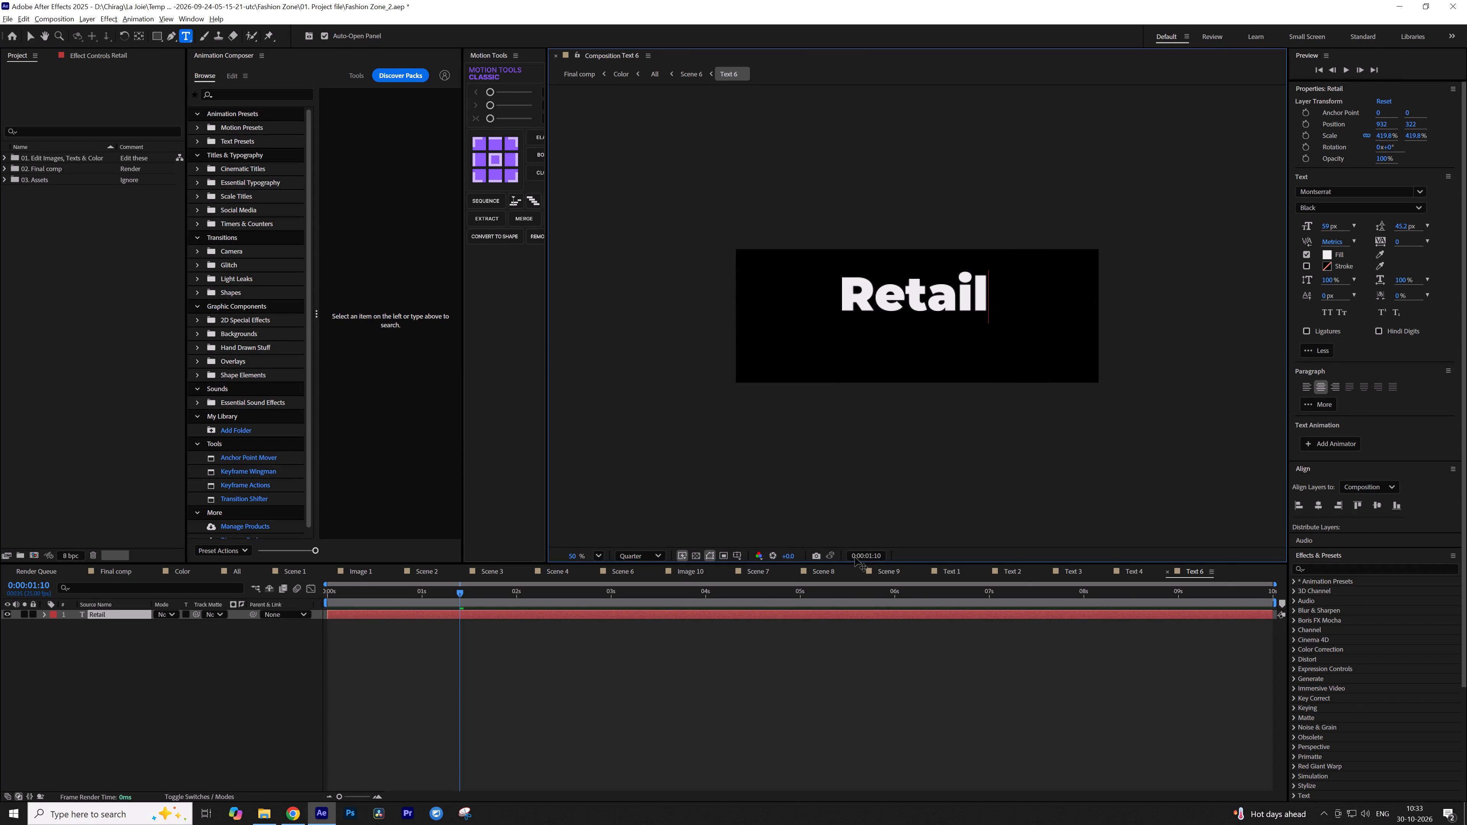
{"action": "left_click", "coordinate": [796, 649]}
{"action": "key", "text": "v"}
{"action": "left_click", "coordinate": [942, 296]}
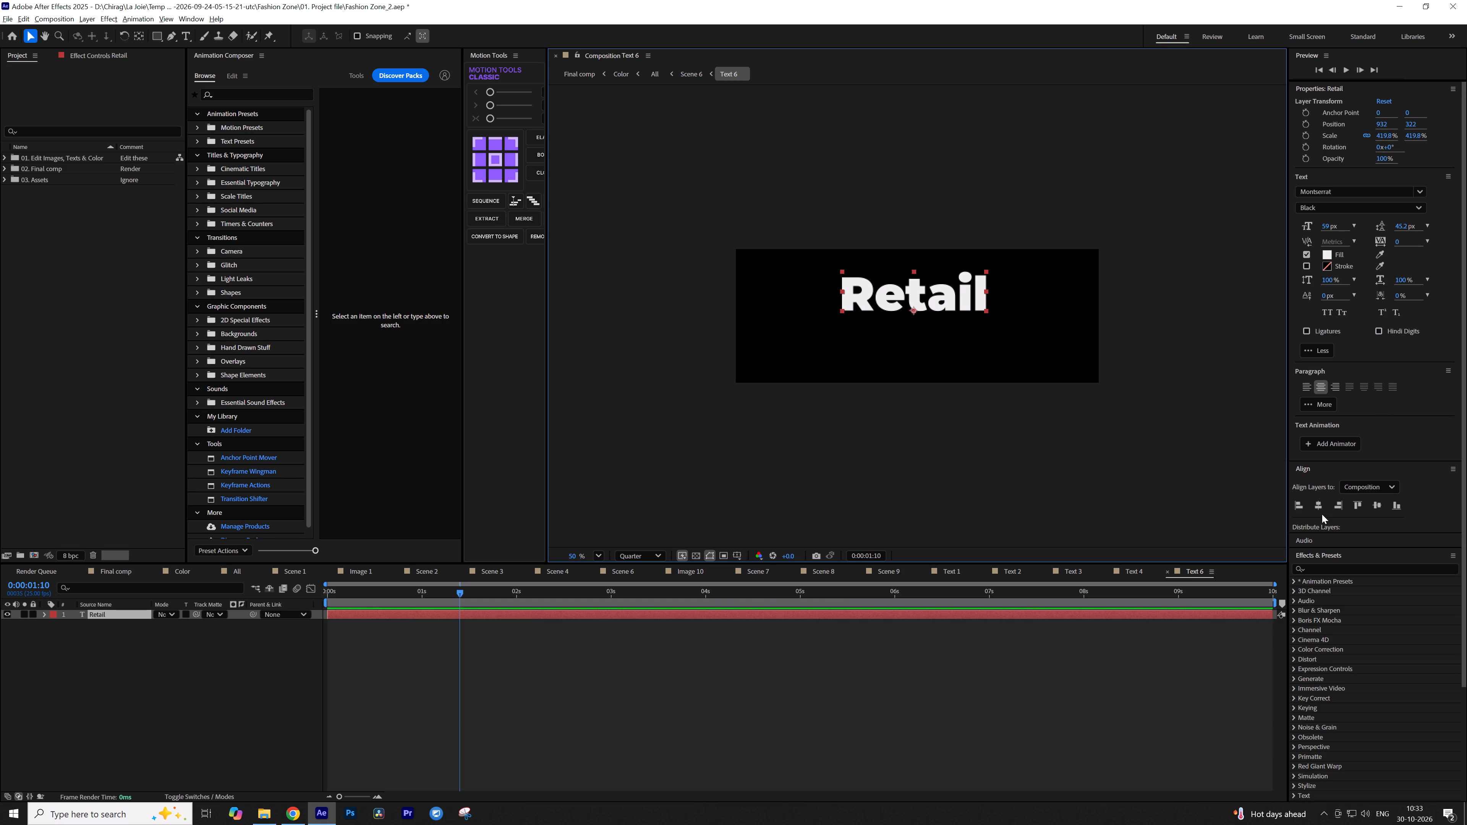
{"action": "left_click", "coordinate": [1320, 511]}
{"action": "left_click", "coordinate": [1367, 509]}
{"action": "left_click", "coordinate": [1372, 509]}
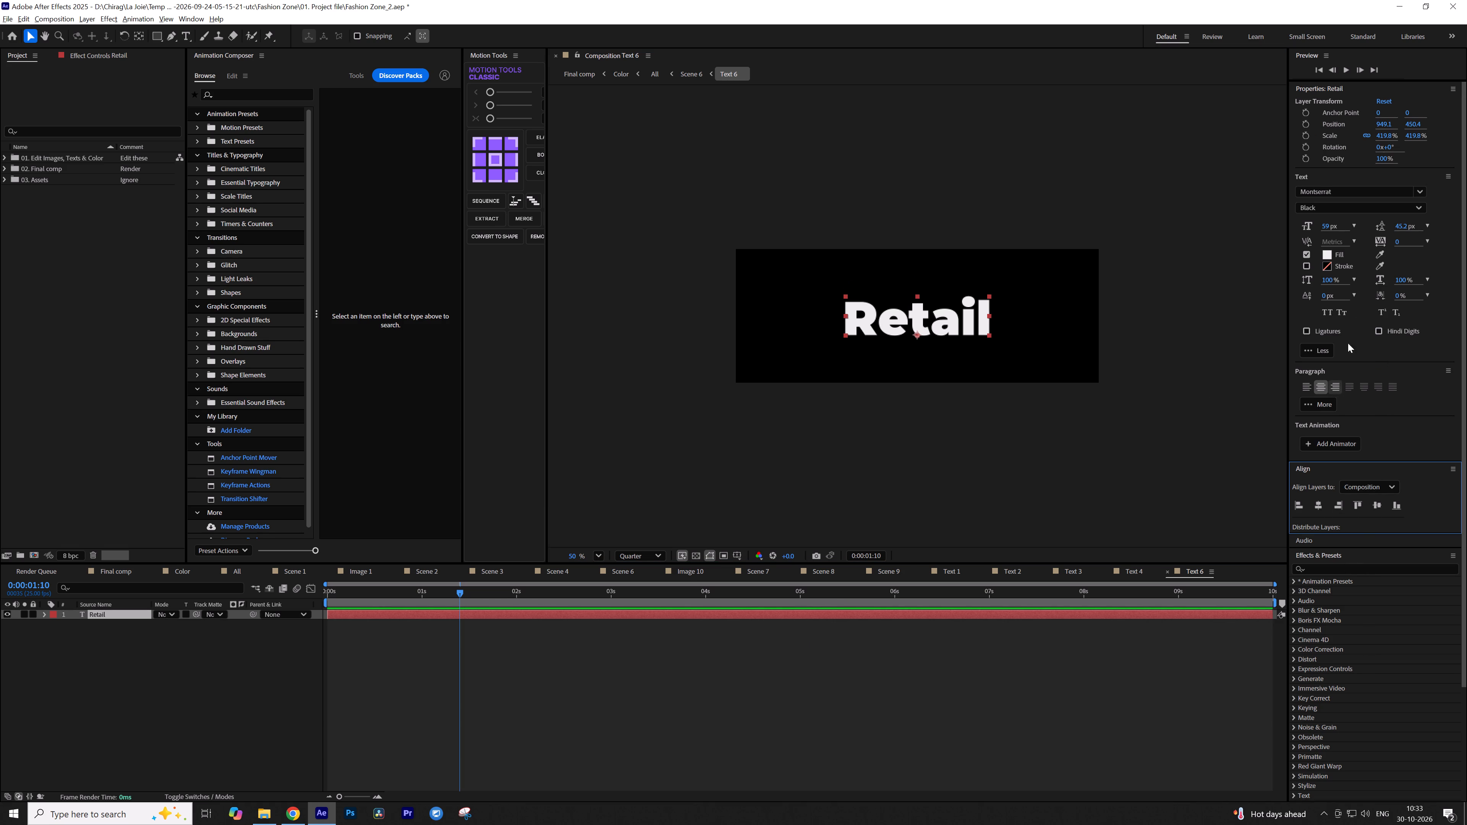
Change the "Retail" text to the Yeseva One font and set its size to 50 px.
{"action": "left_click", "coordinate": [1355, 193]}
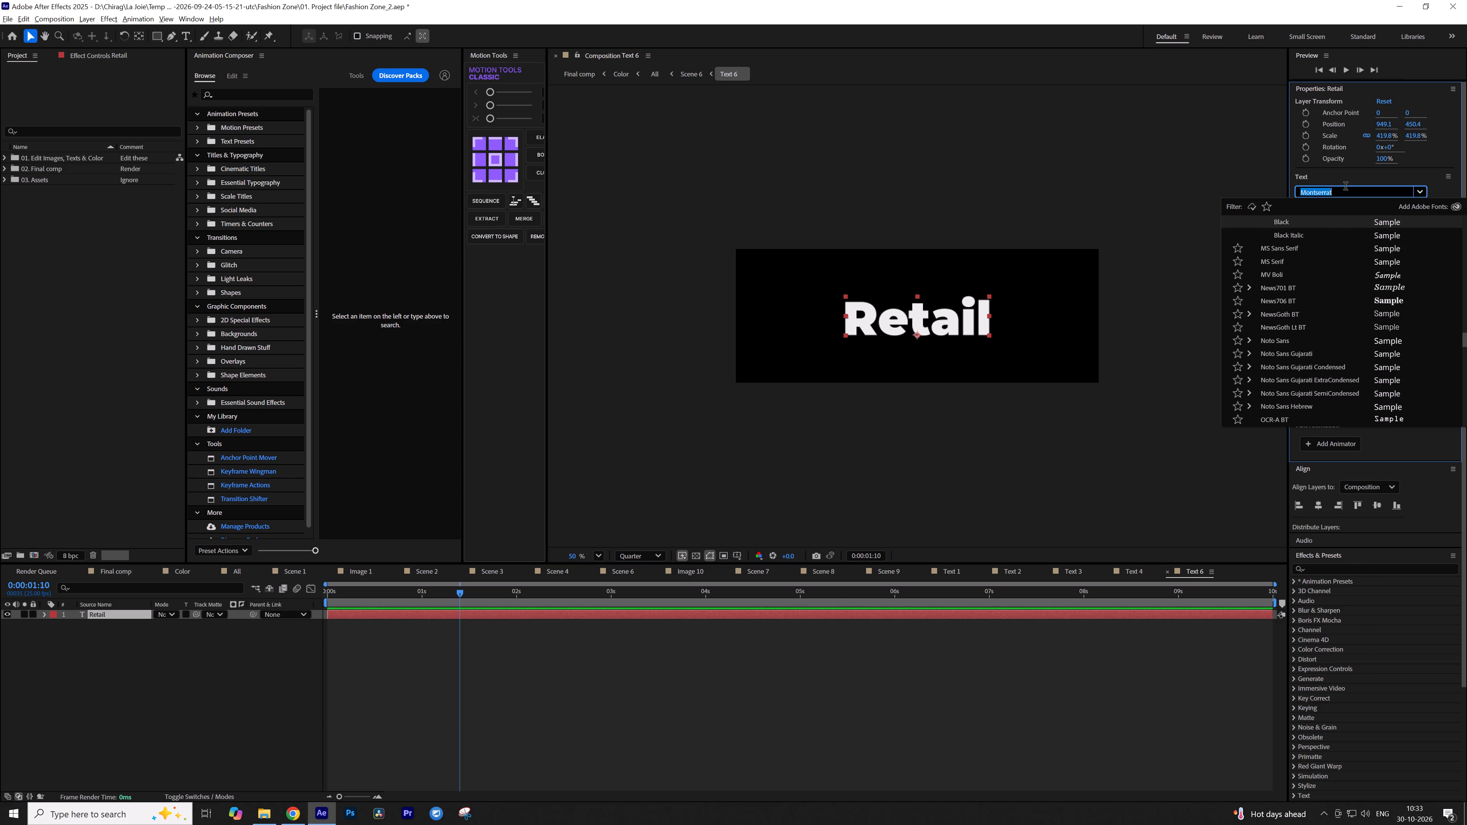
{"action": "type", "text": "ye"}
{"action": "left_click", "coordinate": [1334, 218]}
{"action": "left_click_drag", "start_coordinate": [1329, 228], "coordinate": [1305, 231]}
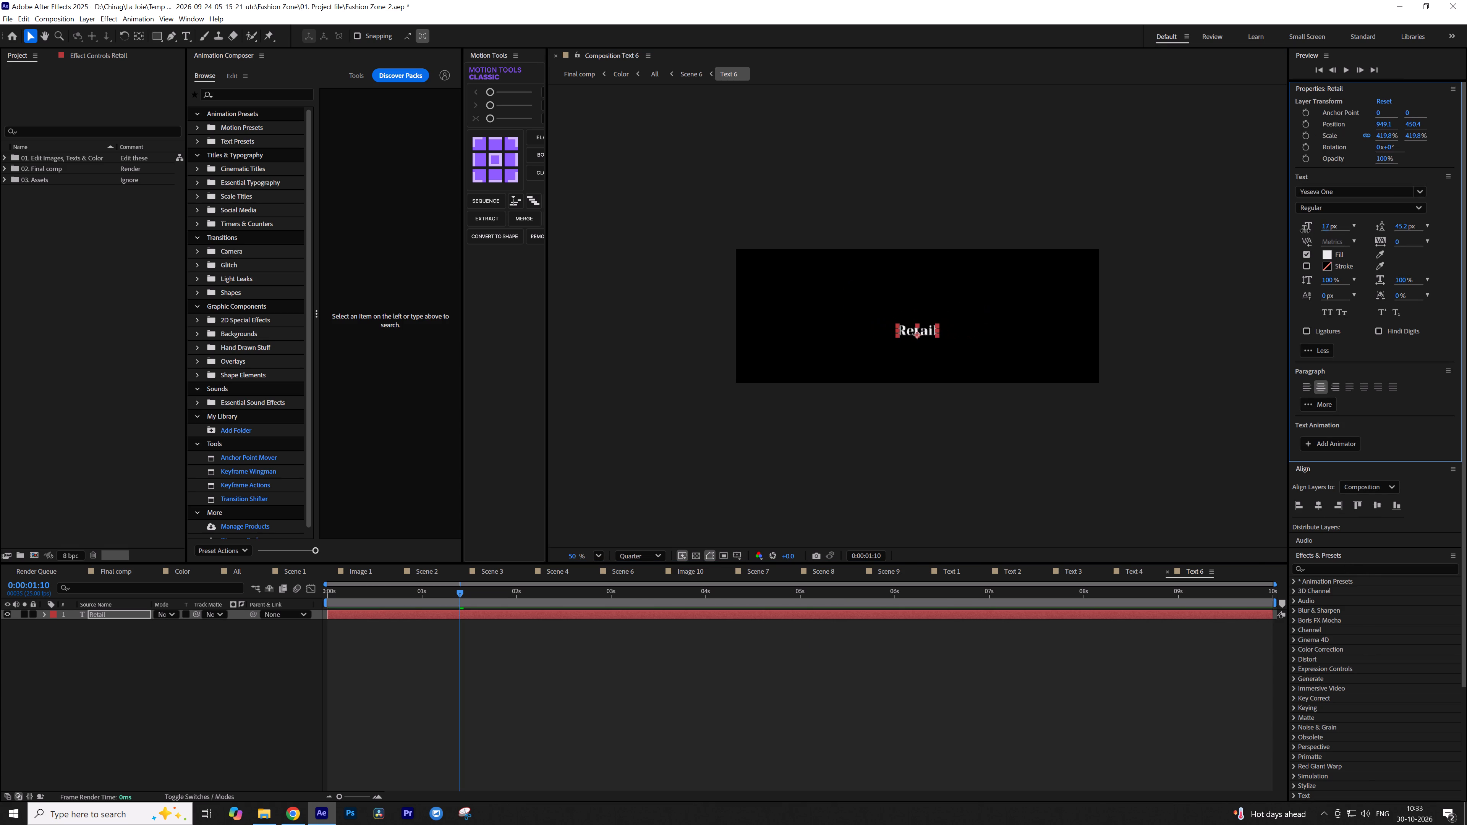
{"action": "left_click_drag", "start_coordinate": [1305, 231], "coordinate": [1322, 228]}
Reposition the restyled "Retail" layer and align it to the horizontal and vertical centre of the composition.
{"action": "left_click_drag", "start_coordinate": [950, 328], "coordinate": [950, 322]}
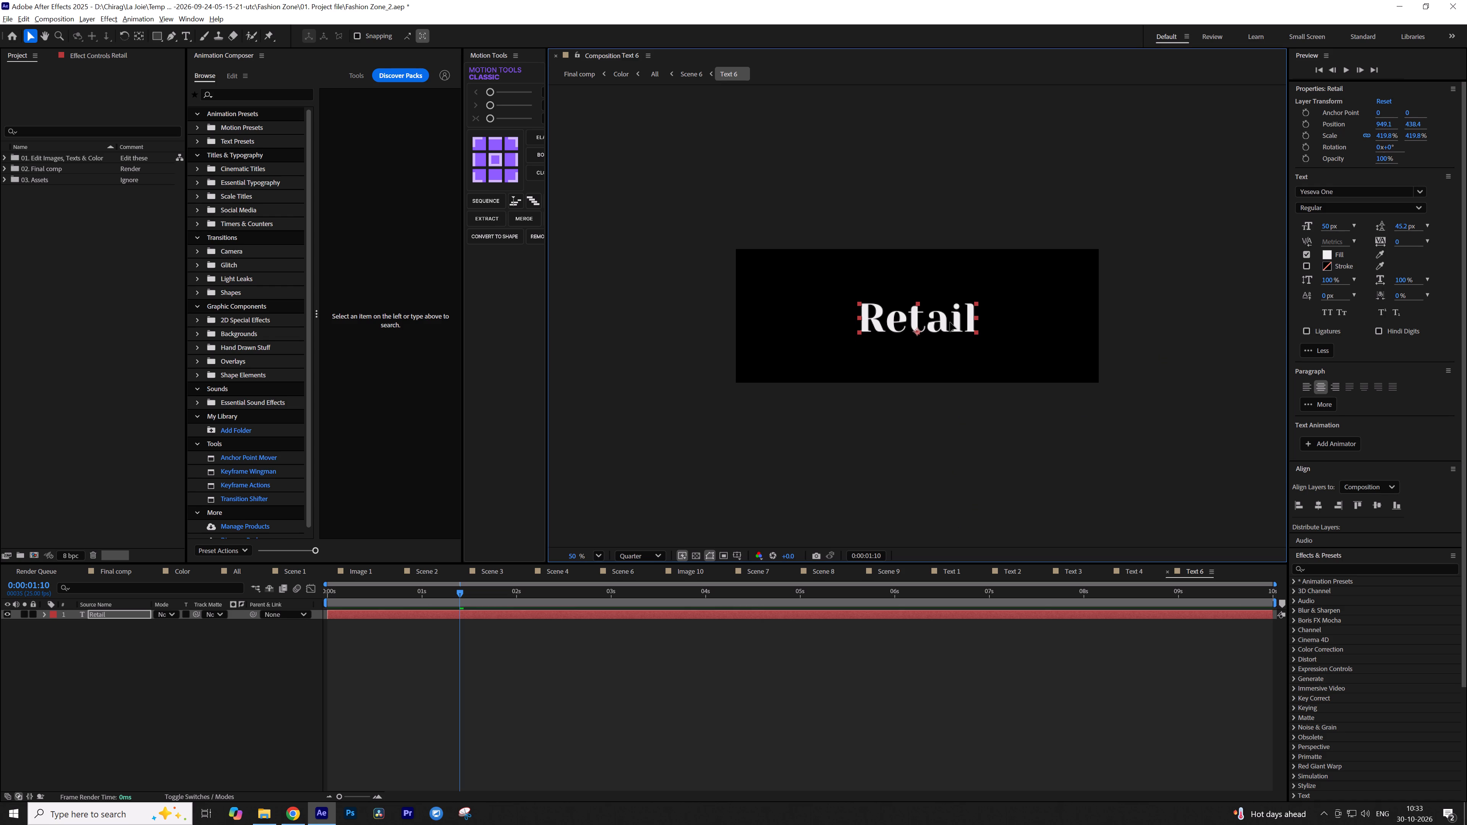
{"action": "left_click_drag", "start_coordinate": [950, 322], "coordinate": [950, 318]}
{"action": "left_click", "coordinate": [1316, 503]}
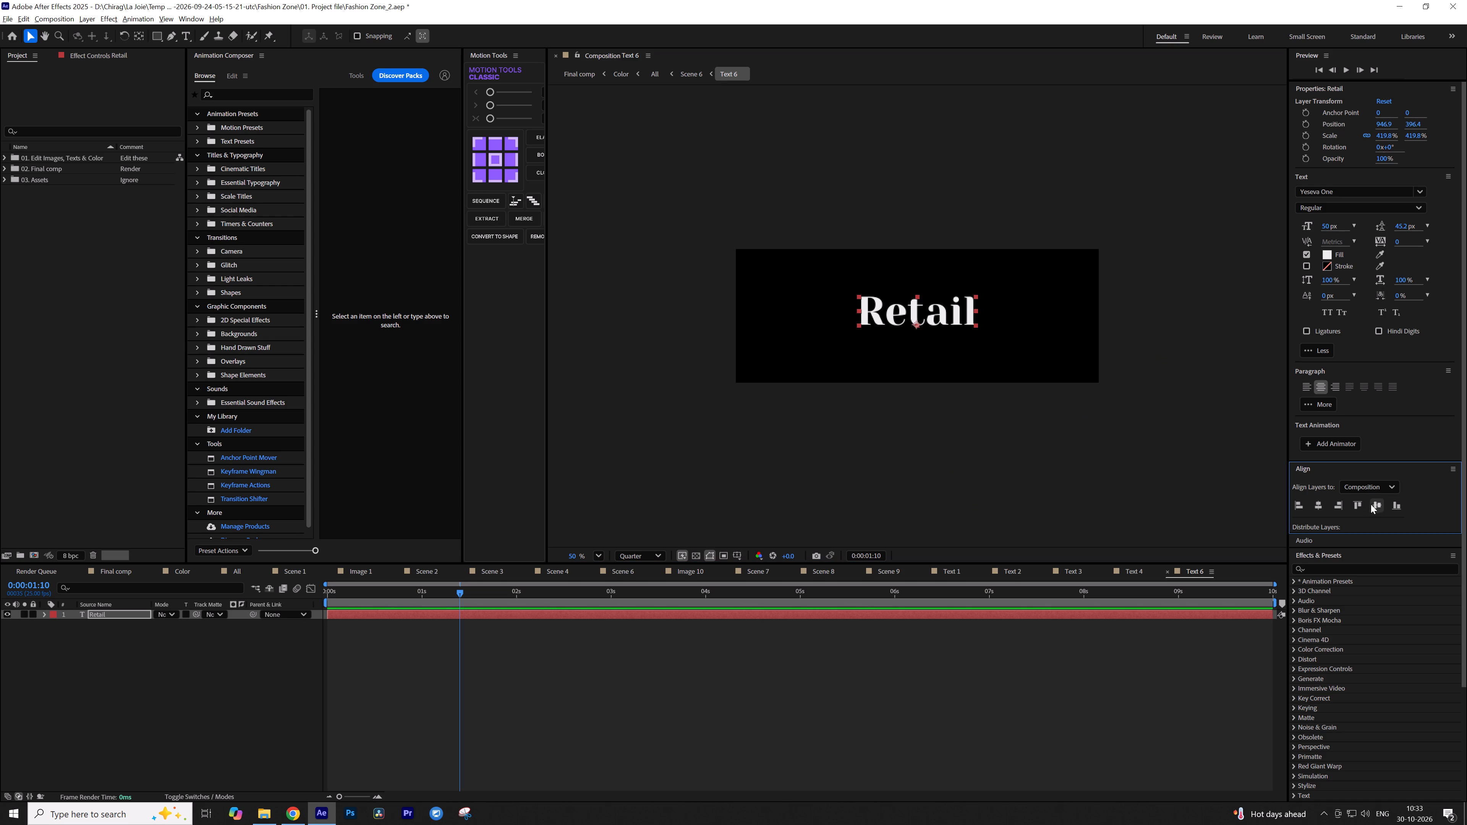
{"action": "left_click", "coordinate": [1381, 501]}
Go up through Scene 6 to the All composition and play it back from about 0:00:06:24 to check the "Retail" title.
{"action": "left_click", "coordinate": [897, 684]}
{"action": "key", "text": "Tab"}
{"action": "left_click", "coordinate": [775, 673]}
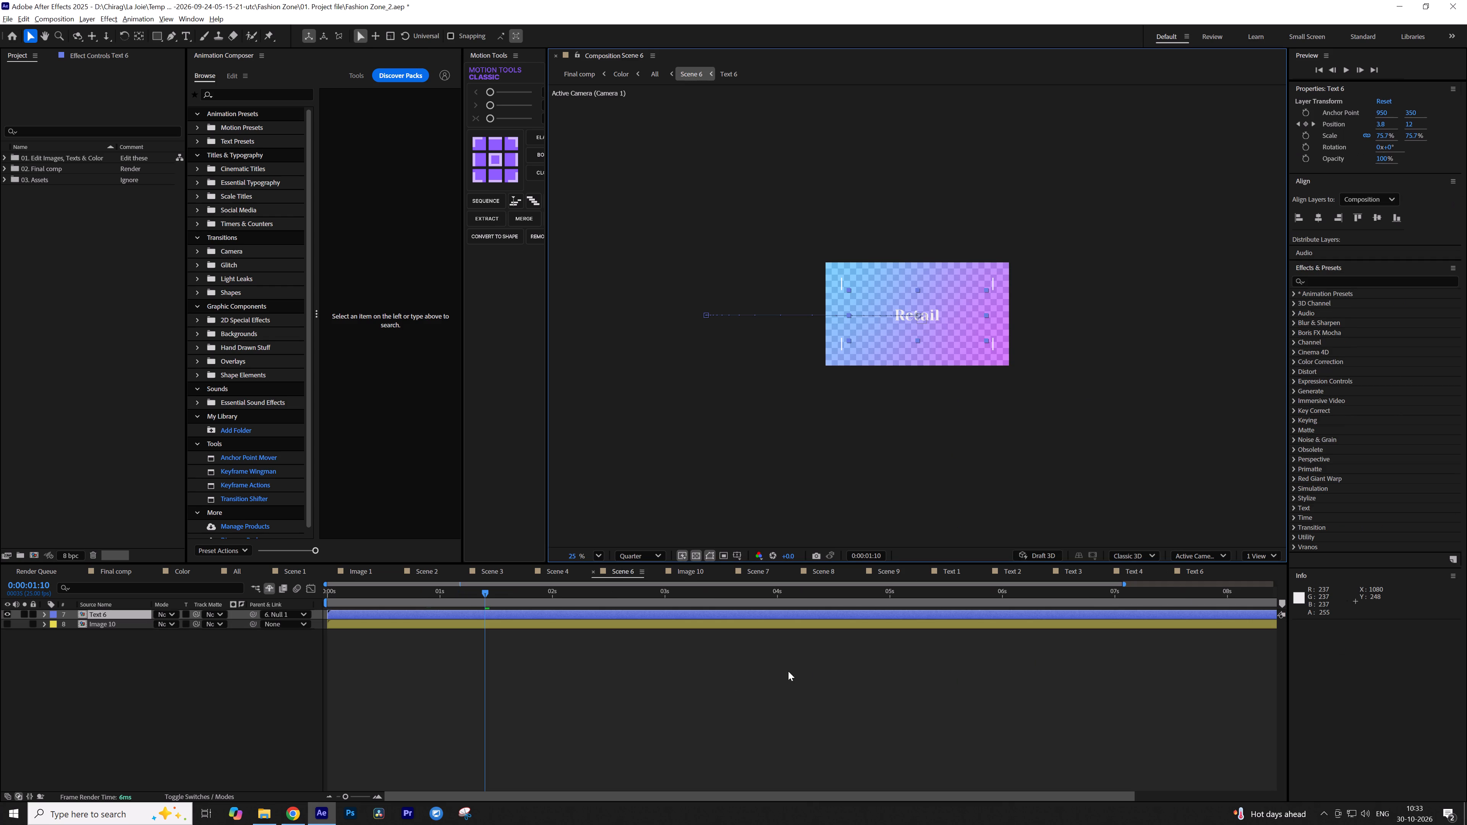
{"action": "key", "text": "Tab"}
{"action": "left_click", "coordinate": [750, 669]}
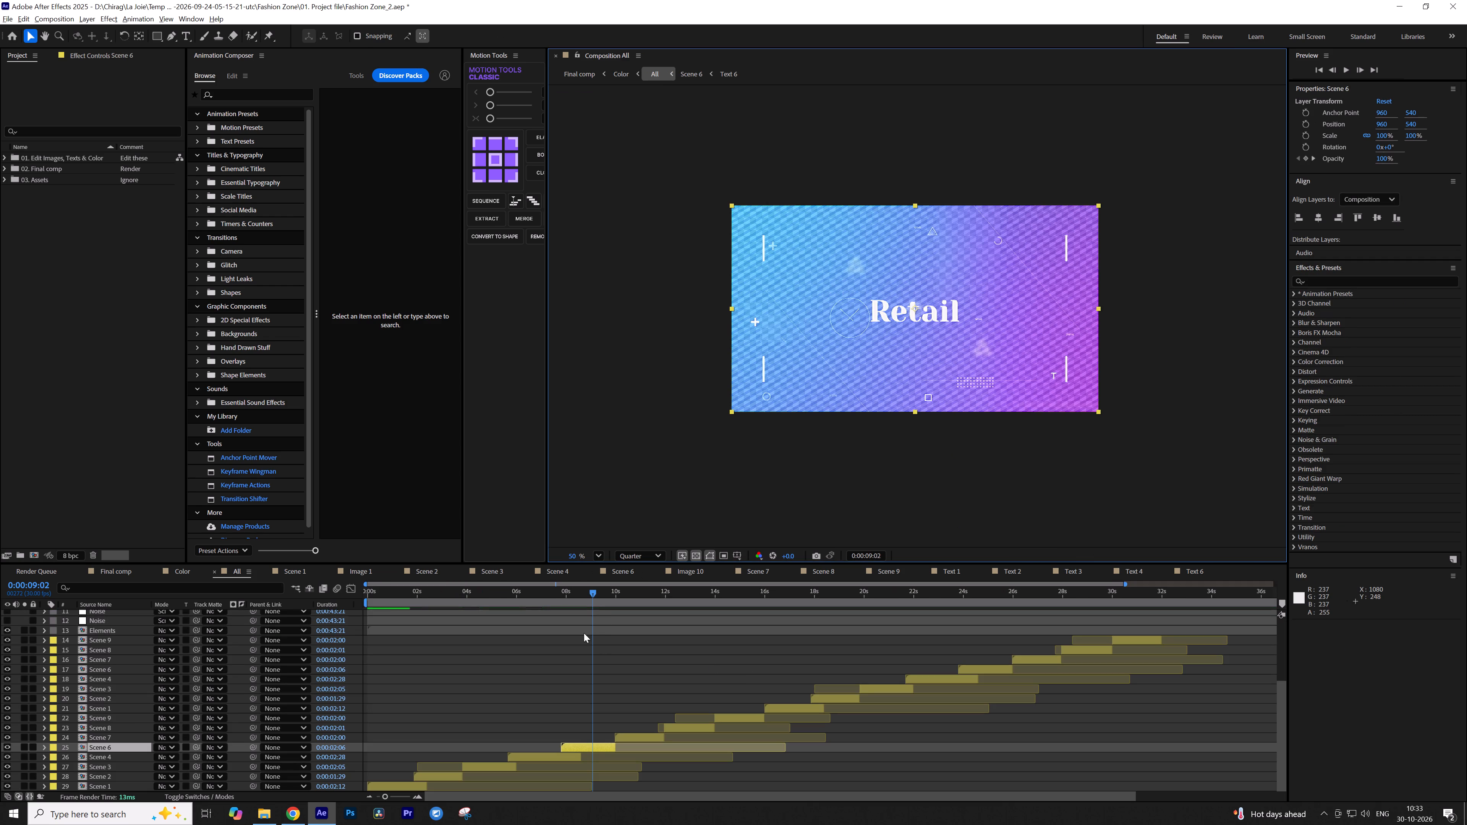
{"action": "left_click", "coordinate": [539, 594]}
{"action": "key", "text": "space"}
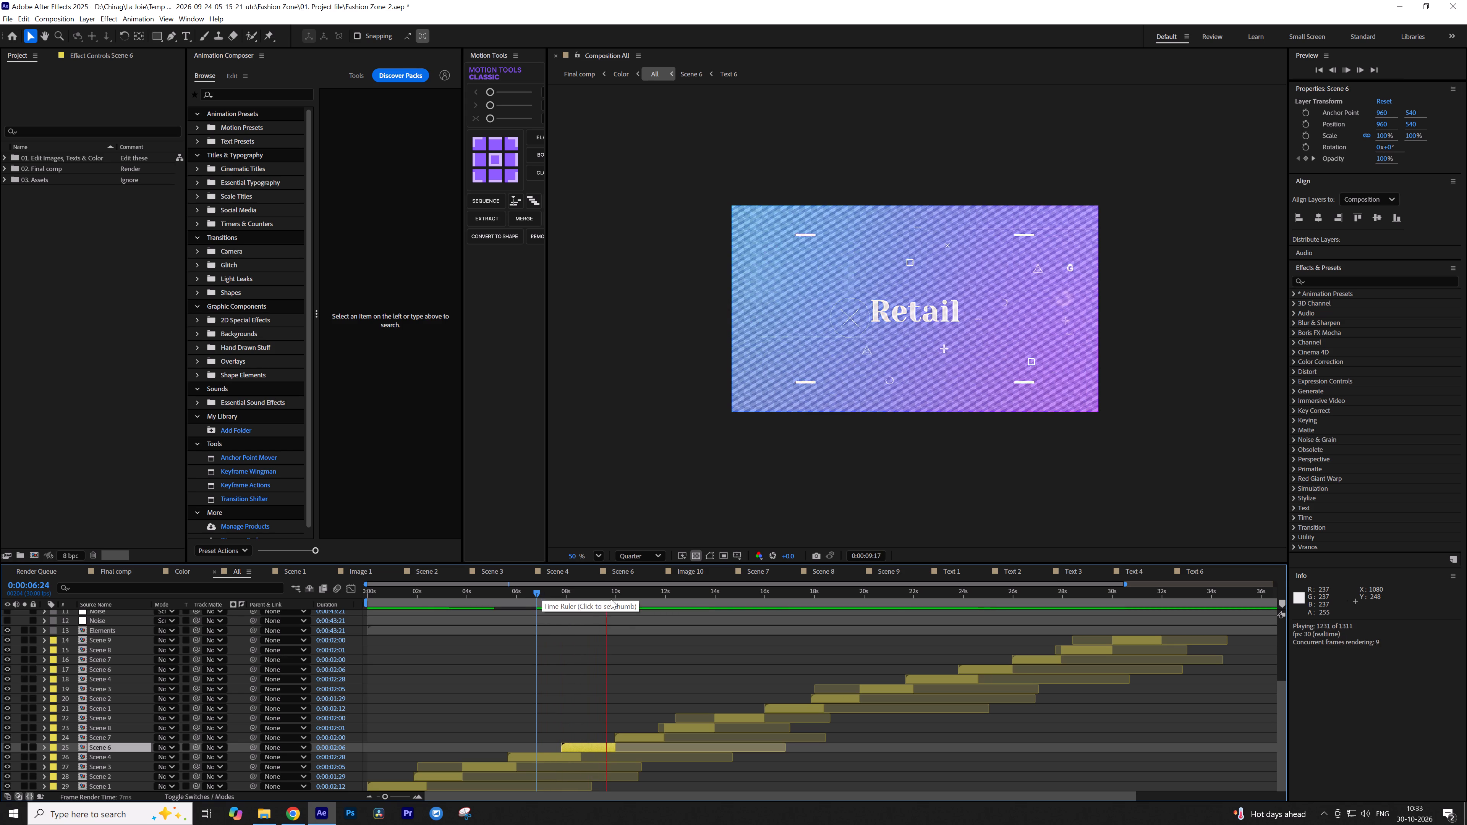
{"action": "key", "text": "space"}
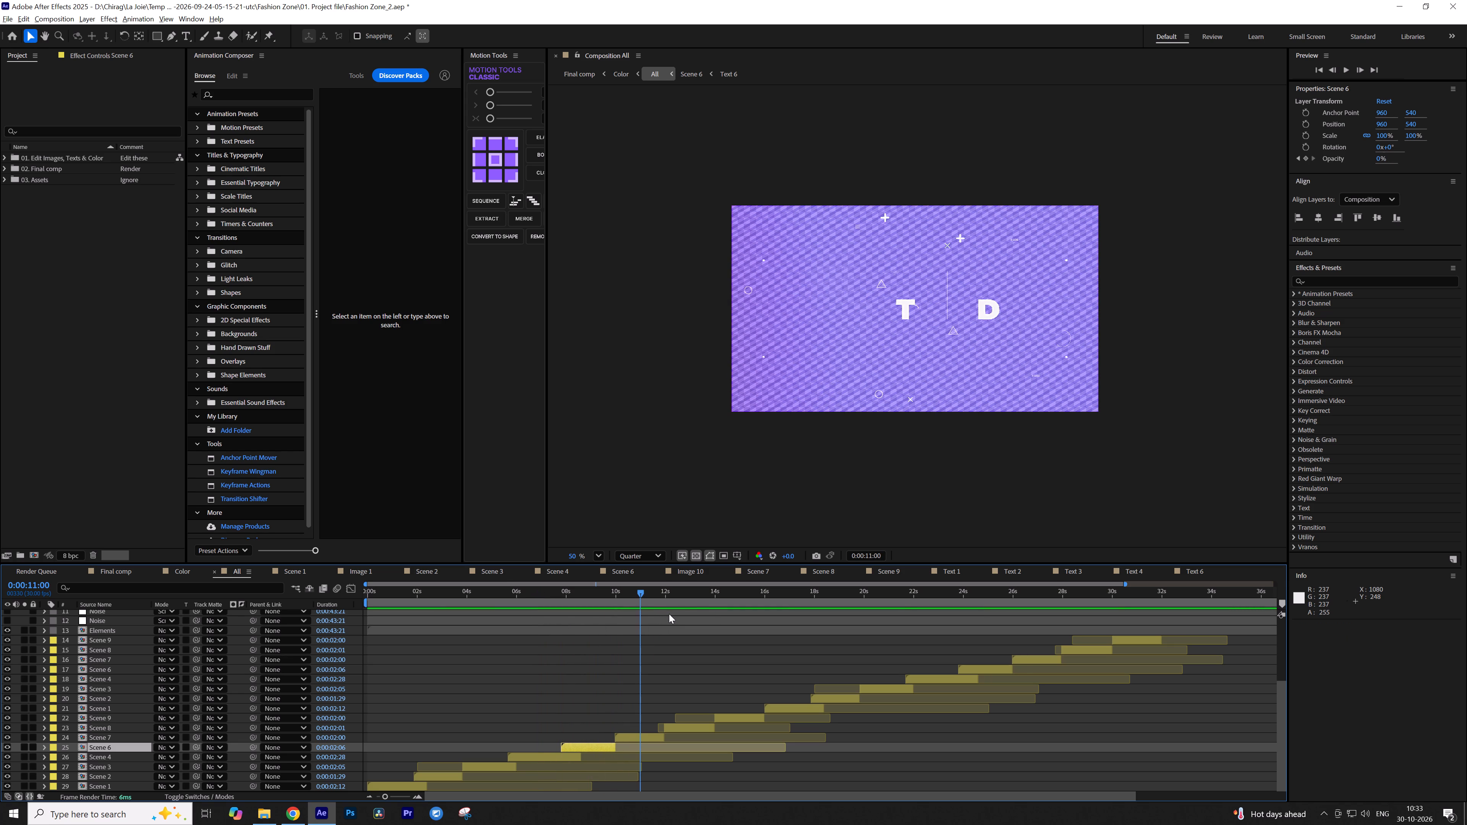
{"action": "key", "text": "space"}
{"action": "key", "text": "space"}
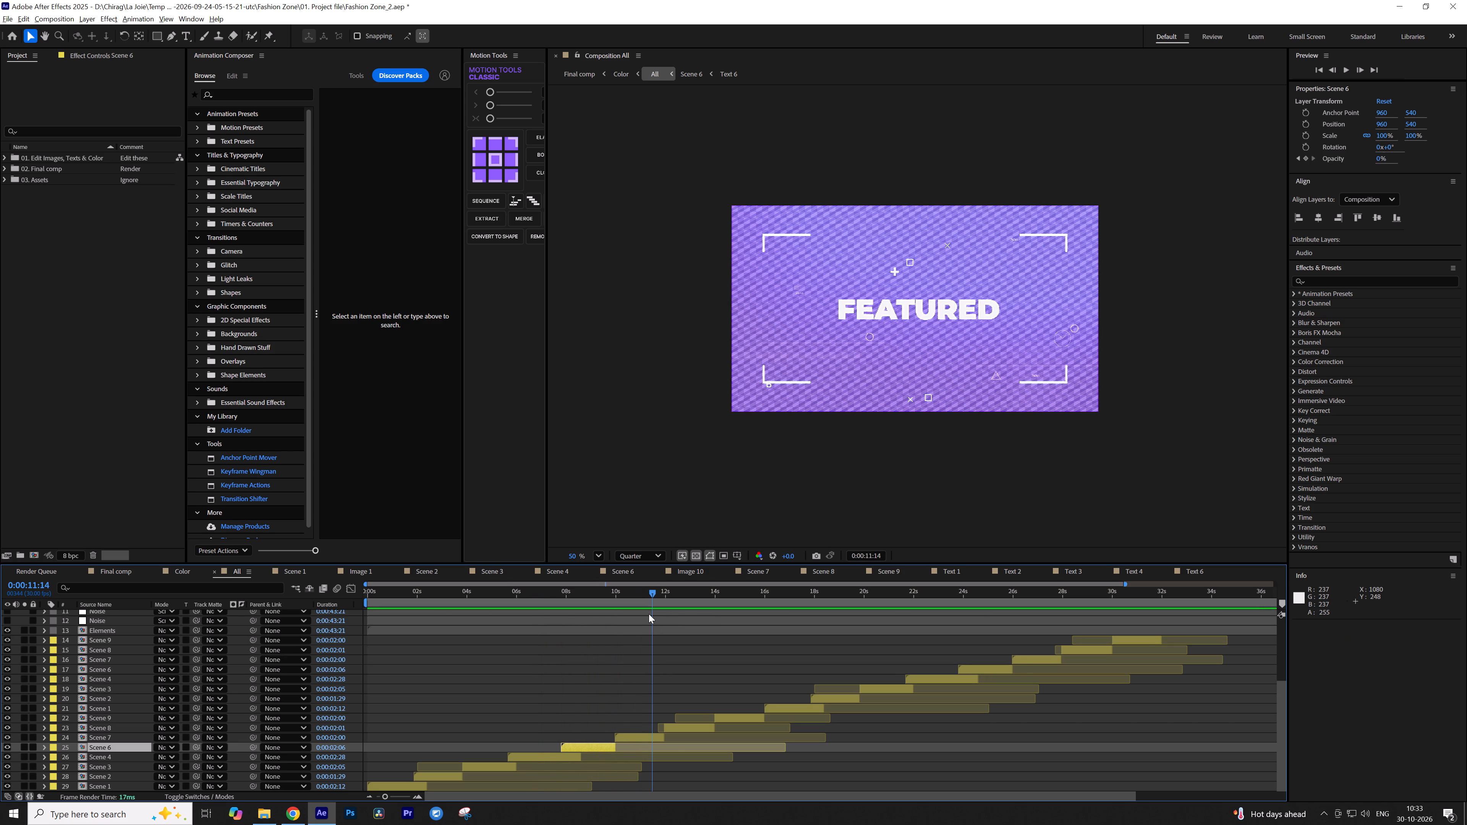
Delete both Opacity keyframes of the first Scene 6 layer in the All composition with the time at 0:00:09:00.
{"action": "key", "text": "t"}
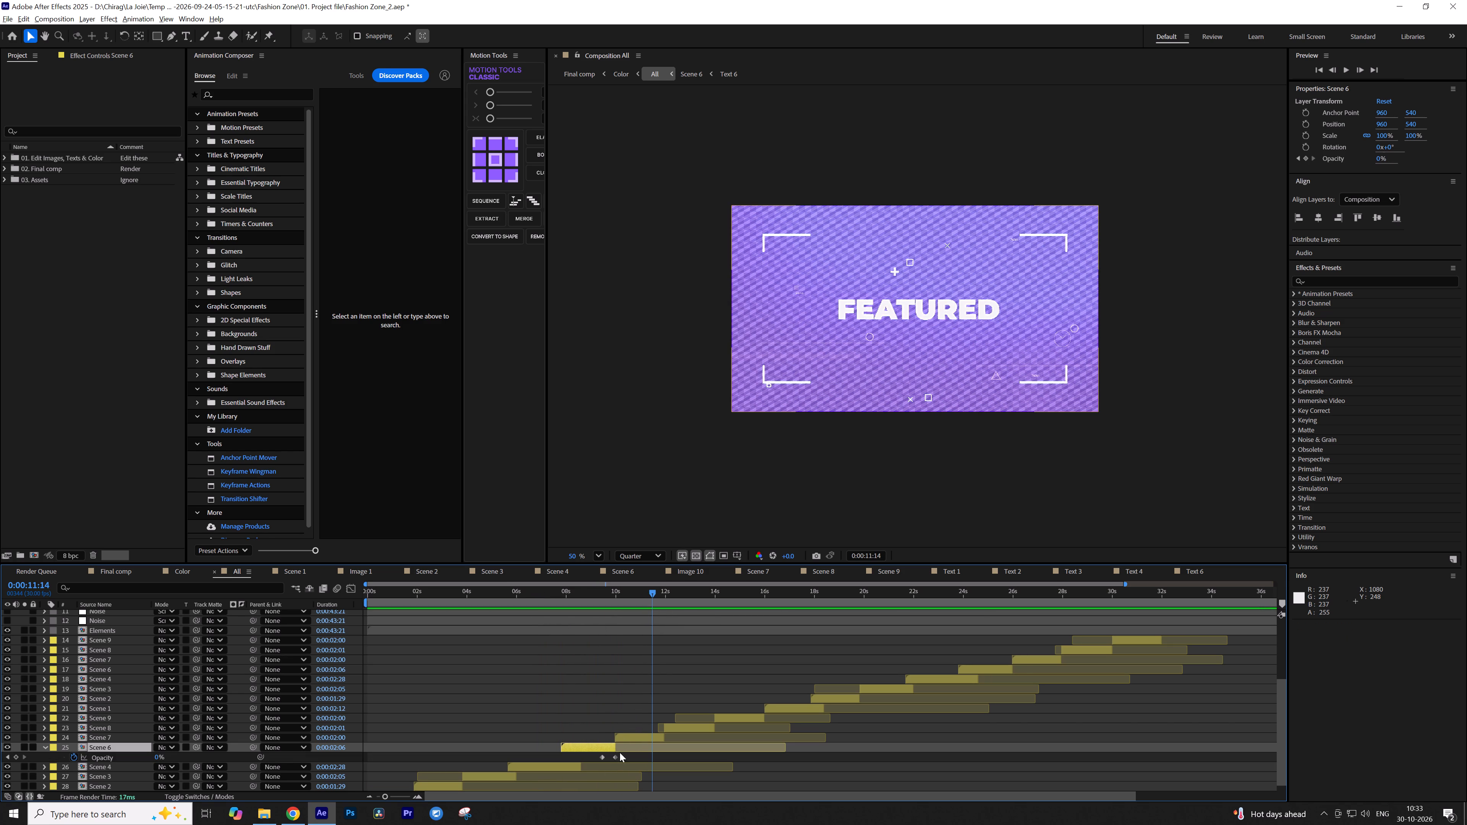
{"action": "left_click_drag", "start_coordinate": [597, 758], "coordinate": [626, 762]}
{"action": "left_click", "coordinate": [589, 585]}
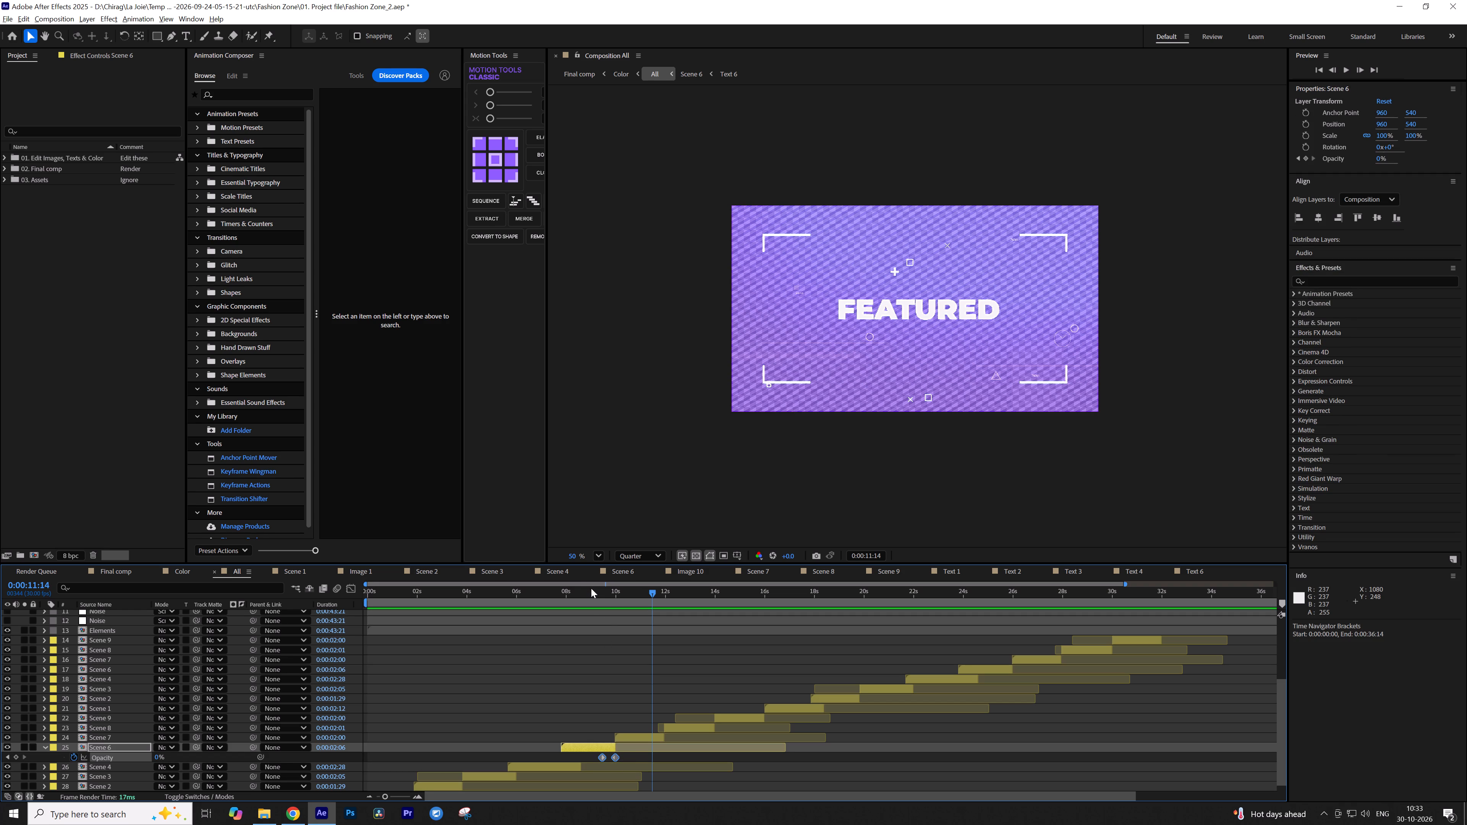
{"action": "left_click", "coordinate": [591, 588]}
{"action": "key", "text": "Delete"}
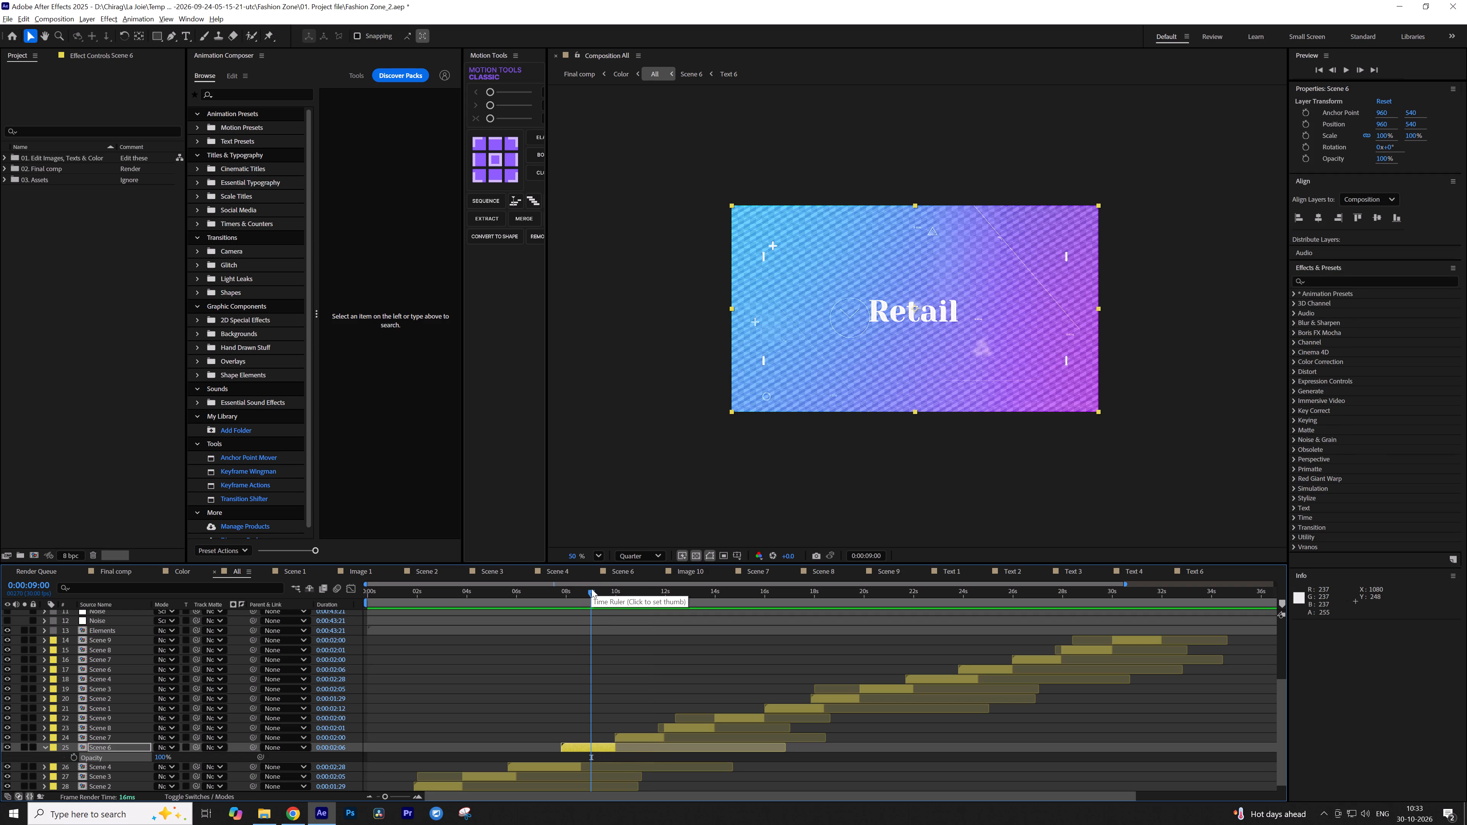
Play back the All composition from 0:00:09:00 to check the transition from "Retail" into Scene 7.
{"action": "left_click", "coordinate": [633, 674]}
{"action": "key", "text": "space"}
{"action": "type", "text": "ss"}
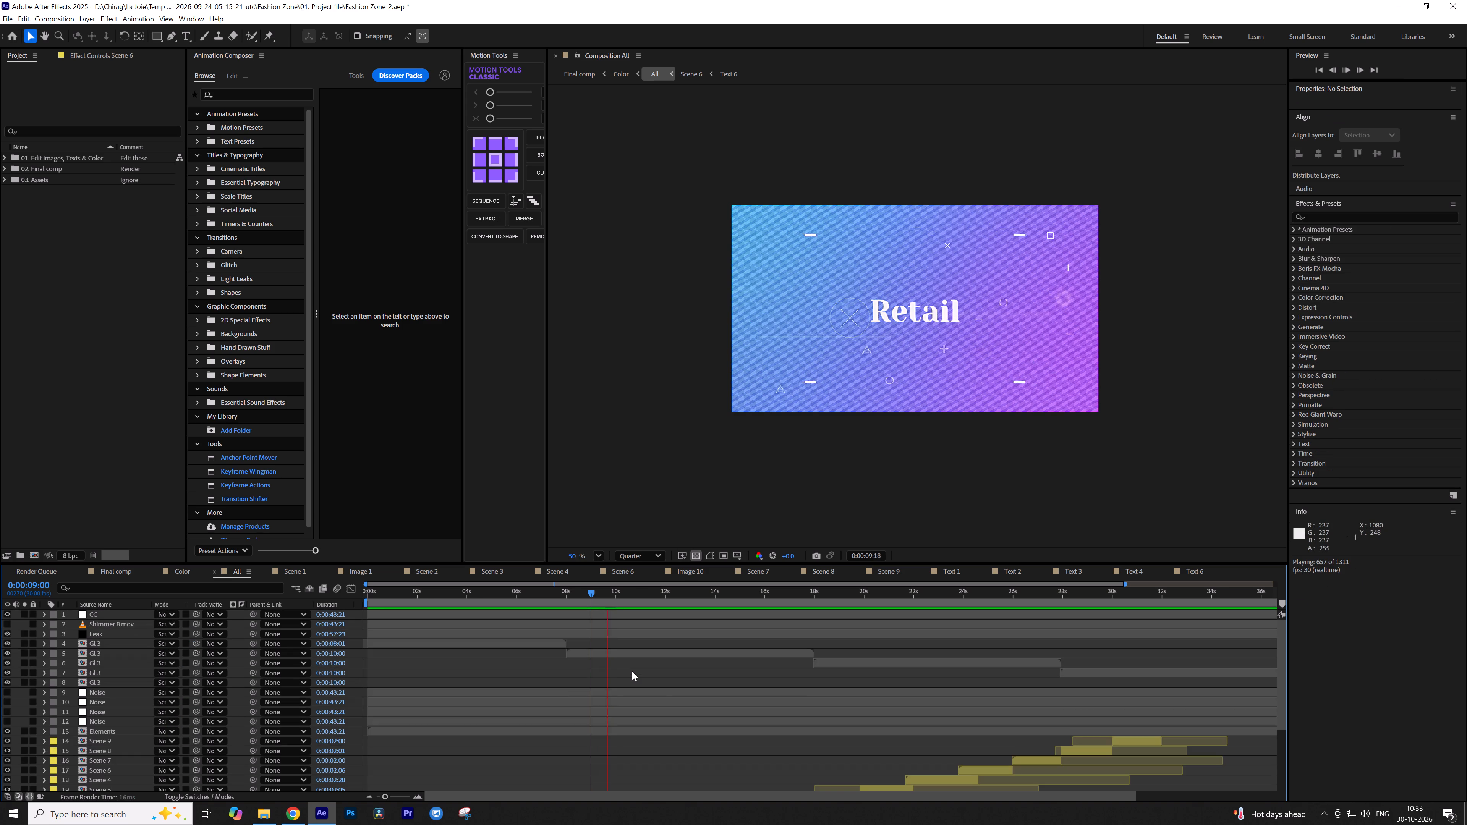
{"action": "scroll", "coordinate": [662, 683], "scroll_direction": "down", "scroll_amount": 4}
{"action": "key", "text": "space"}
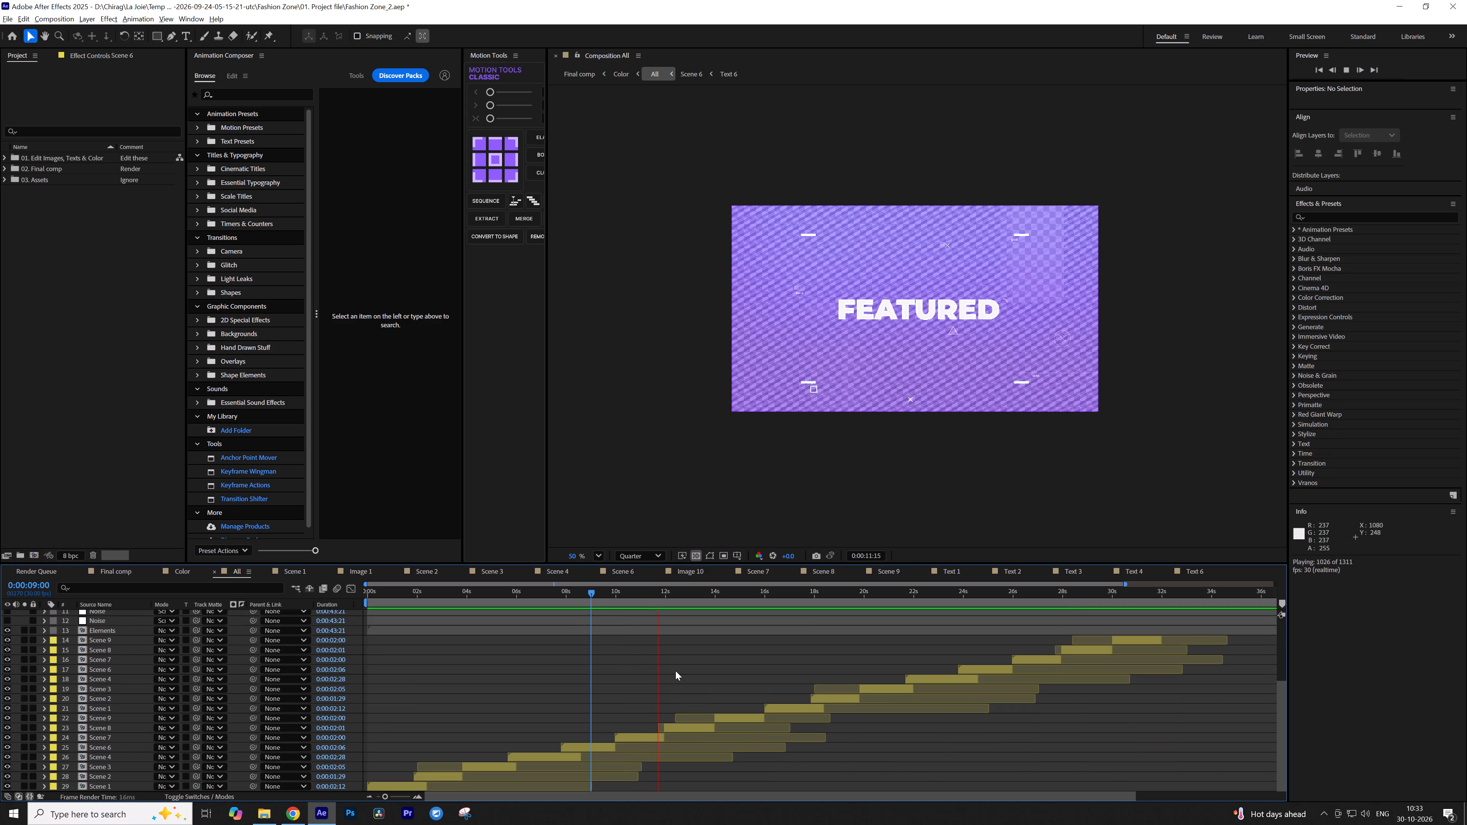
Open the Scene 7 composition, hide its shy layers, and scrub through its titles with the Text 8 layer selected.
{"action": "double_click", "coordinate": [649, 737]}
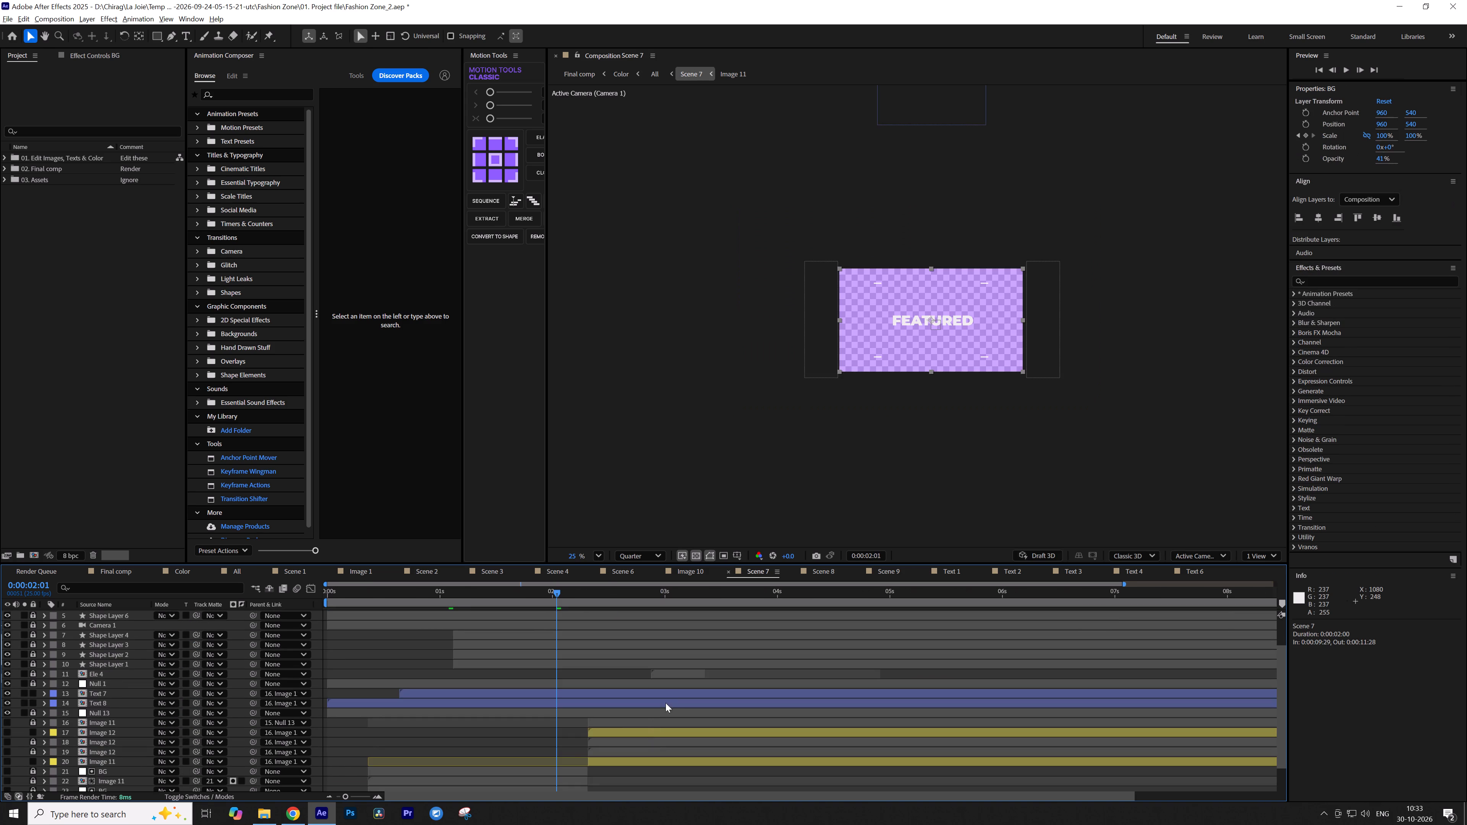
{"action": "left_click", "coordinate": [265, 585]}
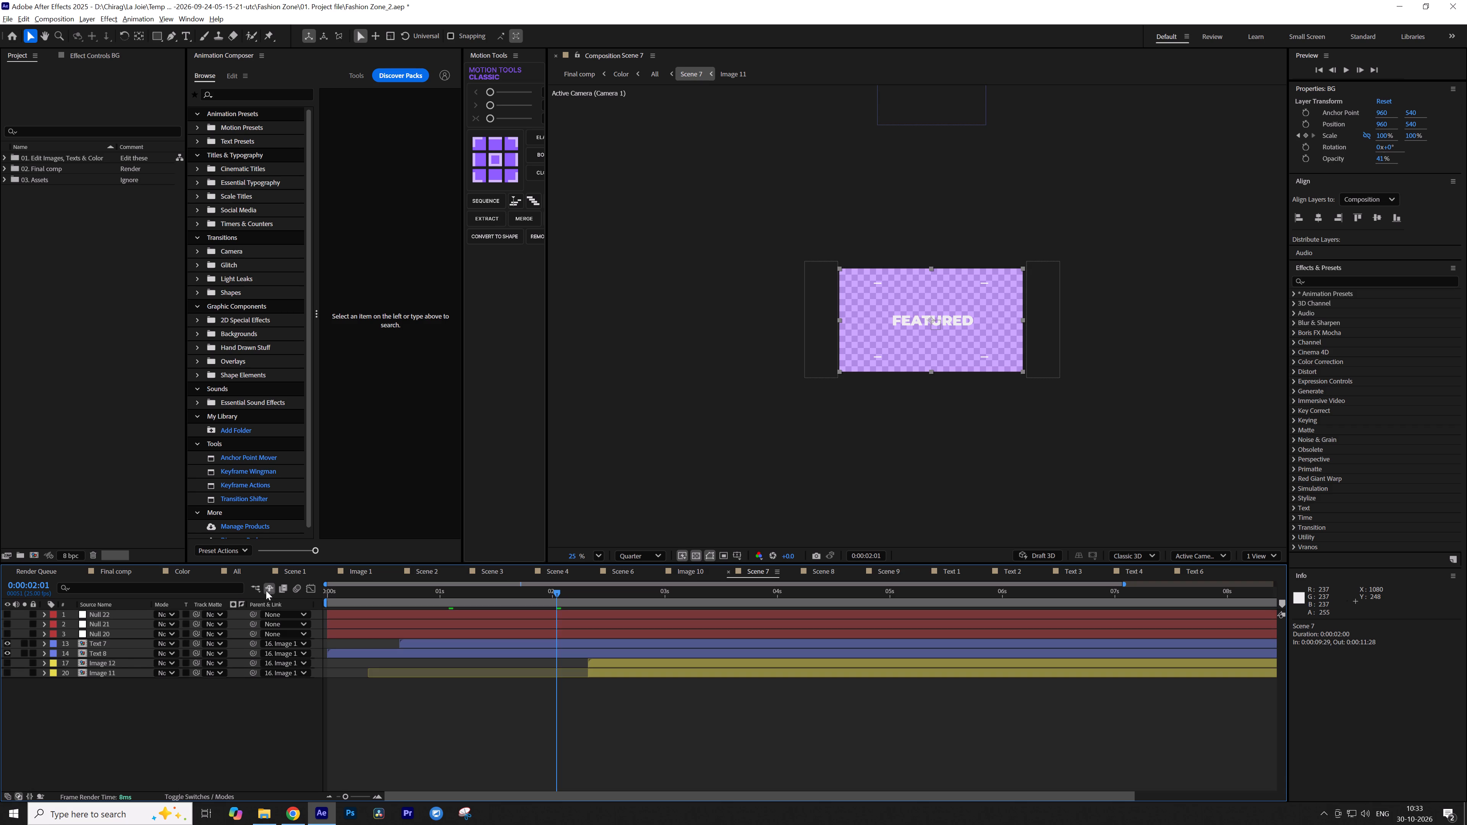
{"action": "left_click", "coordinate": [122, 644]}
{"action": "left_click", "coordinate": [116, 650]}
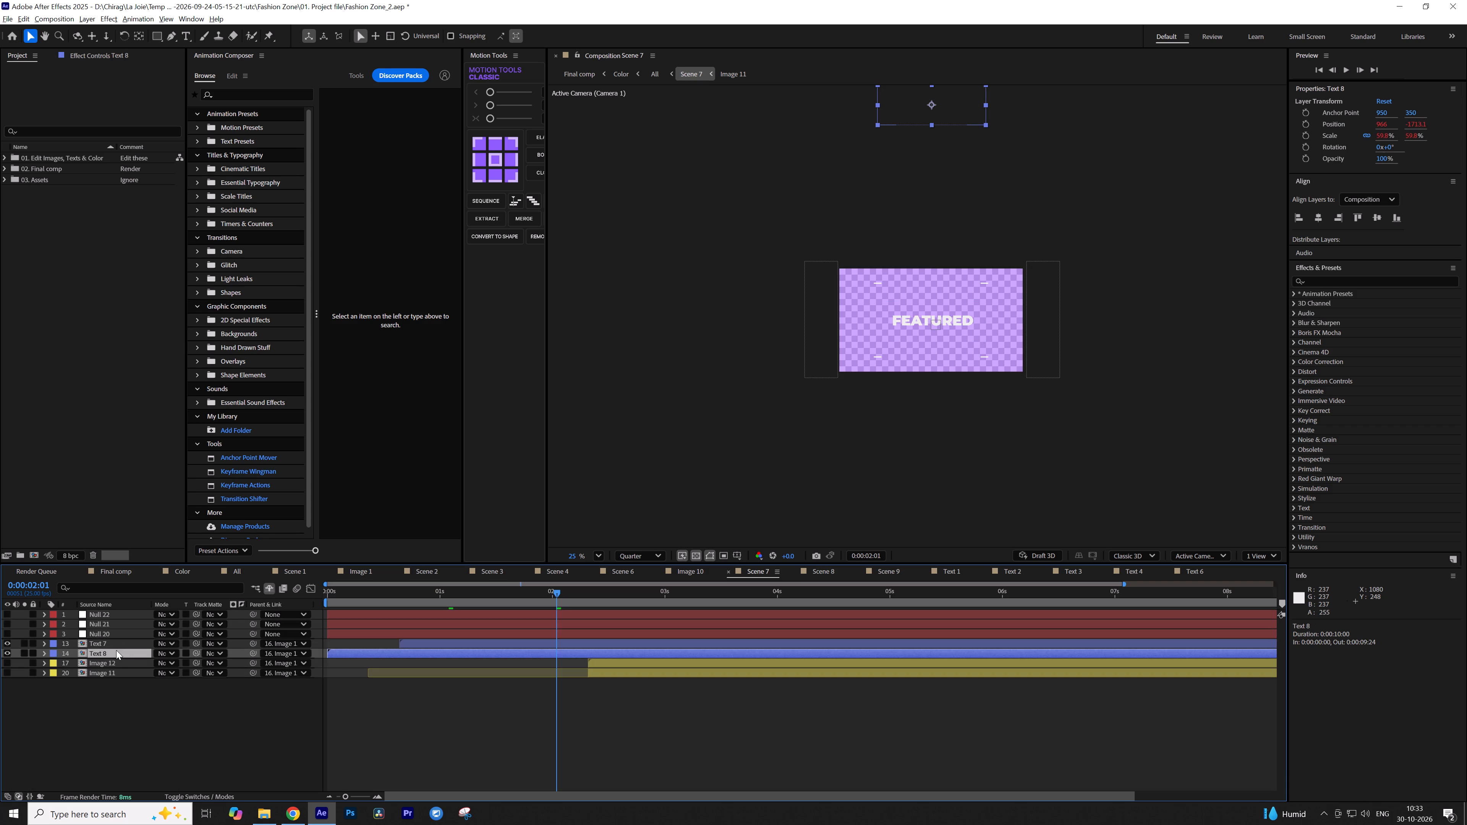
{"action": "left_click_drag", "start_coordinate": [581, 595], "coordinate": [662, 593]}
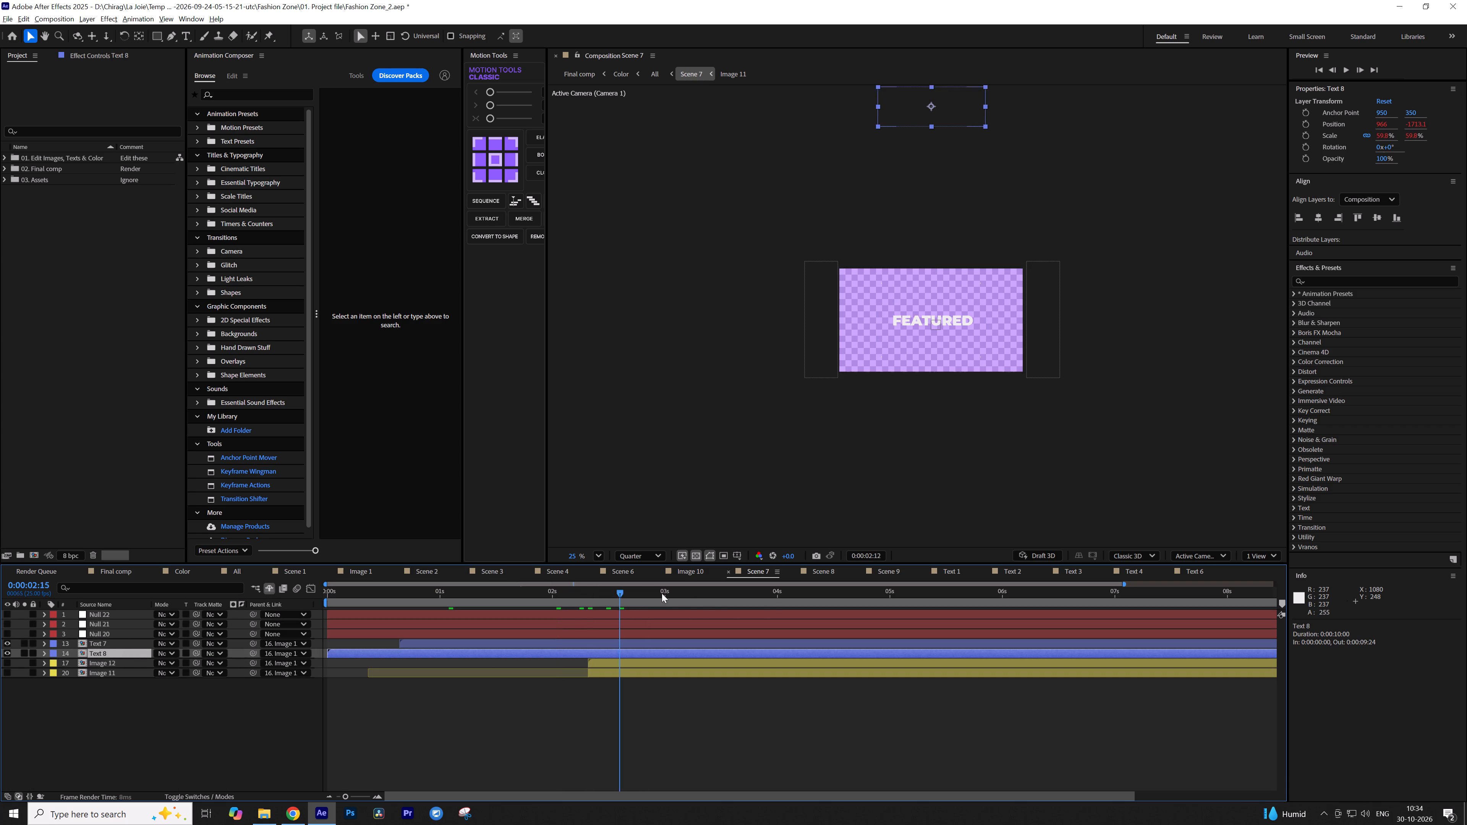
{"action": "left_click_drag", "start_coordinate": [662, 593], "coordinate": [694, 596]}
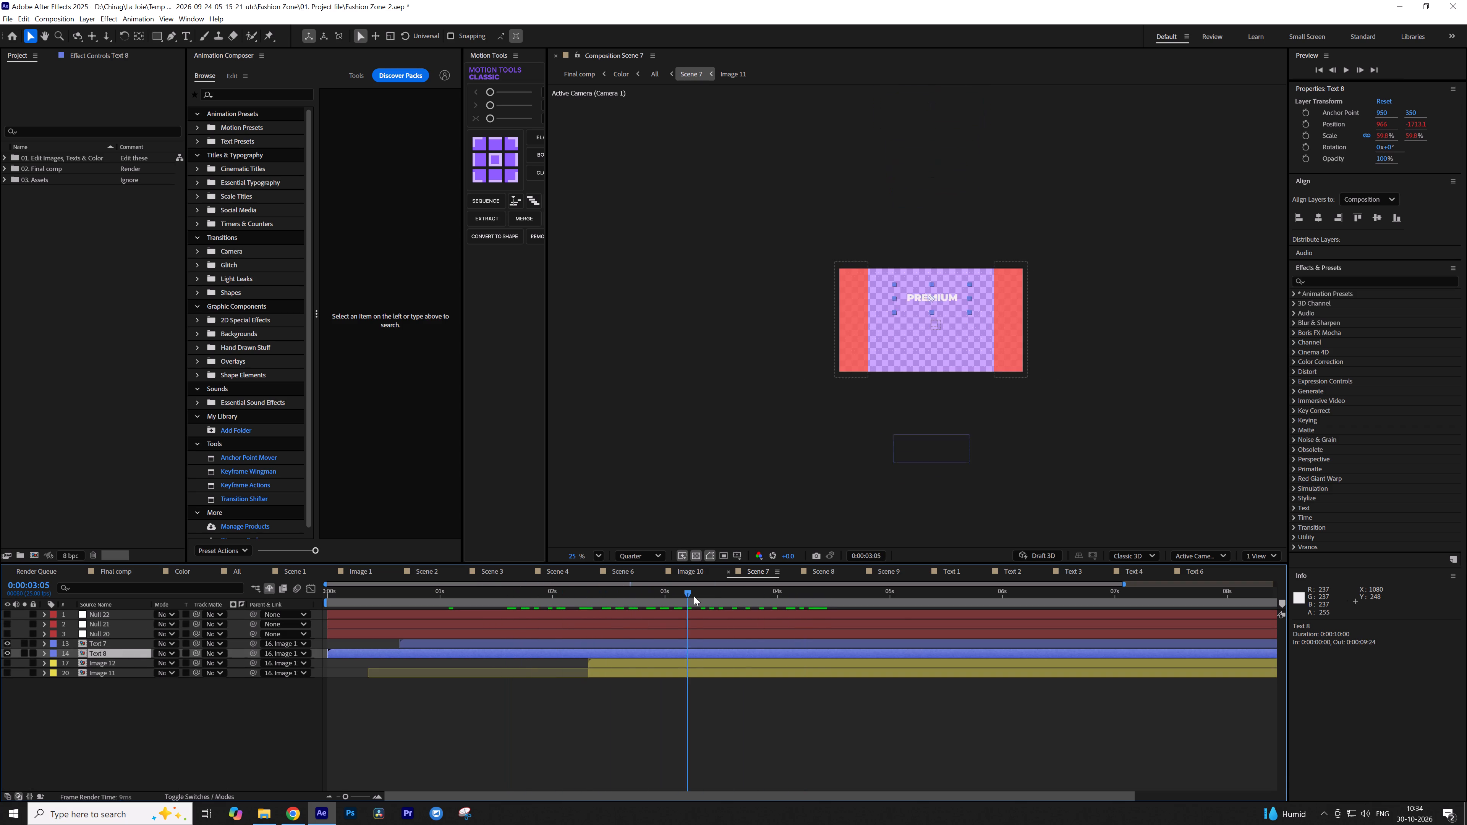
{"action": "left_click_drag", "start_coordinate": [694, 596], "coordinate": [419, 613]}
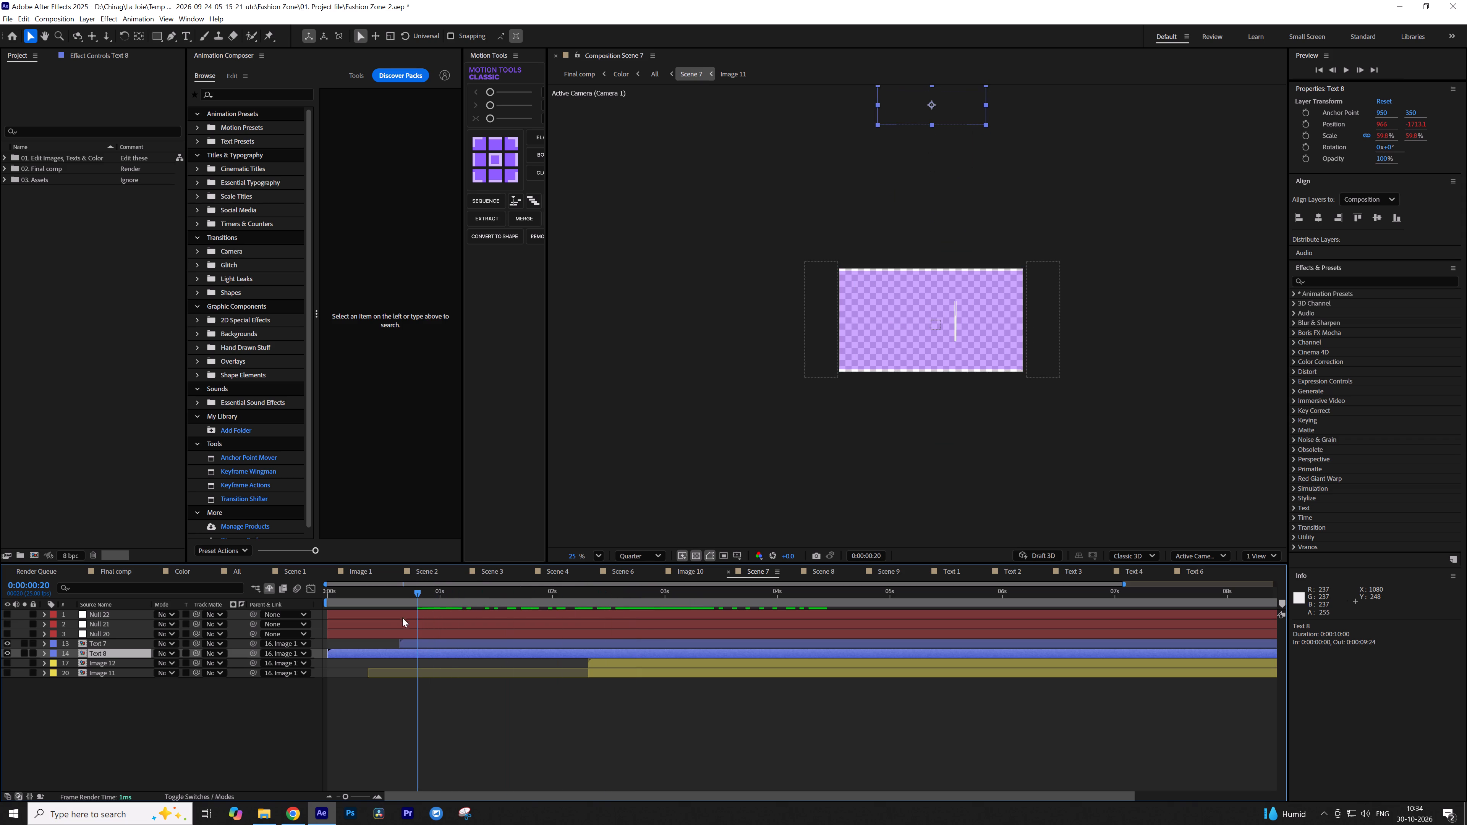
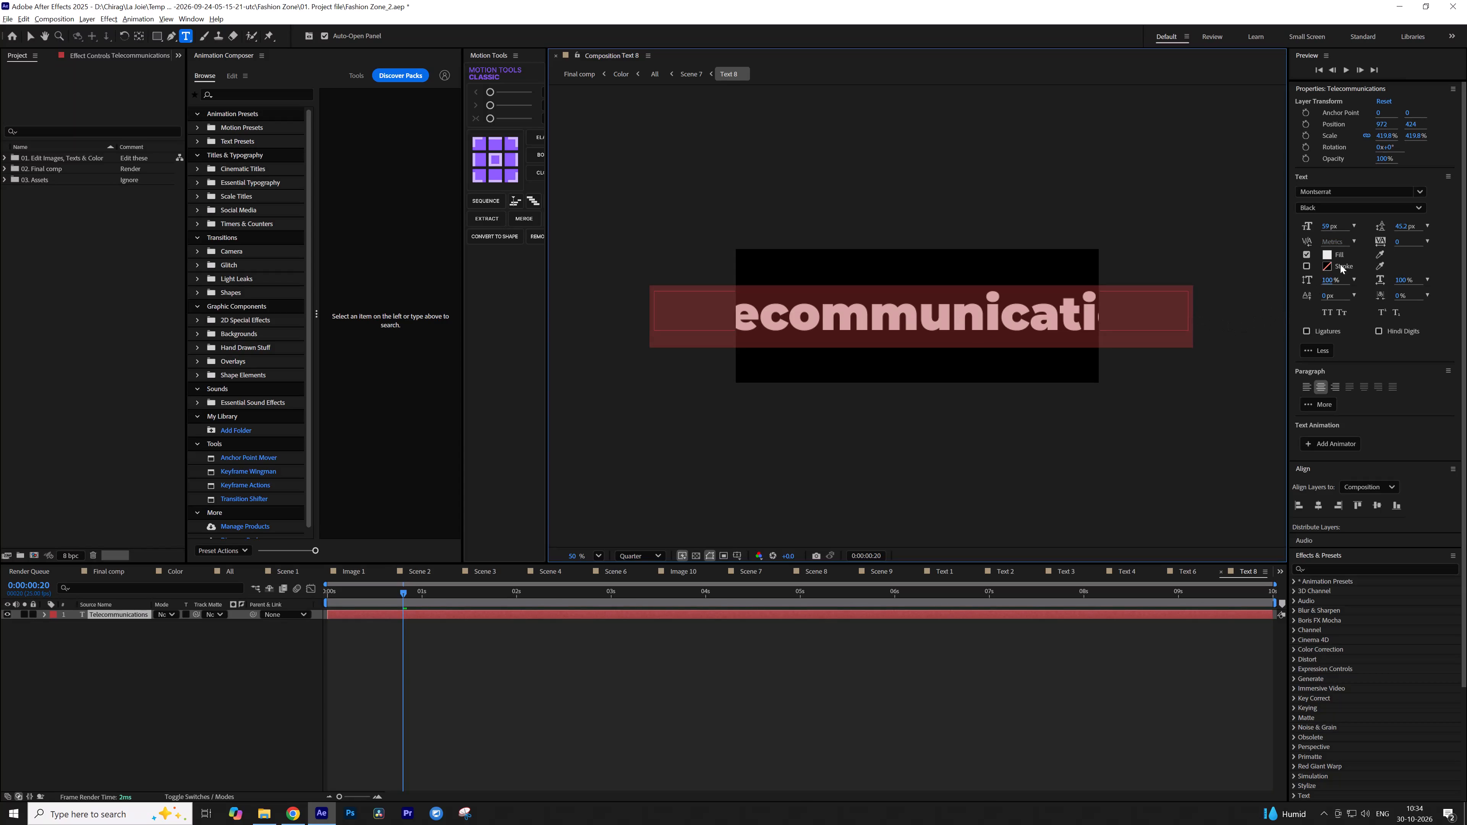
Change the font of "Telecommunications" in the Text 8 composition to Yeseva One.
{"action": "left_click", "coordinate": [1377, 189]}
{"action": "type", "text": "ye"}
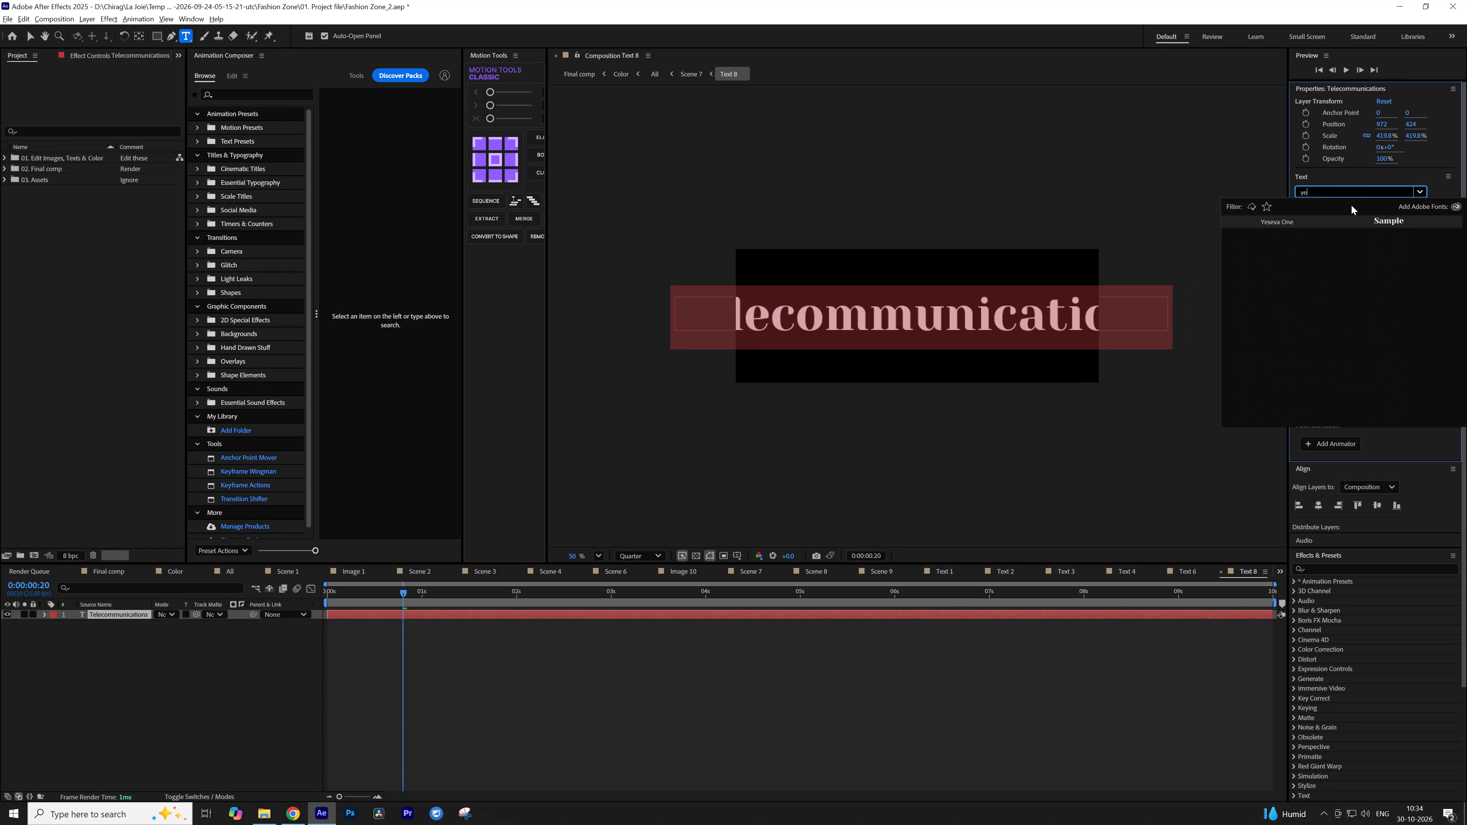
{"action": "left_click", "coordinate": [1316, 220]}
{"action": "left_click", "coordinate": [587, 665]}
Scale "Telecommunications" down to about 231% and centre it horizontally and vertically in the Text 8 composition.
{"action": "key", "text": "v"}
{"action": "left_click", "coordinate": [925, 327]}
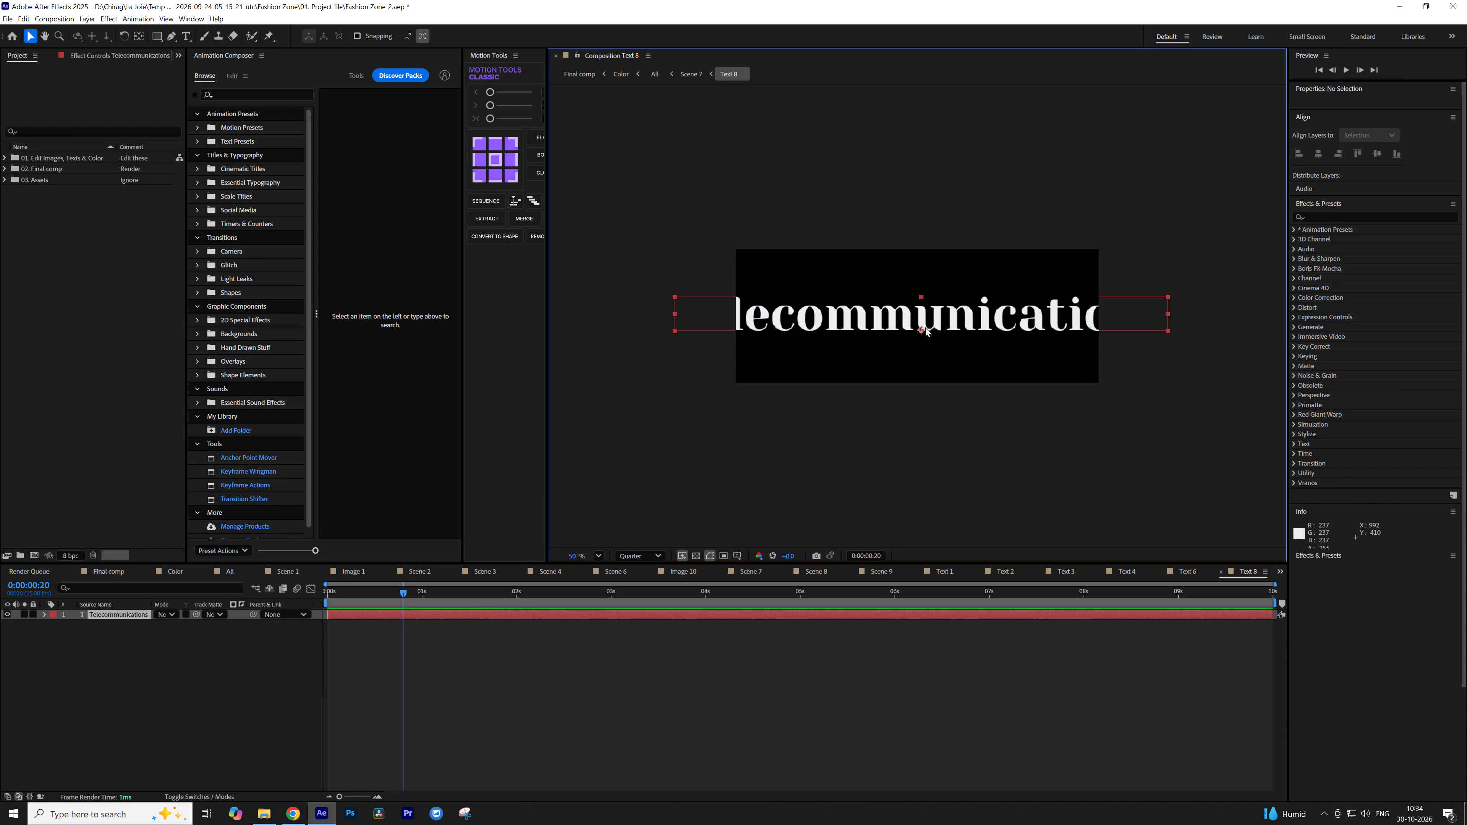
{"action": "left_click_drag", "start_coordinate": [1168, 297], "coordinate": [1024, 309]}
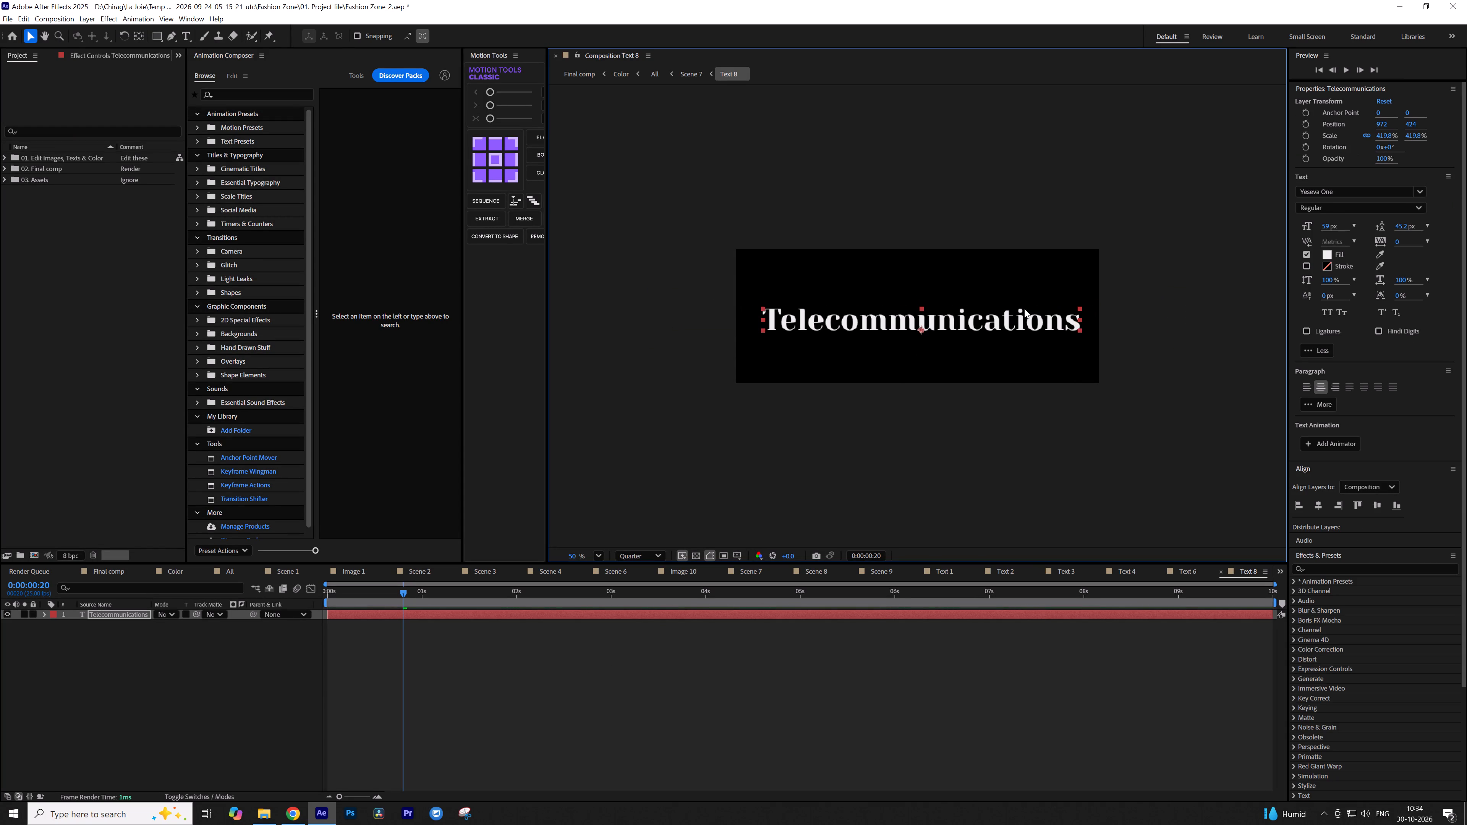
{"action": "left_click_drag", "start_coordinate": [1024, 309], "coordinate": [1016, 312]}
{"action": "left_click_drag", "start_coordinate": [1008, 329], "coordinate": [1007, 319], "text": "shift"}
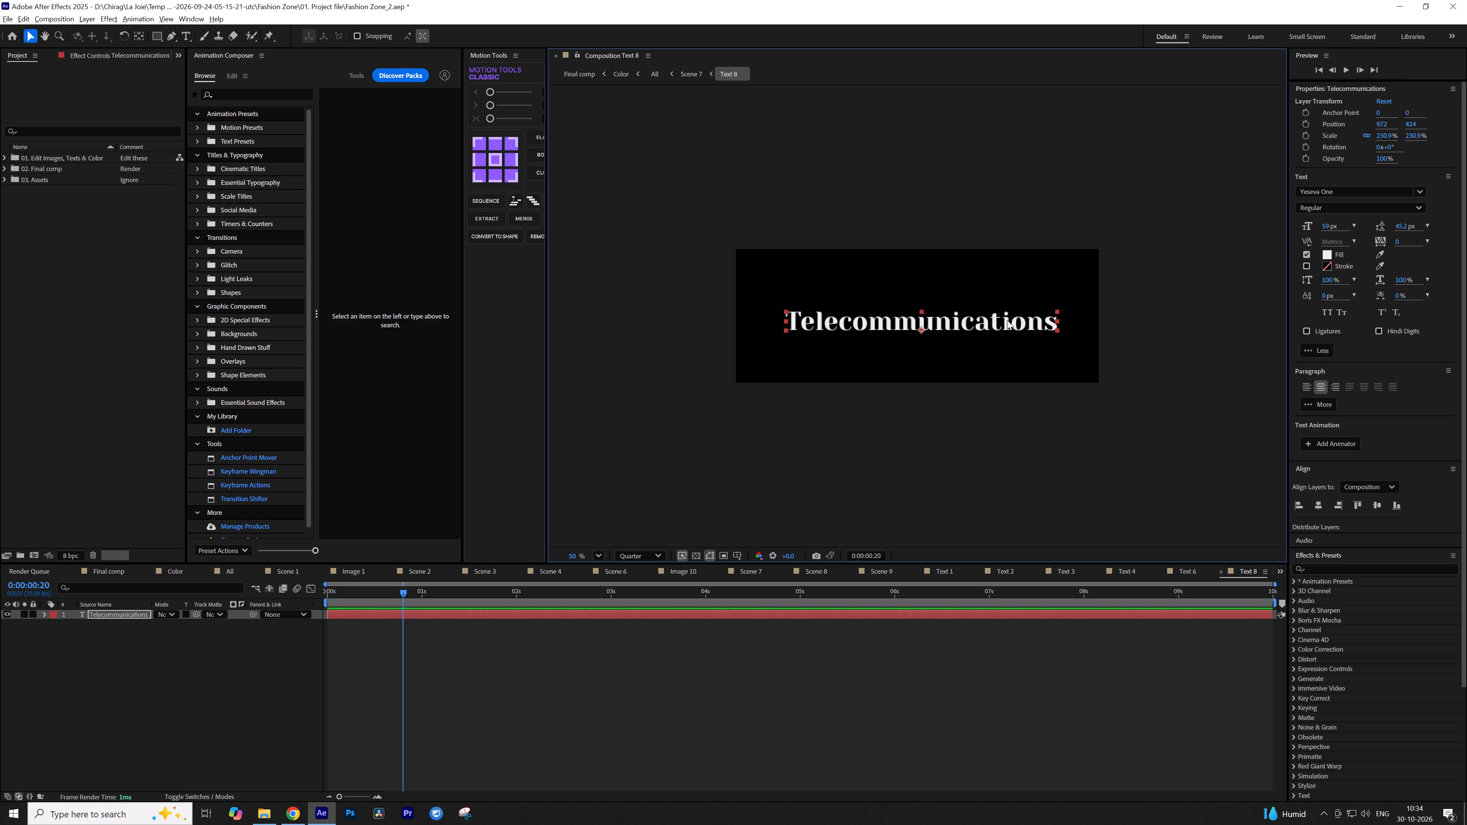
{"action": "left_click_drag", "start_coordinate": [1007, 324], "coordinate": [1007, 320]}
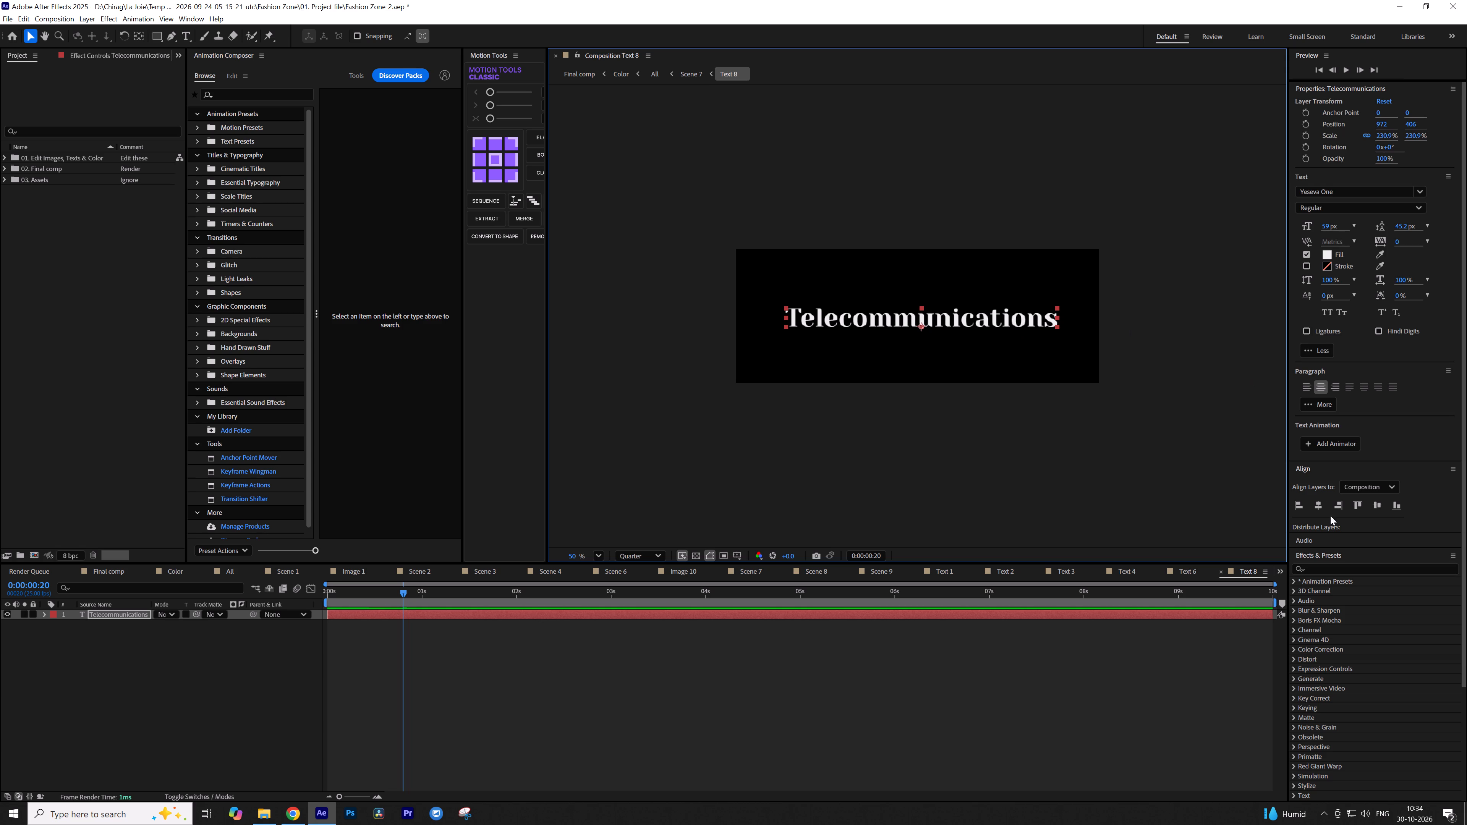
{"action": "left_click", "coordinate": [1320, 504]}
{"action": "left_click", "coordinate": [1378, 507]}
{"action": "left_click", "coordinate": [854, 647]}
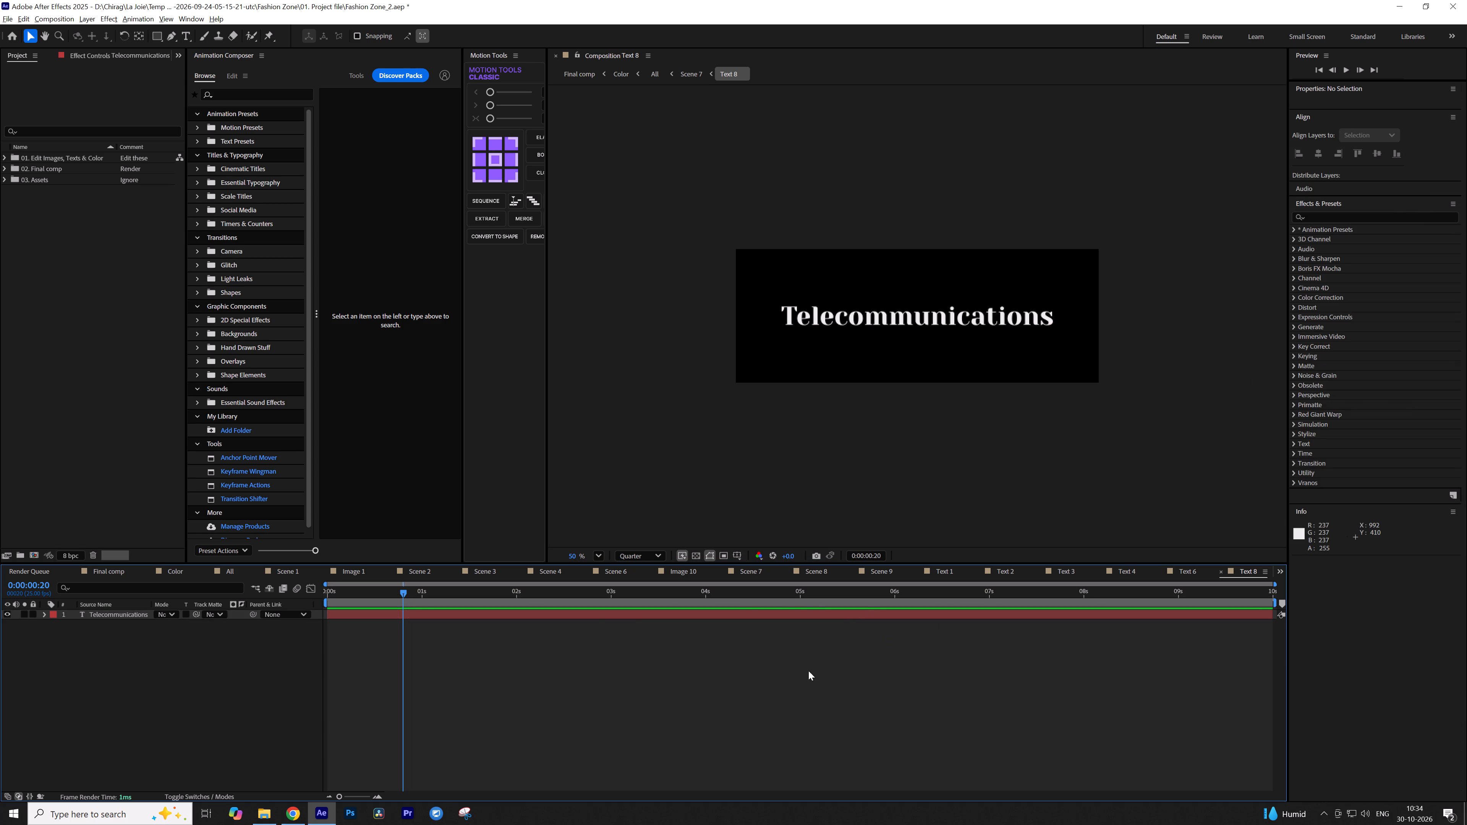
With the time at 0:00:00:03, enlarge "Telecommunications" in Text 8 to about 294% so it nearly fills the frame width.
{"action": "left_click_drag", "start_coordinate": [750, 594], "coordinate": [340, 608]}
{"action": "left_click_drag", "start_coordinate": [340, 608], "coordinate": [339, 609]}
{"action": "left_click", "coordinate": [932, 314]}
{"action": "left_click_drag", "start_coordinate": [1053, 327], "coordinate": [1061, 330]}
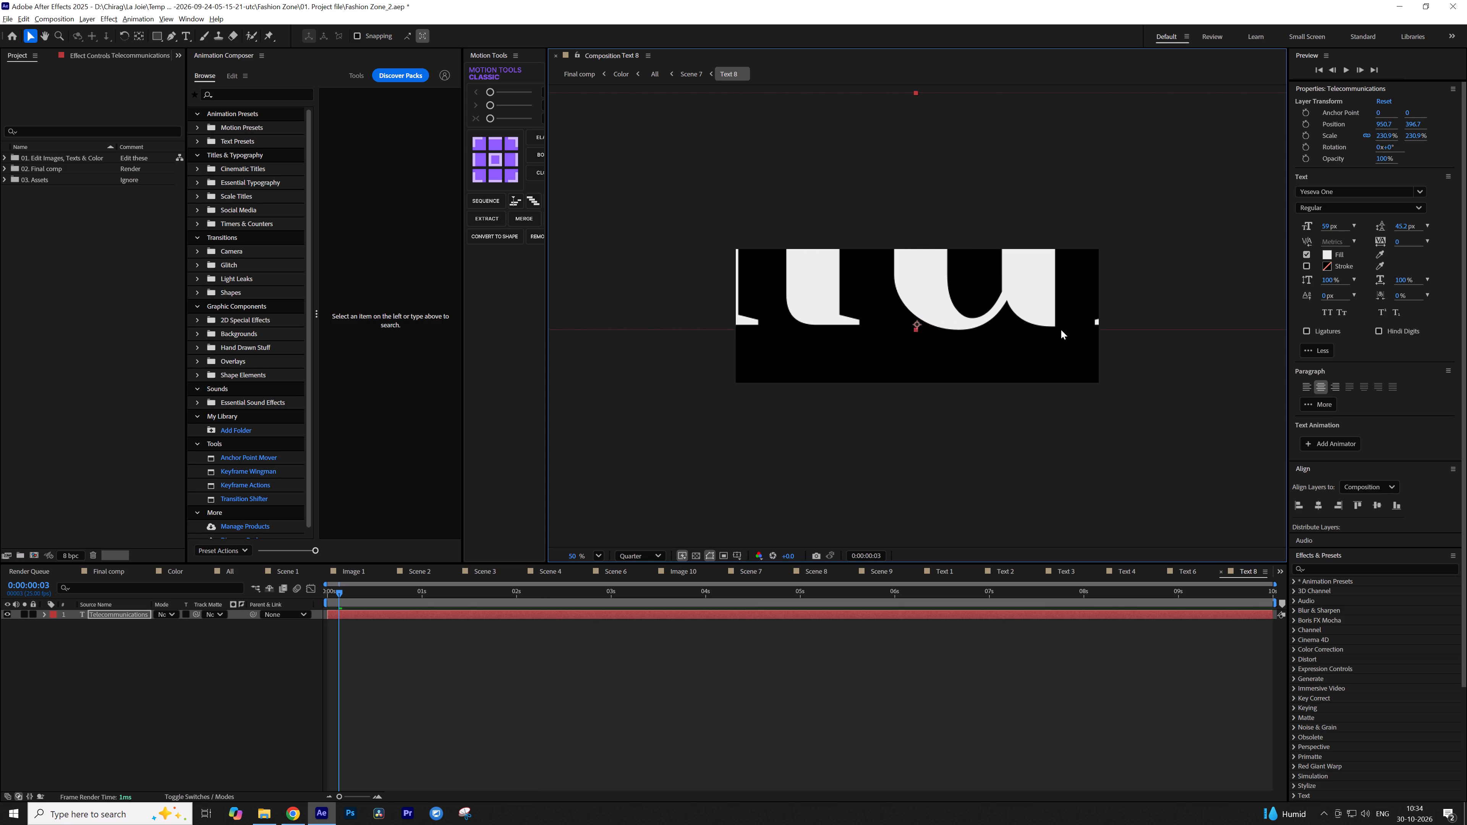
{"action": "left_click_drag", "start_coordinate": [1061, 330], "coordinate": [1052, 324]}
{"action": "key", "text": "ctrl+z"}
{"action": "left_click_drag", "start_coordinate": [1052, 307], "coordinate": [1059, 304]}
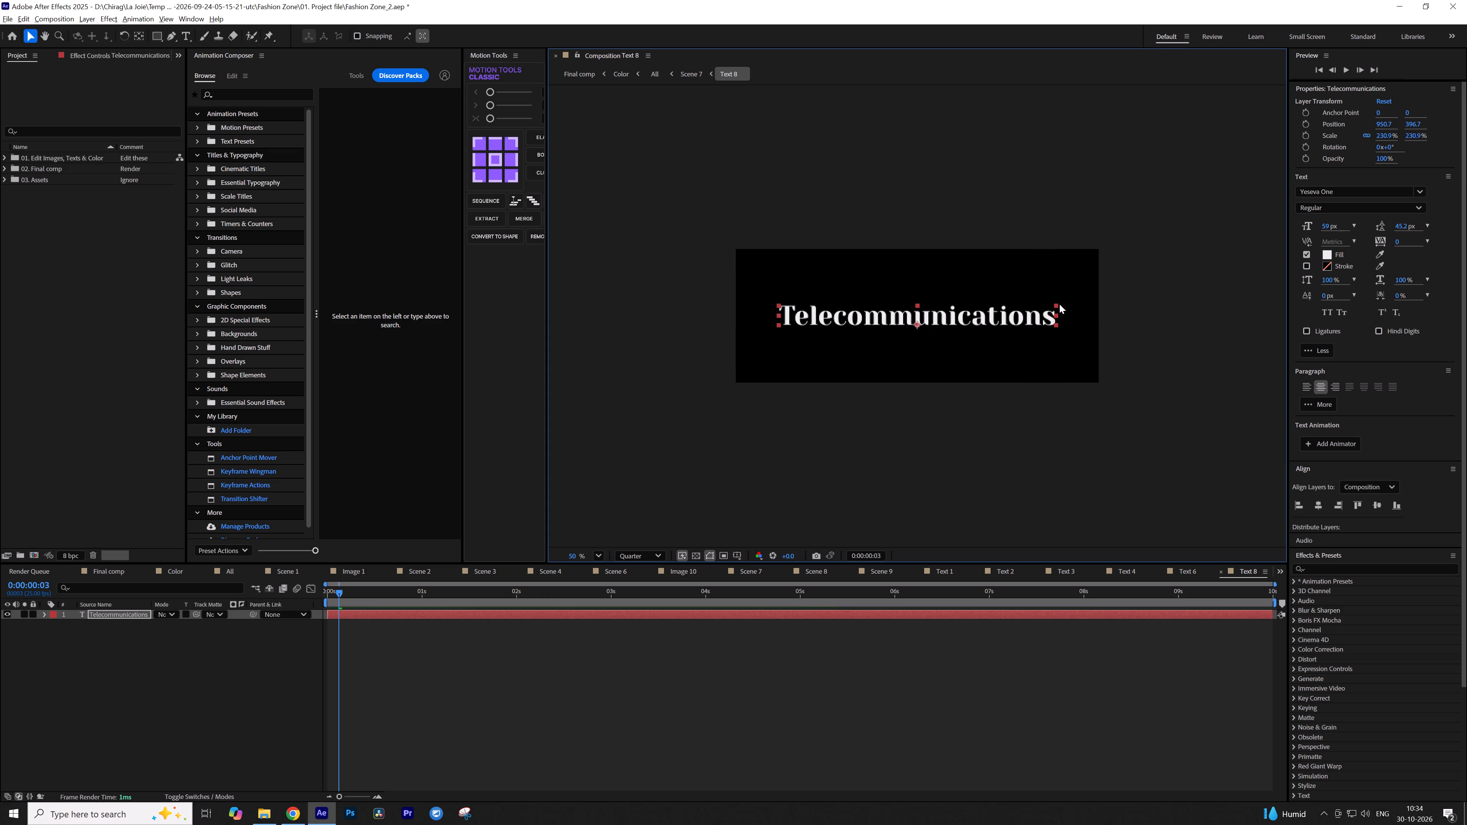
{"action": "left_click_drag", "start_coordinate": [1059, 304], "coordinate": [1063, 302]}
Go back through Scene 7 to the Text 7 composition and replace "FEATURED" with "Telecommunications".
{"action": "key", "text": "Tab"}
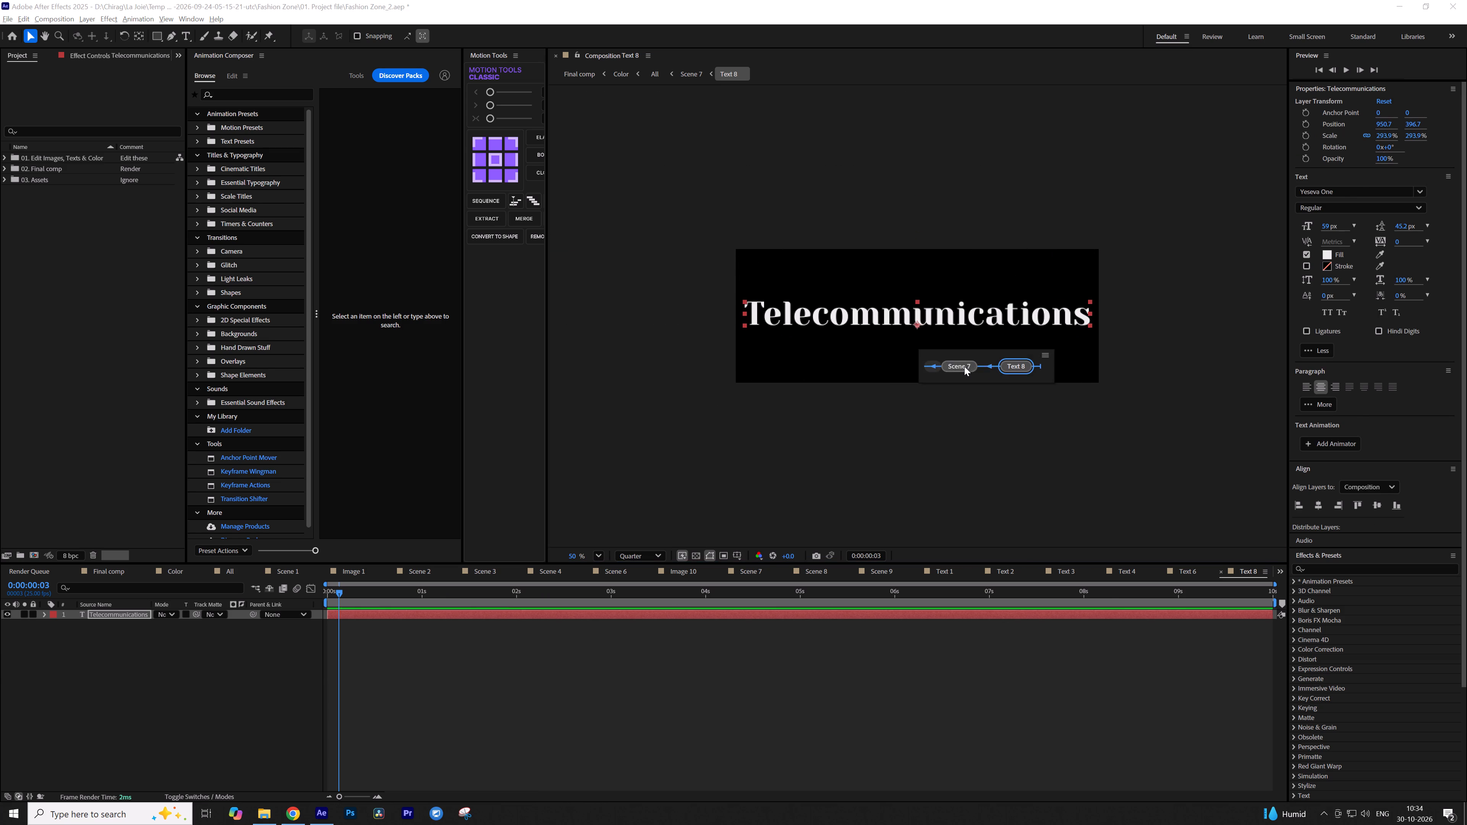
{"action": "left_click", "coordinate": [964, 366]}
{"action": "left_click_drag", "start_coordinate": [334, 593], "coordinate": [372, 593]}
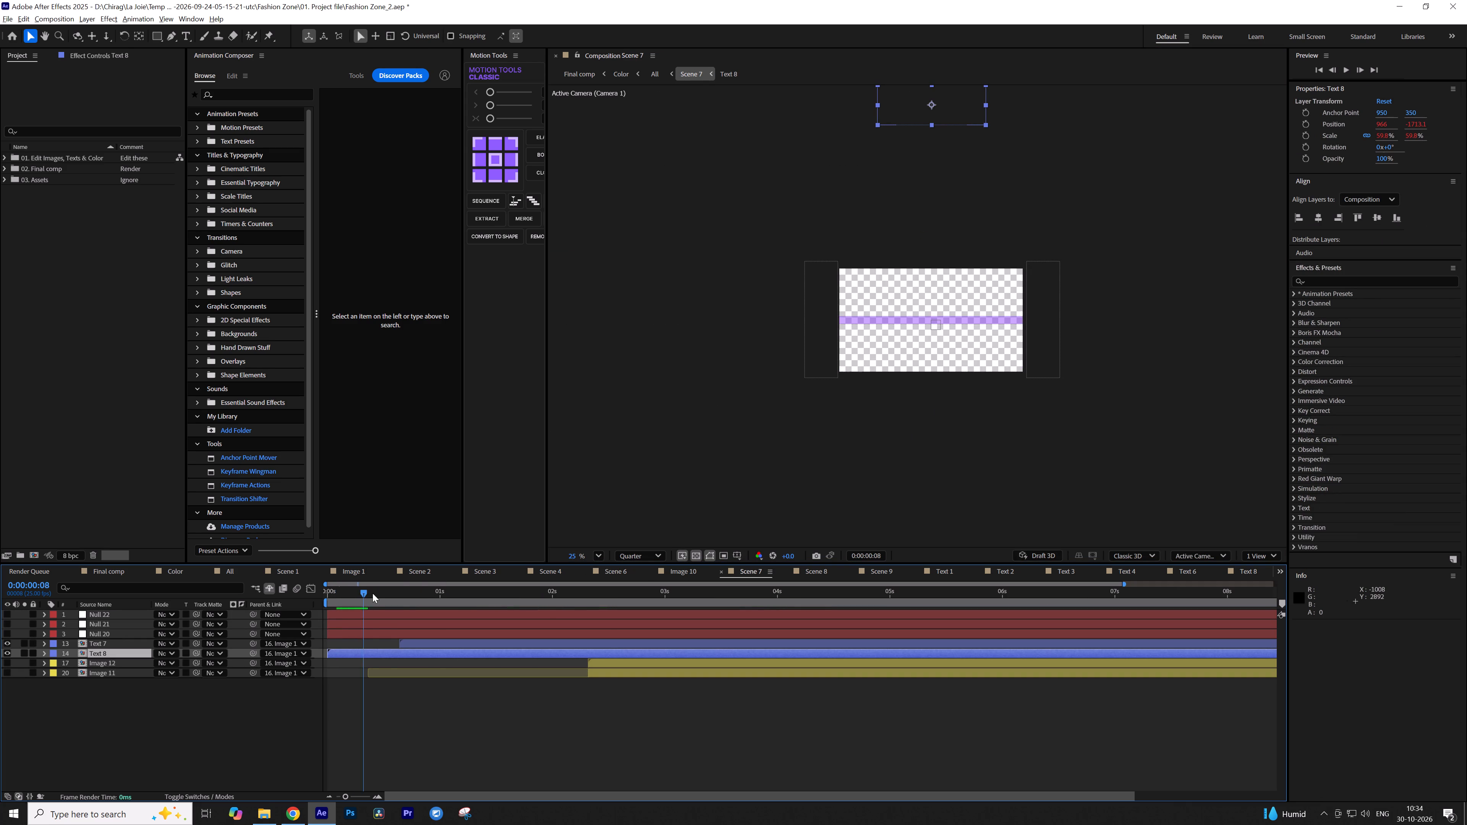
{"action": "left_click_drag", "start_coordinate": [372, 593], "coordinate": [644, 586]}
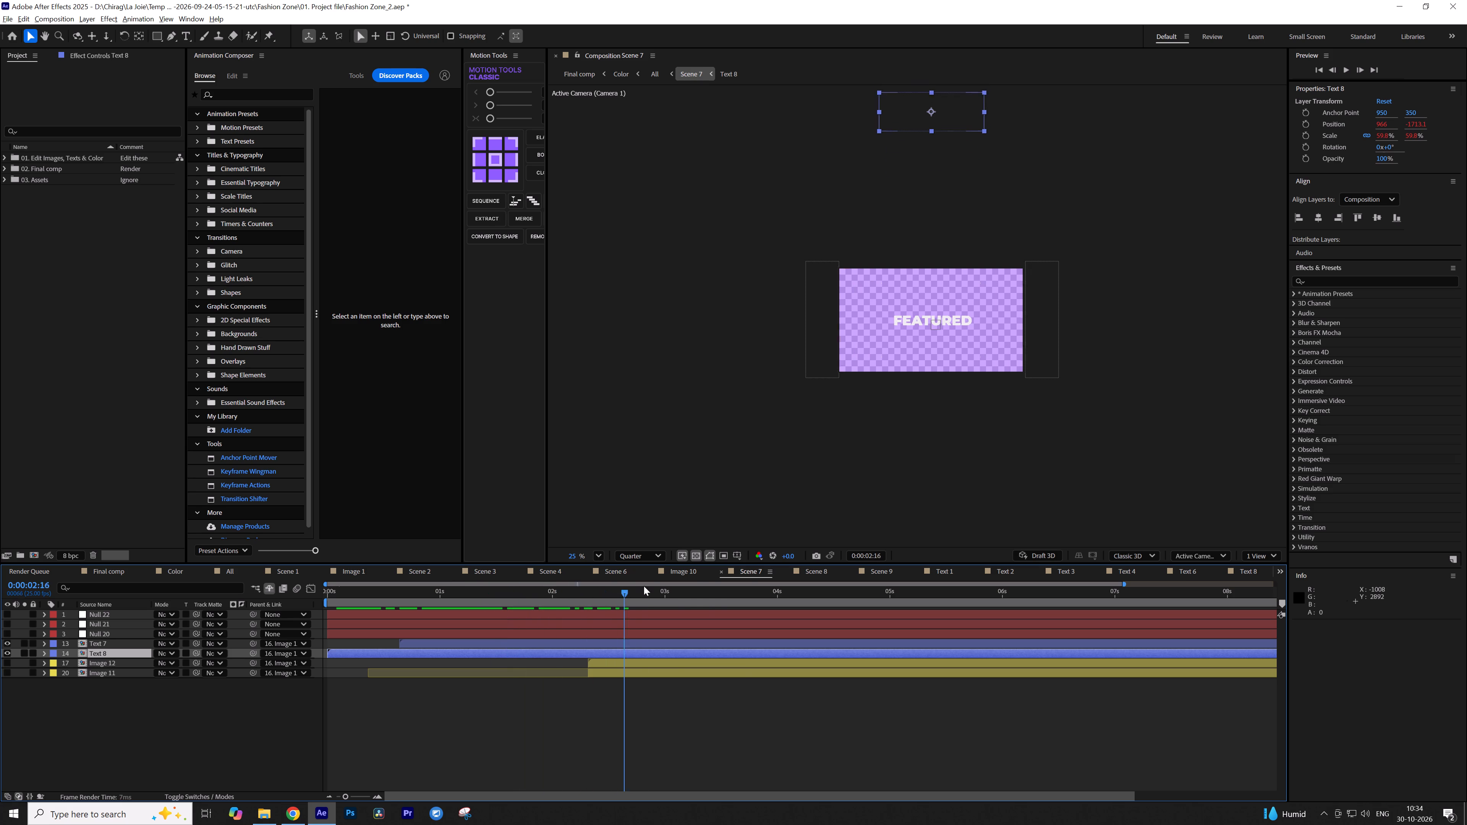
{"action": "left_click_drag", "start_coordinate": [644, 586], "coordinate": [434, 605]}
{"action": "double_click", "coordinate": [425, 646]}
{"action": "double_click", "coordinate": [431, 642]}
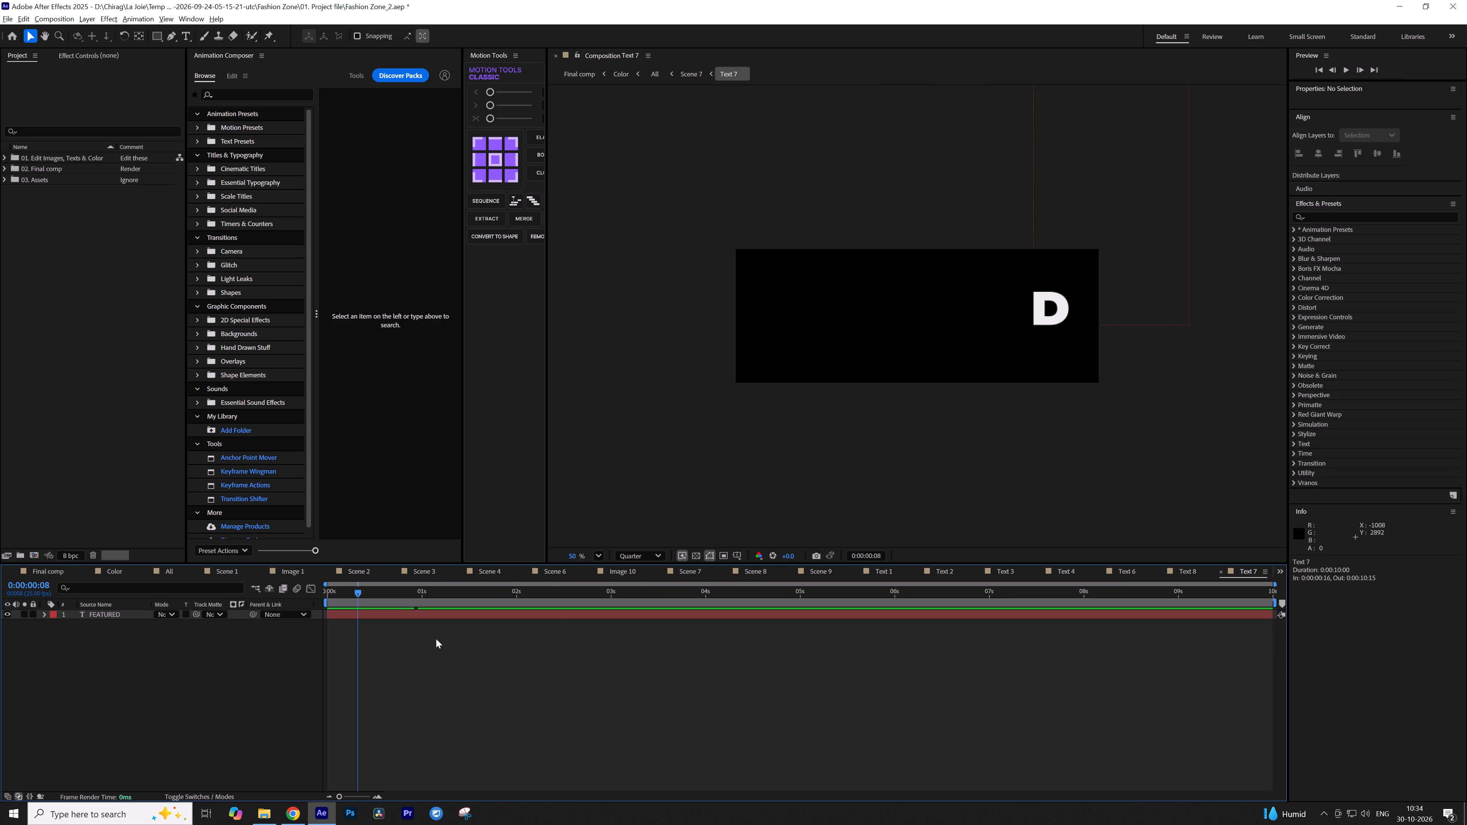
{"action": "left_click_drag", "start_coordinate": [400, 598], "coordinate": [486, 595]}
{"action": "double_click", "coordinate": [471, 615]}
{"action": "key", "text": "ctrl+v"}
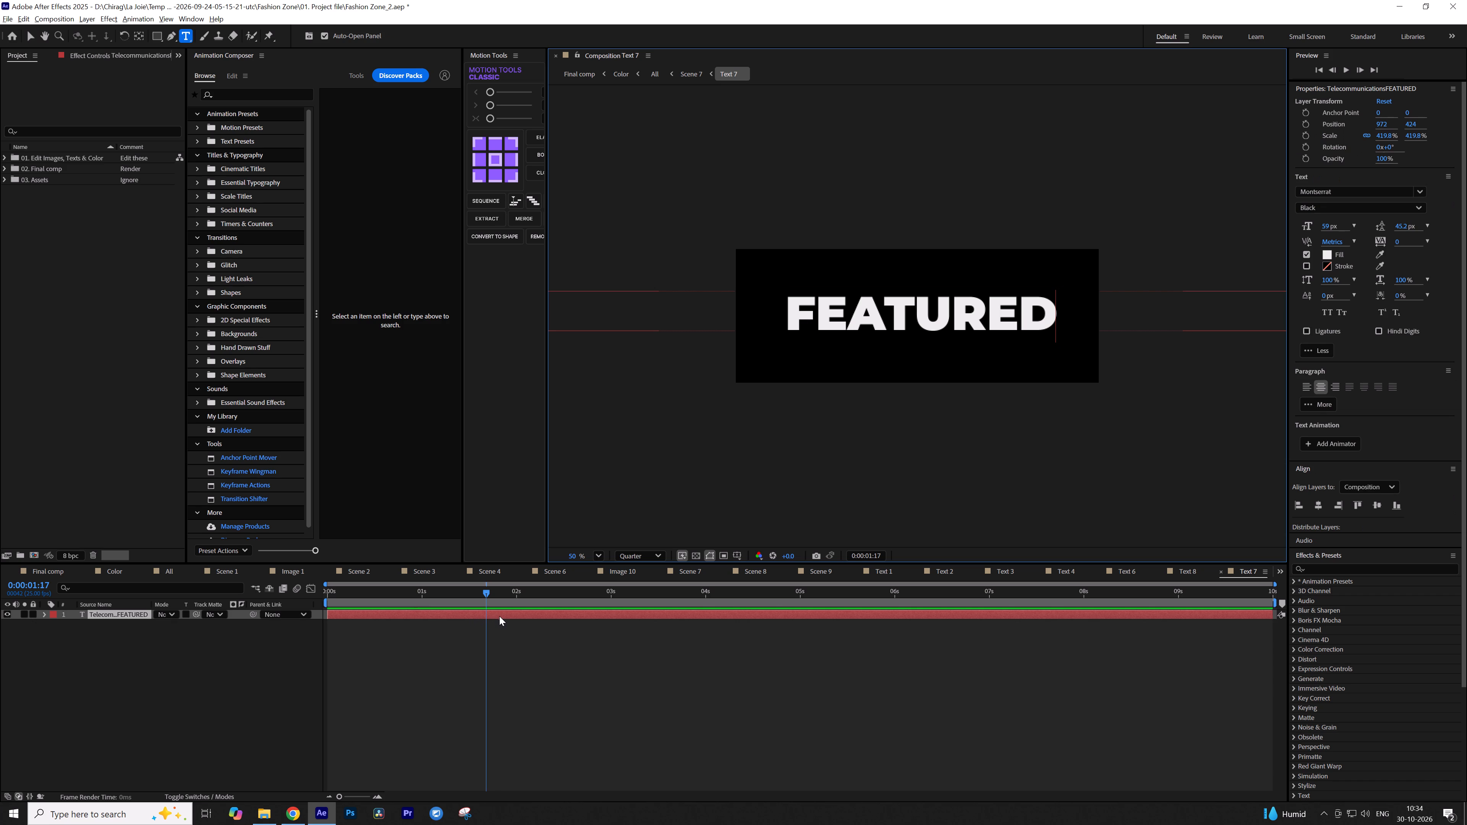
{"action": "key", "text": "ctrl+a"}
{"action": "key", "text": "ctrl+v"}
Set the Text 7 title "Telecommunications" in Yeseva One at a font size of 38 px.
{"action": "key", "text": "ctrl+a"}
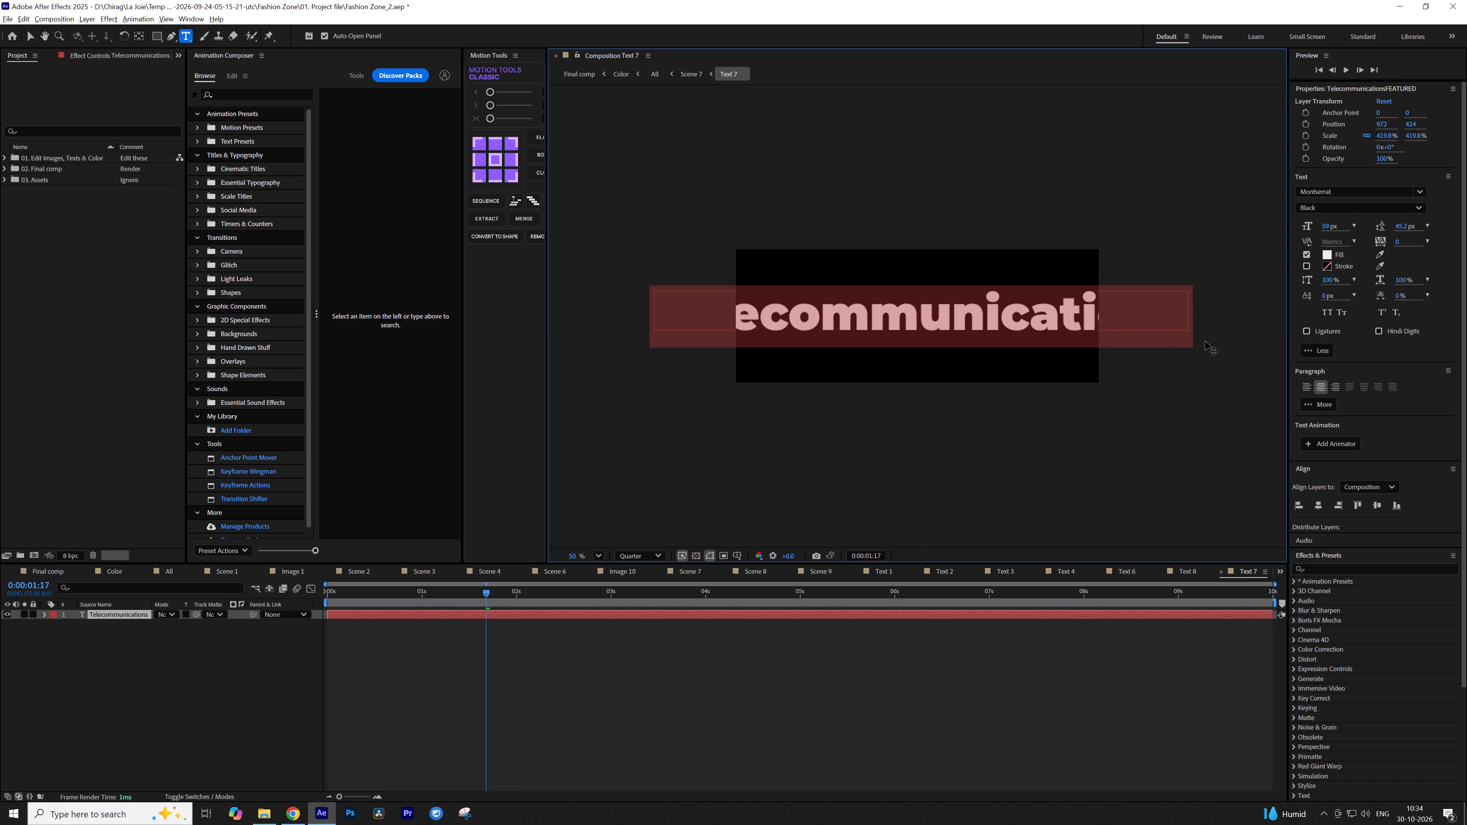
{"action": "left_click", "coordinate": [1352, 194]}
{"action": "type", "text": "ye"}
{"action": "left_click", "coordinate": [1341, 219]}
{"action": "left_click", "coordinate": [873, 697]}
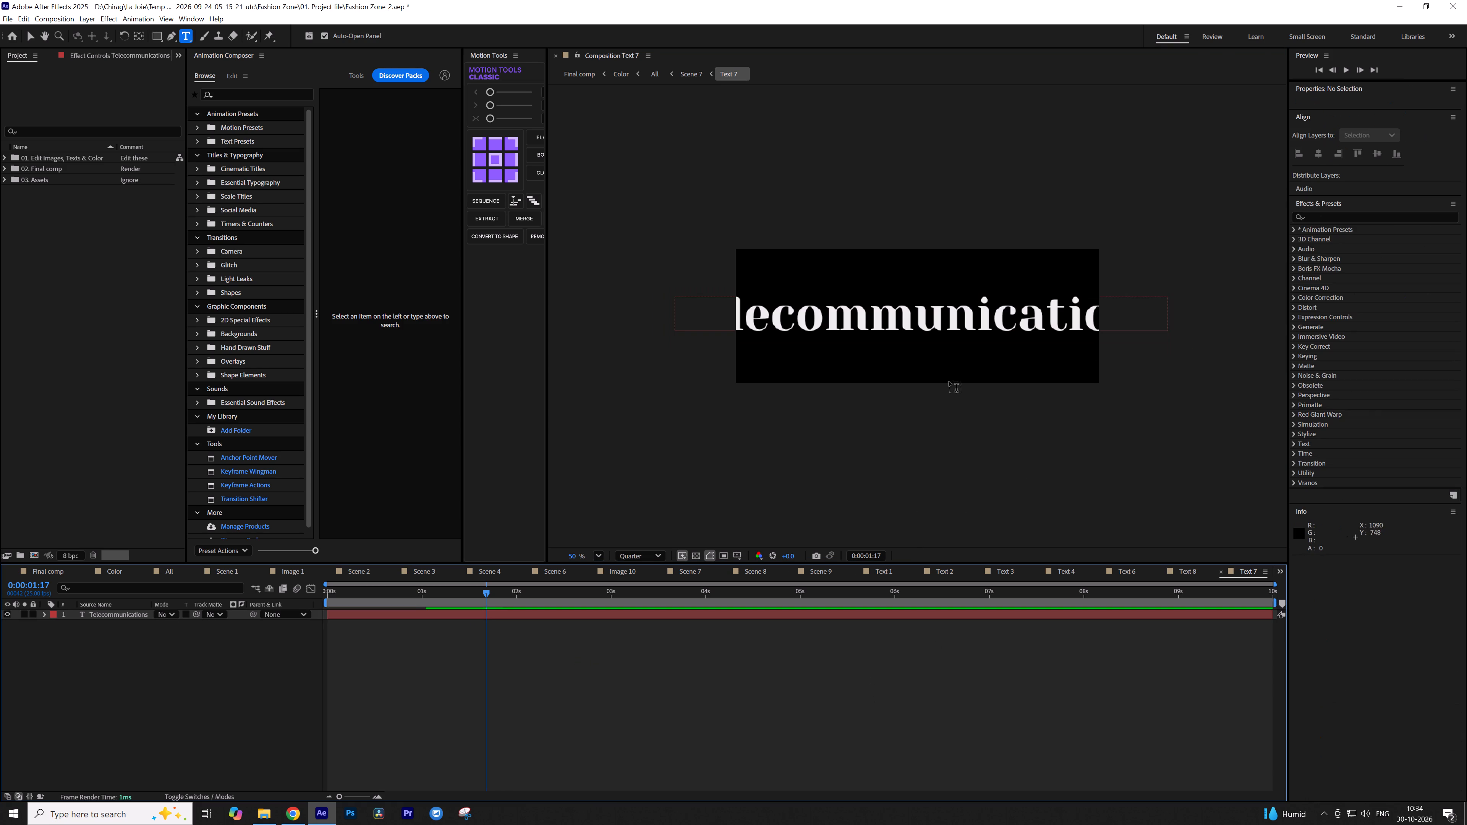
{"action": "key", "text": "v"}
{"action": "left_click", "coordinate": [960, 322]}
{"action": "left_click_drag", "start_coordinate": [1328, 228], "coordinate": [1315, 229]}
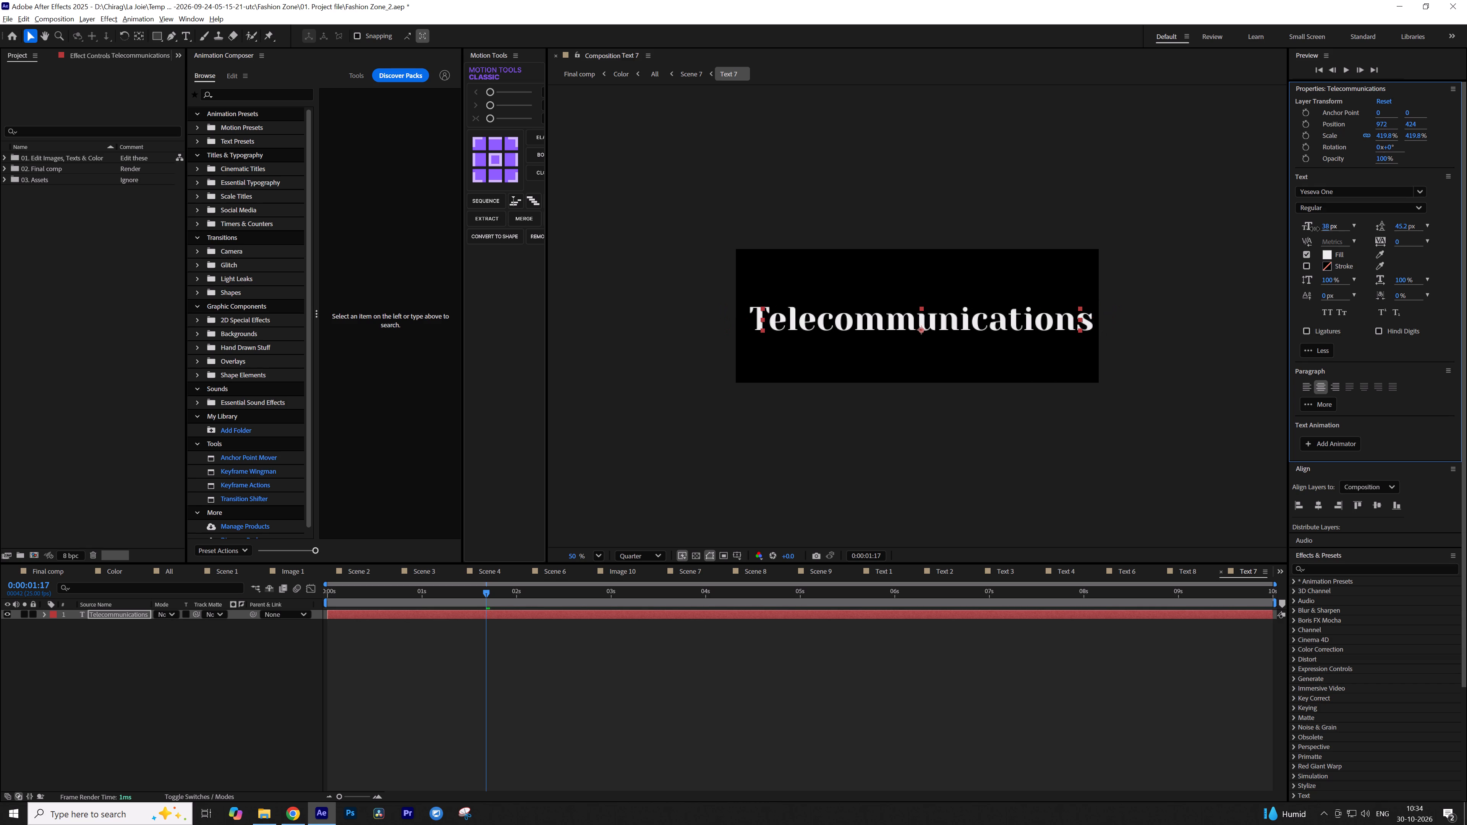
{"action": "left_click_drag", "start_coordinate": [1315, 229], "coordinate": [1314, 229]}
With the time at 0:00:01:05, centre "Telecommunications" in the Text 7 composition and enlarge it to nearly the frame width.
{"action": "left_click_drag", "start_coordinate": [487, 596], "coordinate": [444, 596]}
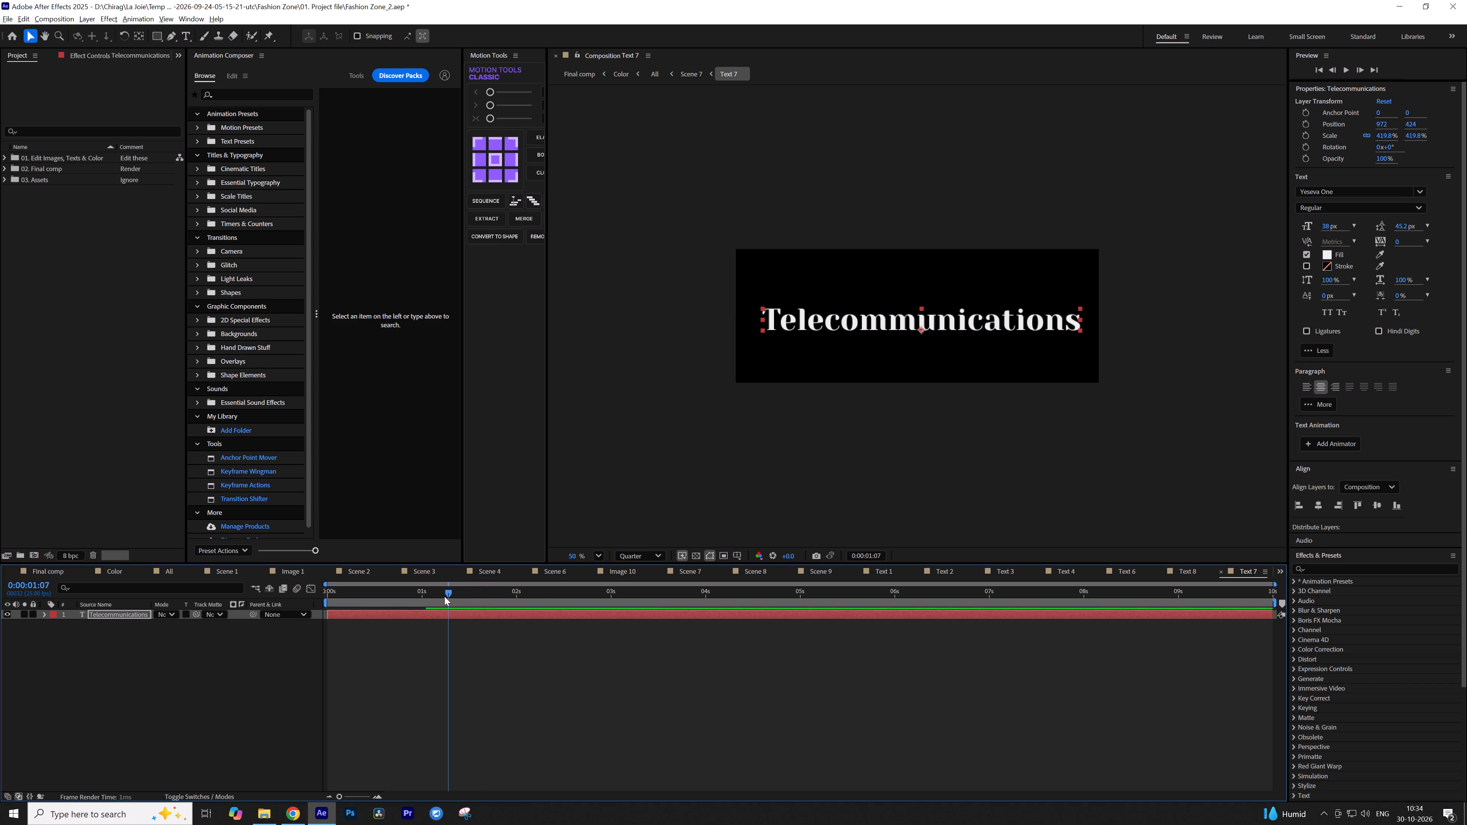
{"action": "left_click_drag", "start_coordinate": [444, 596], "coordinate": [361, 587]}
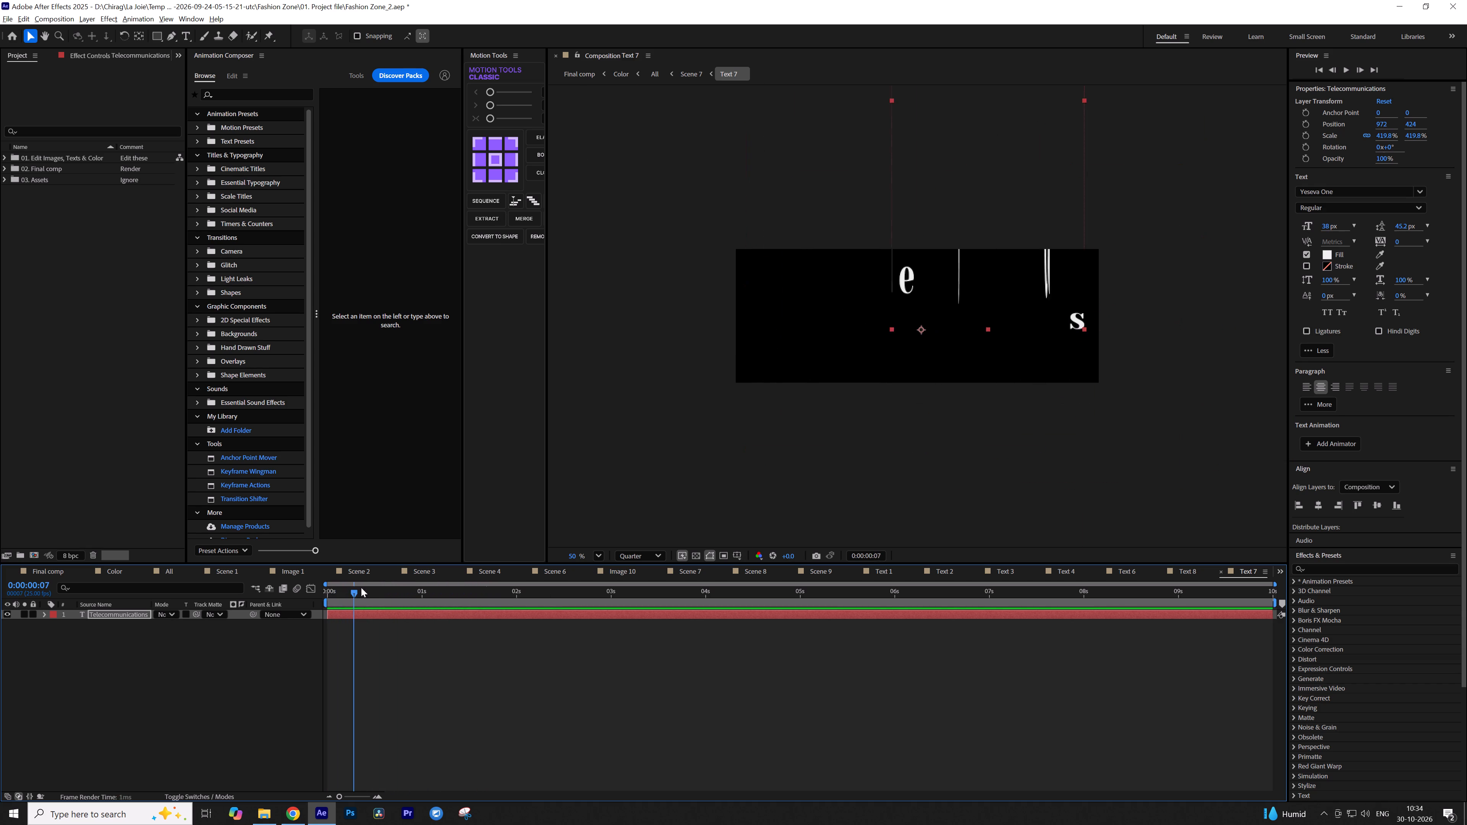
{"action": "left_click_drag", "start_coordinate": [361, 587], "coordinate": [441, 587]}
{"action": "left_click", "coordinate": [947, 322]}
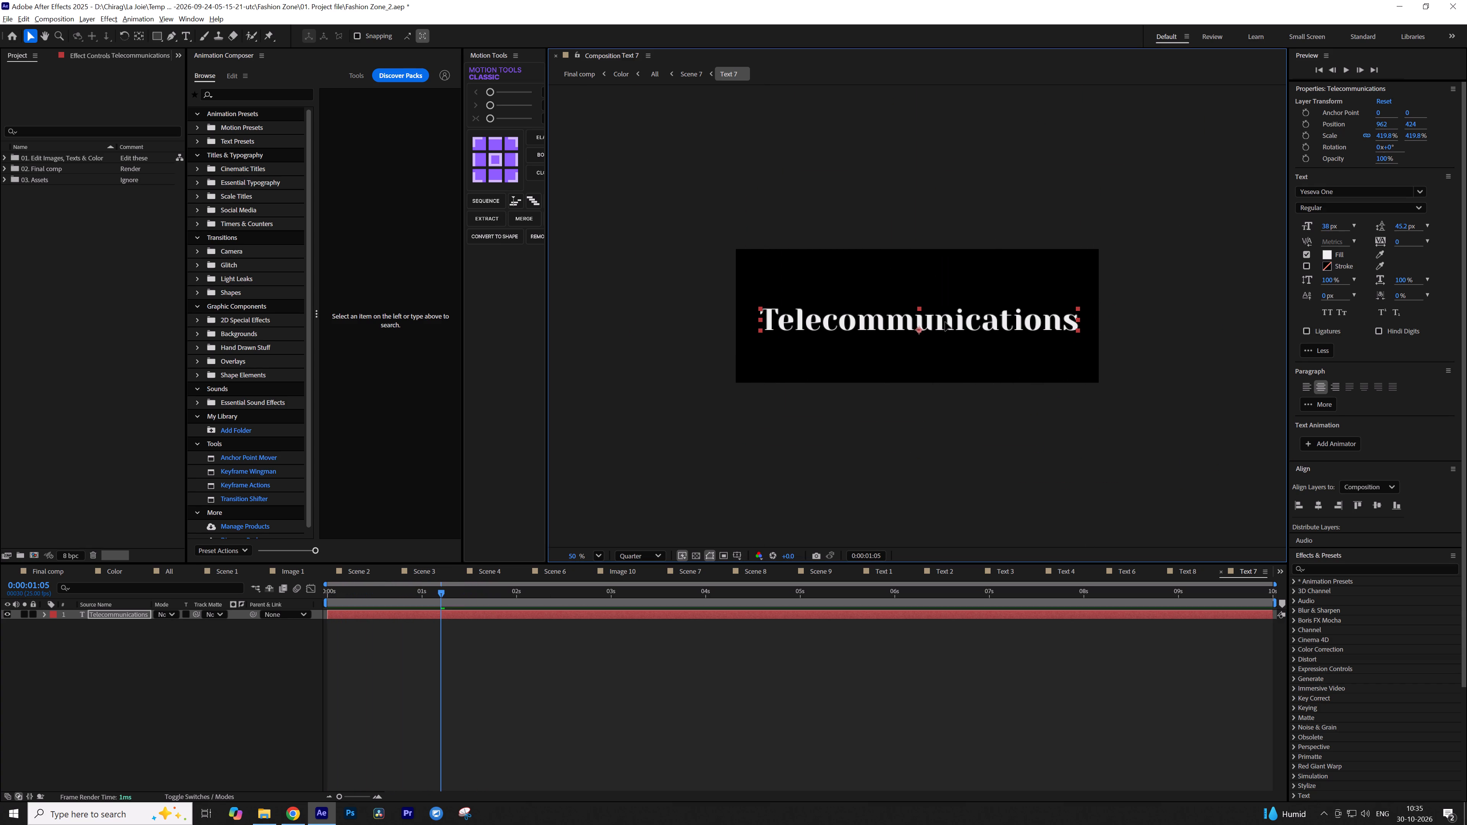
{"action": "left_click", "coordinate": [1317, 505]}
{"action": "left_click", "coordinate": [1381, 500]}
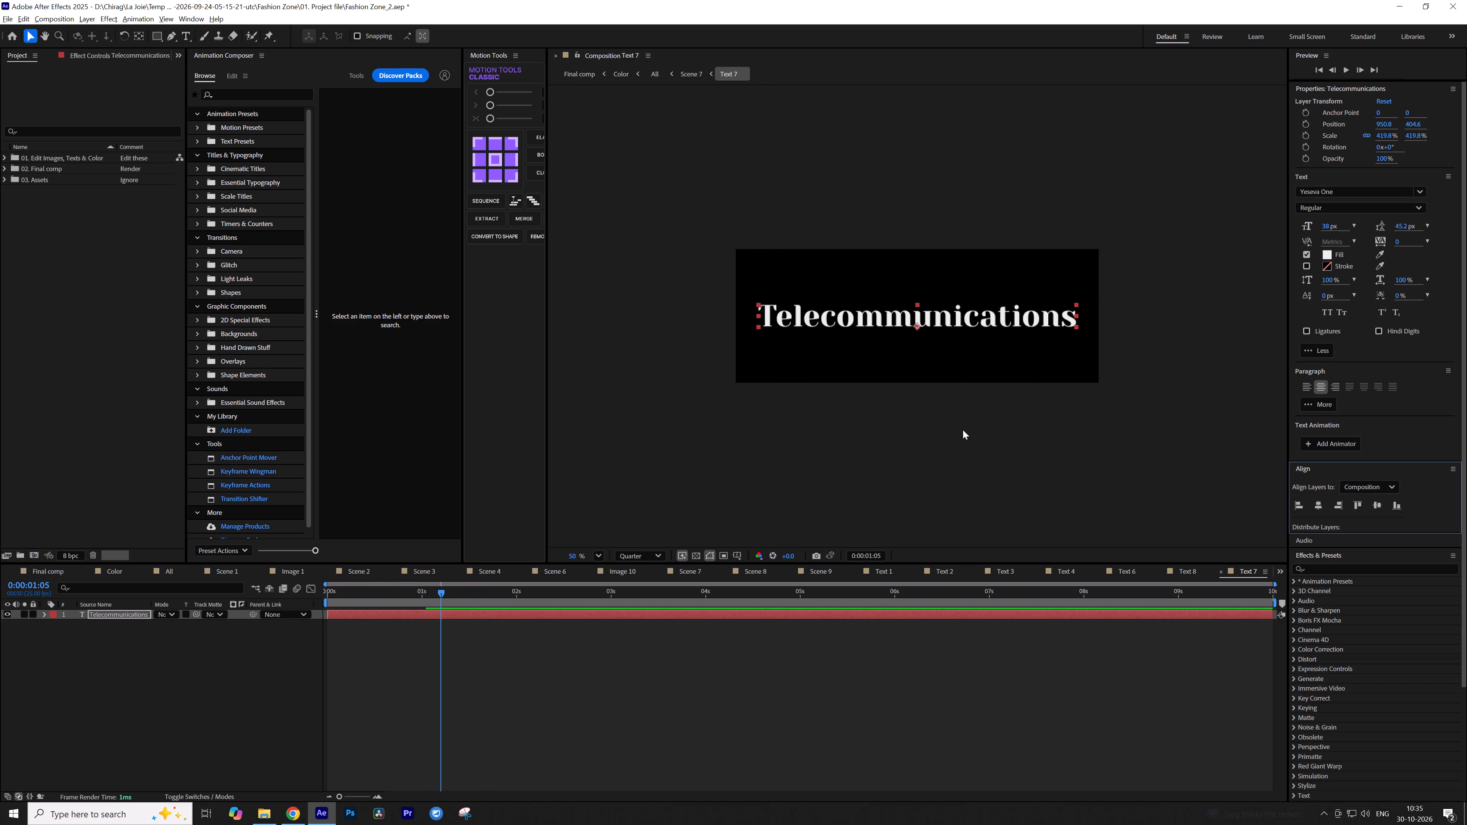
{"action": "left_click_drag", "start_coordinate": [1078, 306], "coordinate": [1082, 304]}
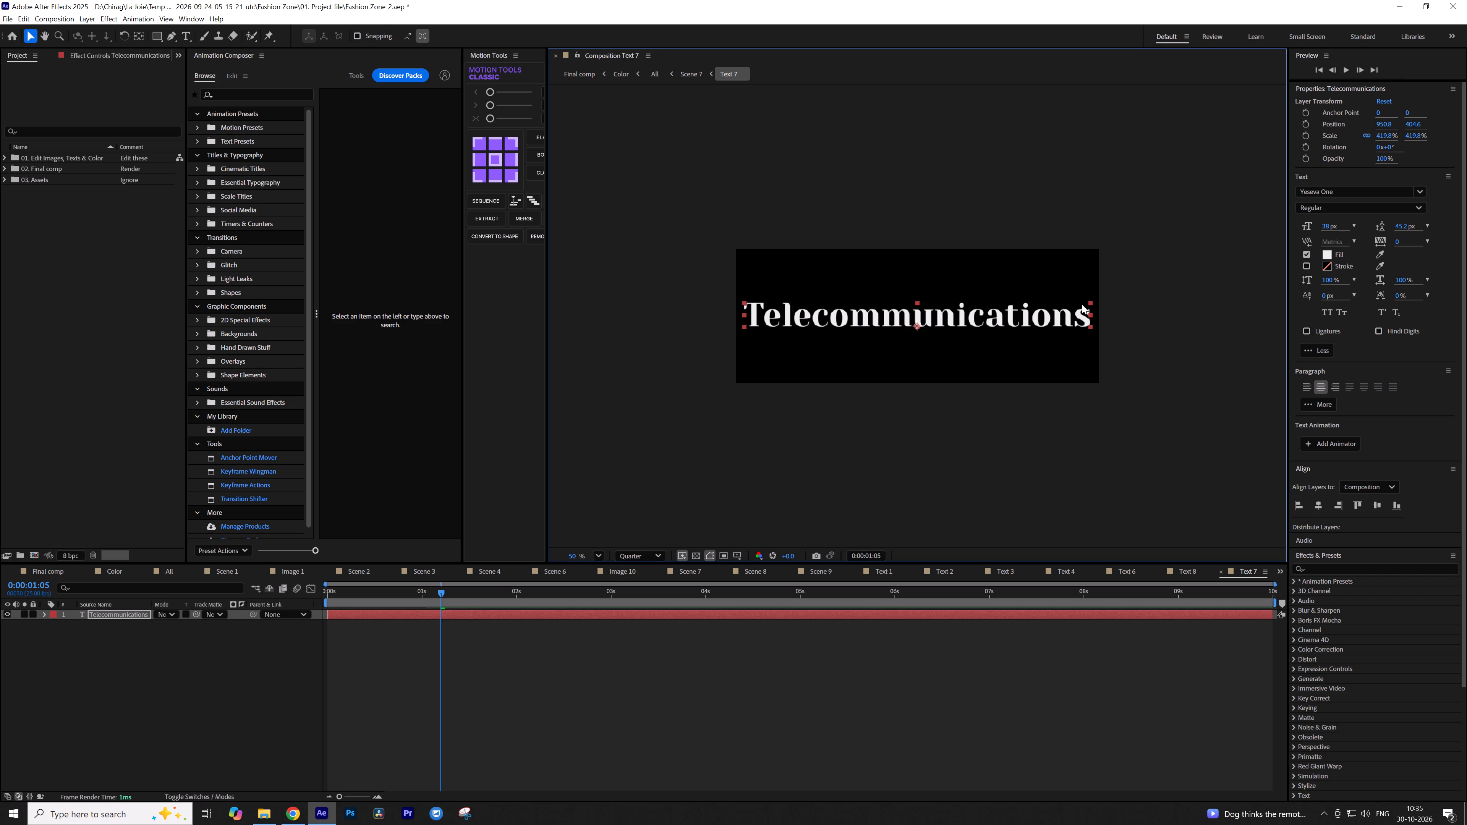
{"action": "left_click_drag", "start_coordinate": [1082, 304], "coordinate": [1082, 304]}
Return to Scene 7 and scale the Text 7 layer up to about 78% so the title fits within the corner lines.
{"action": "key", "text": "Tab"}
{"action": "left_click", "coordinate": [991, 336]}
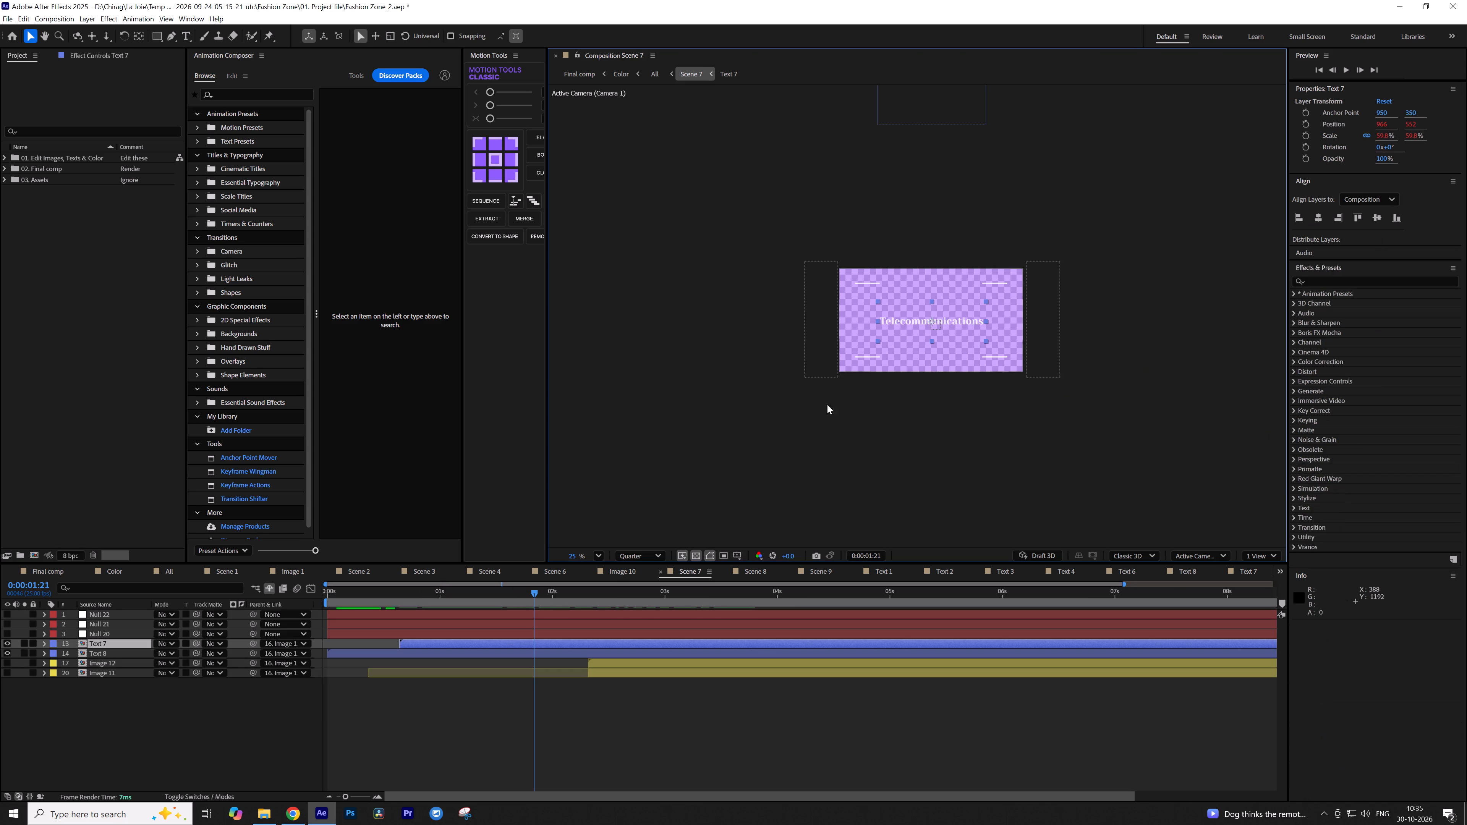
{"action": "left_click_drag", "start_coordinate": [986, 322], "coordinate": [997, 323]}
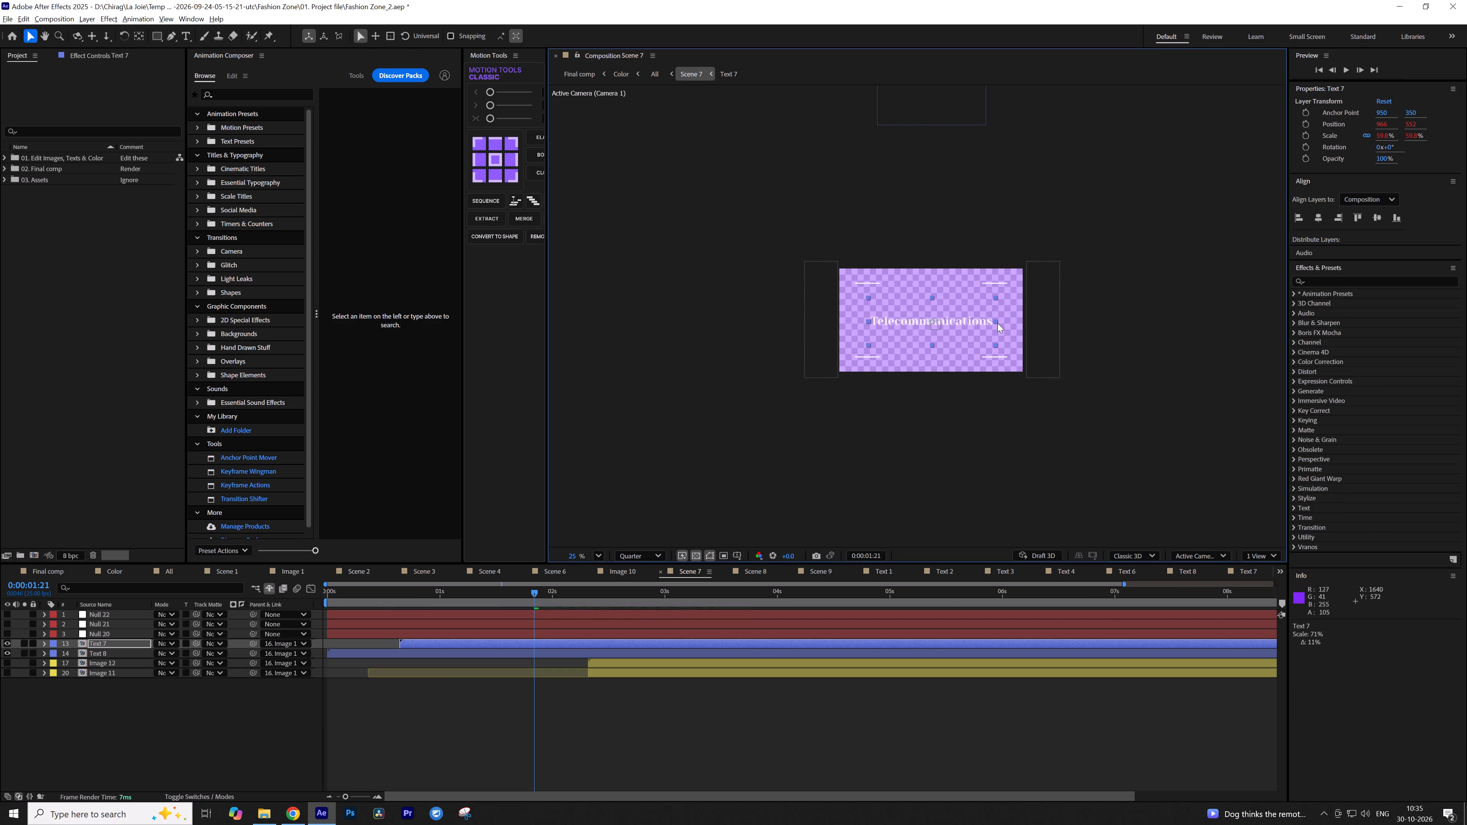
{"action": "left_click_drag", "start_coordinate": [997, 323], "coordinate": [1015, 325]}
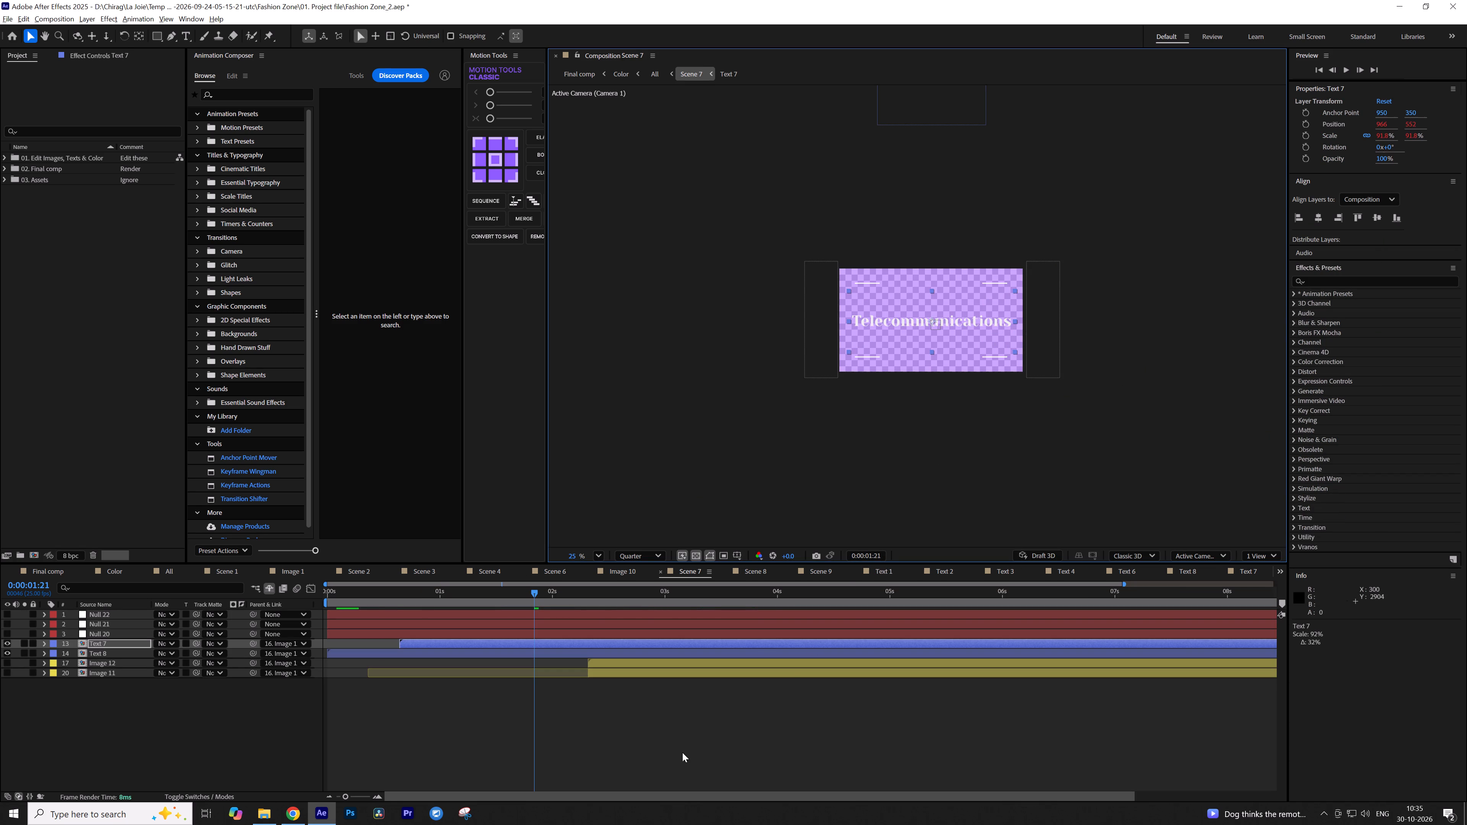
{"action": "left_click_drag", "start_coordinate": [1014, 322], "coordinate": [1002, 322]}
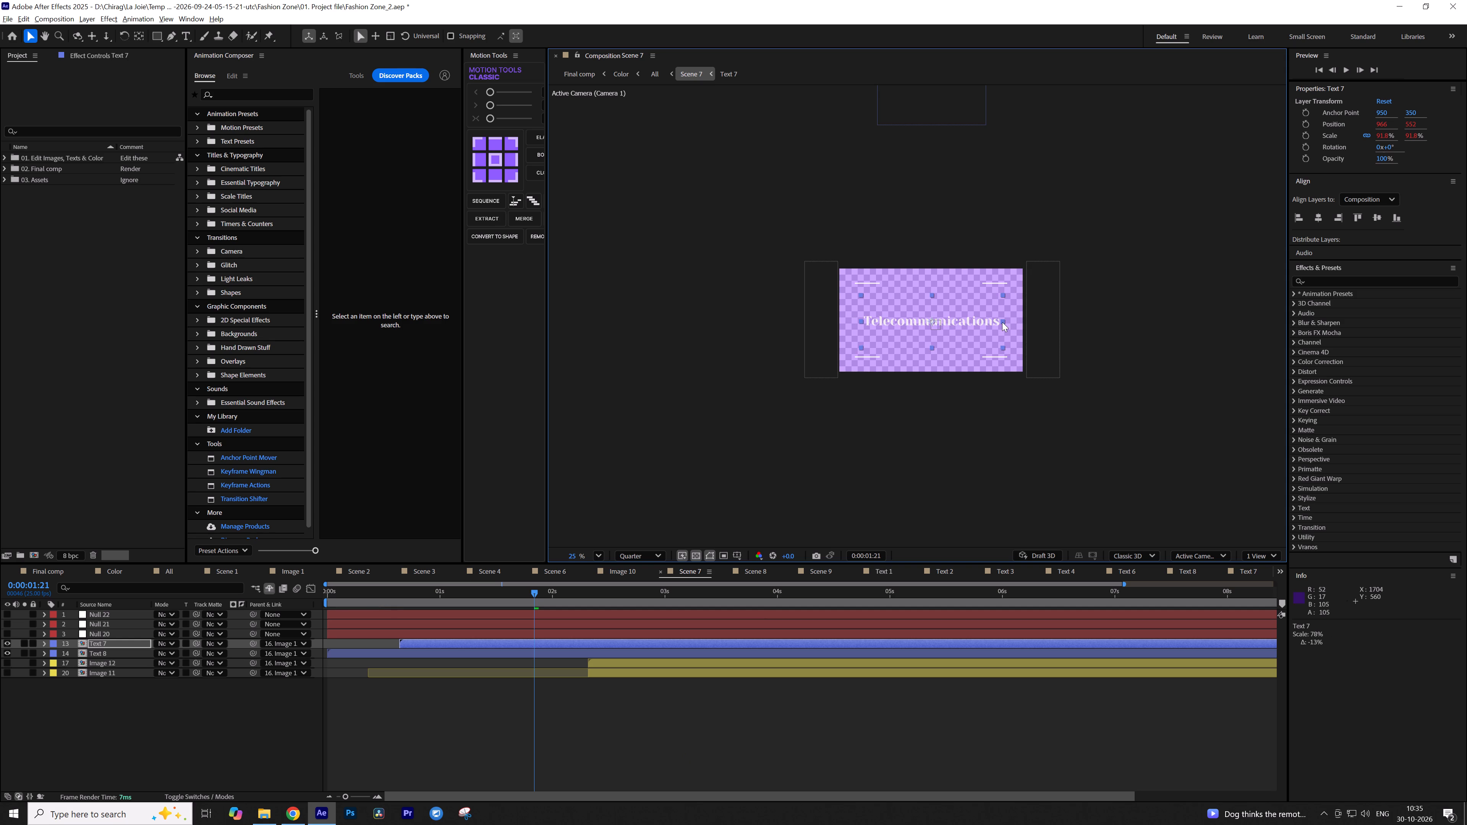
{"action": "left_click_drag", "start_coordinate": [1002, 322], "coordinate": [1004, 322]}
{"action": "left_click", "coordinate": [551, 704]}
{"action": "key", "text": "s"}
{"action": "key", "text": "s"}
Scrub through Scene 7, then play back the All composition from 0:00:09:29 to check the "Telecommunications" title.
{"action": "left_click_drag", "start_coordinate": [538, 591], "coordinate": [469, 594]}
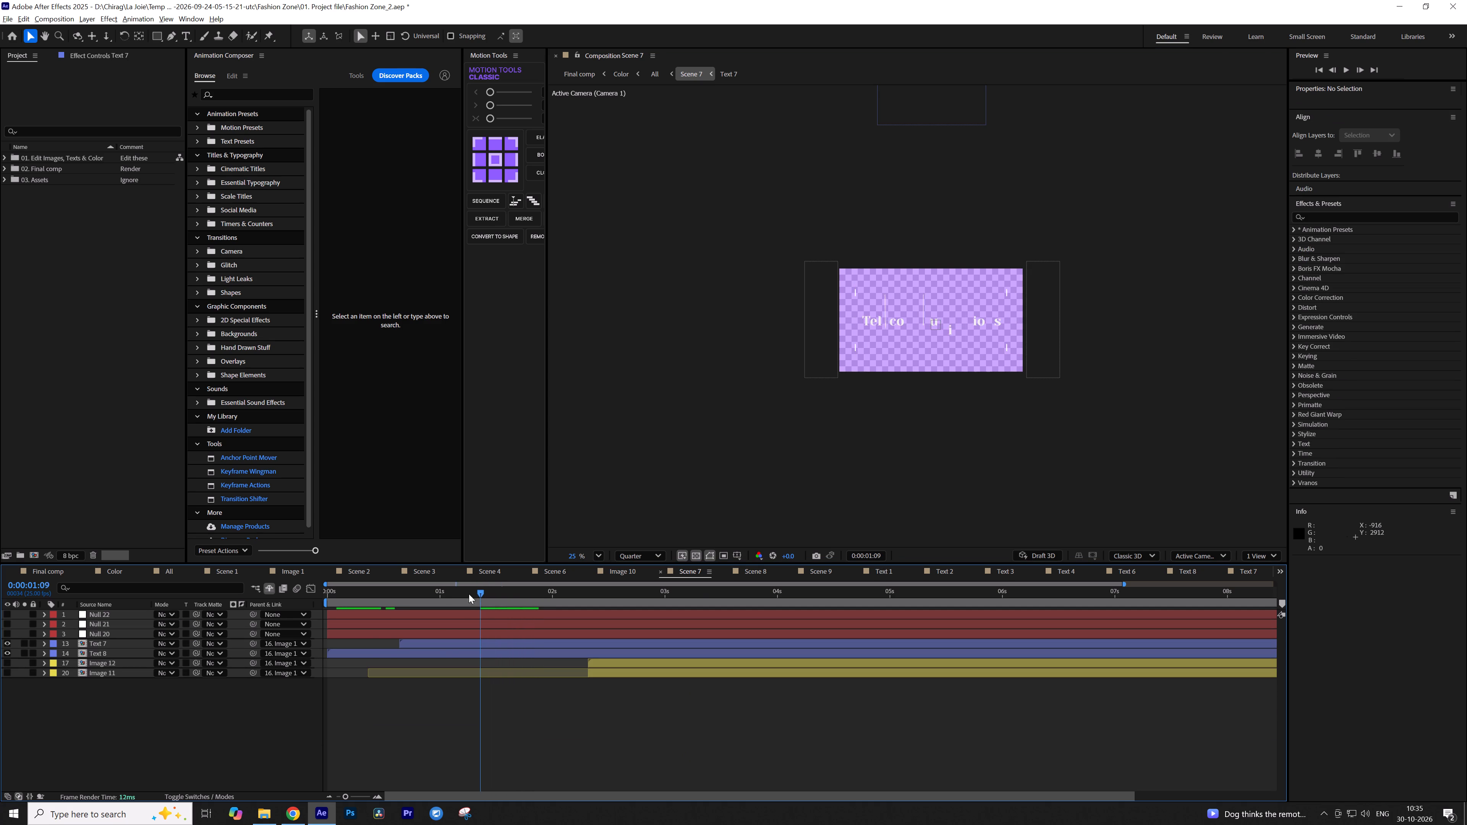
{"action": "left_click_drag", "start_coordinate": [469, 594], "coordinate": [499, 596]}
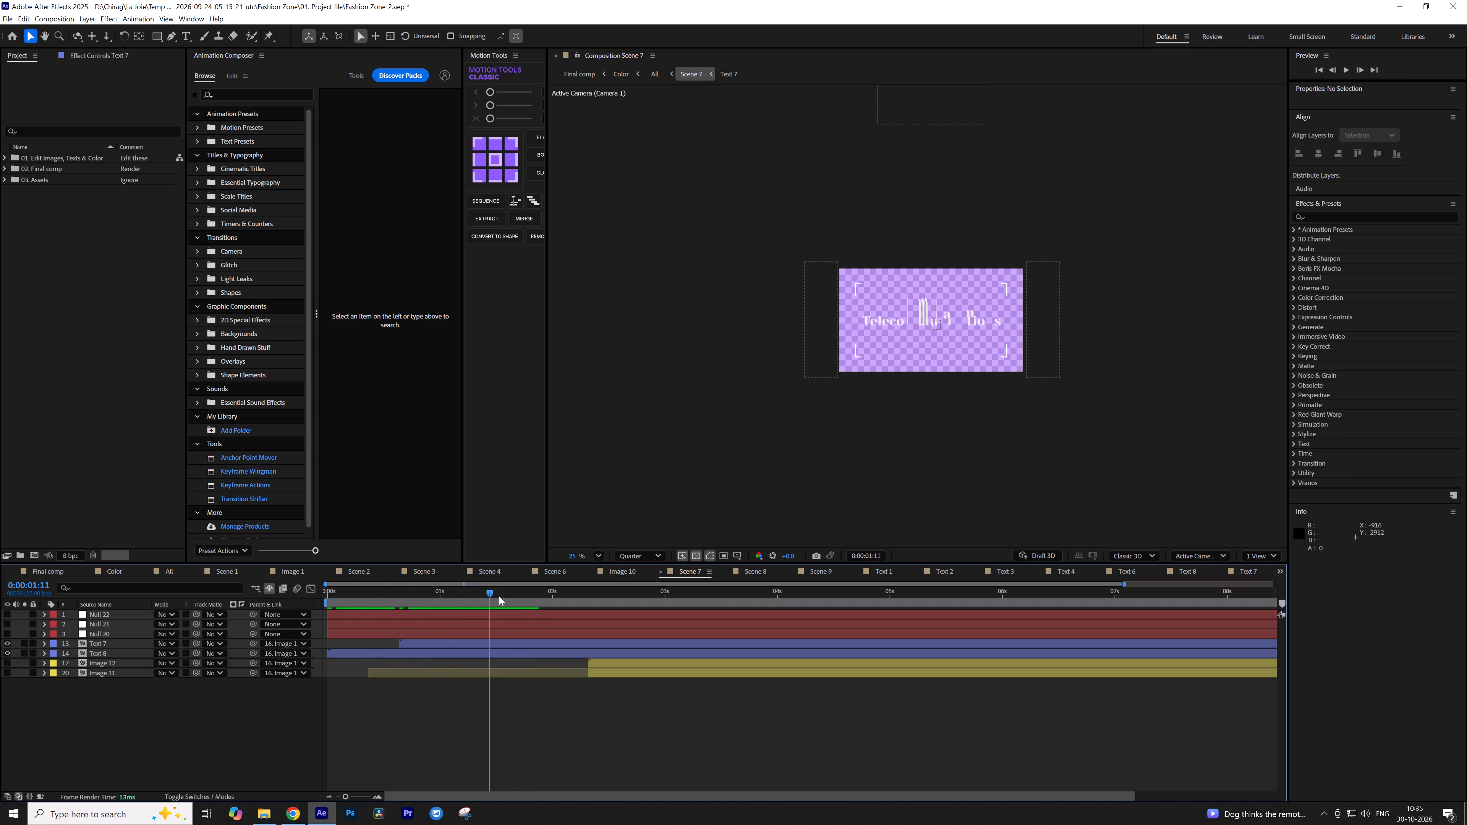
{"action": "left_click_drag", "start_coordinate": [499, 596], "coordinate": [652, 580]}
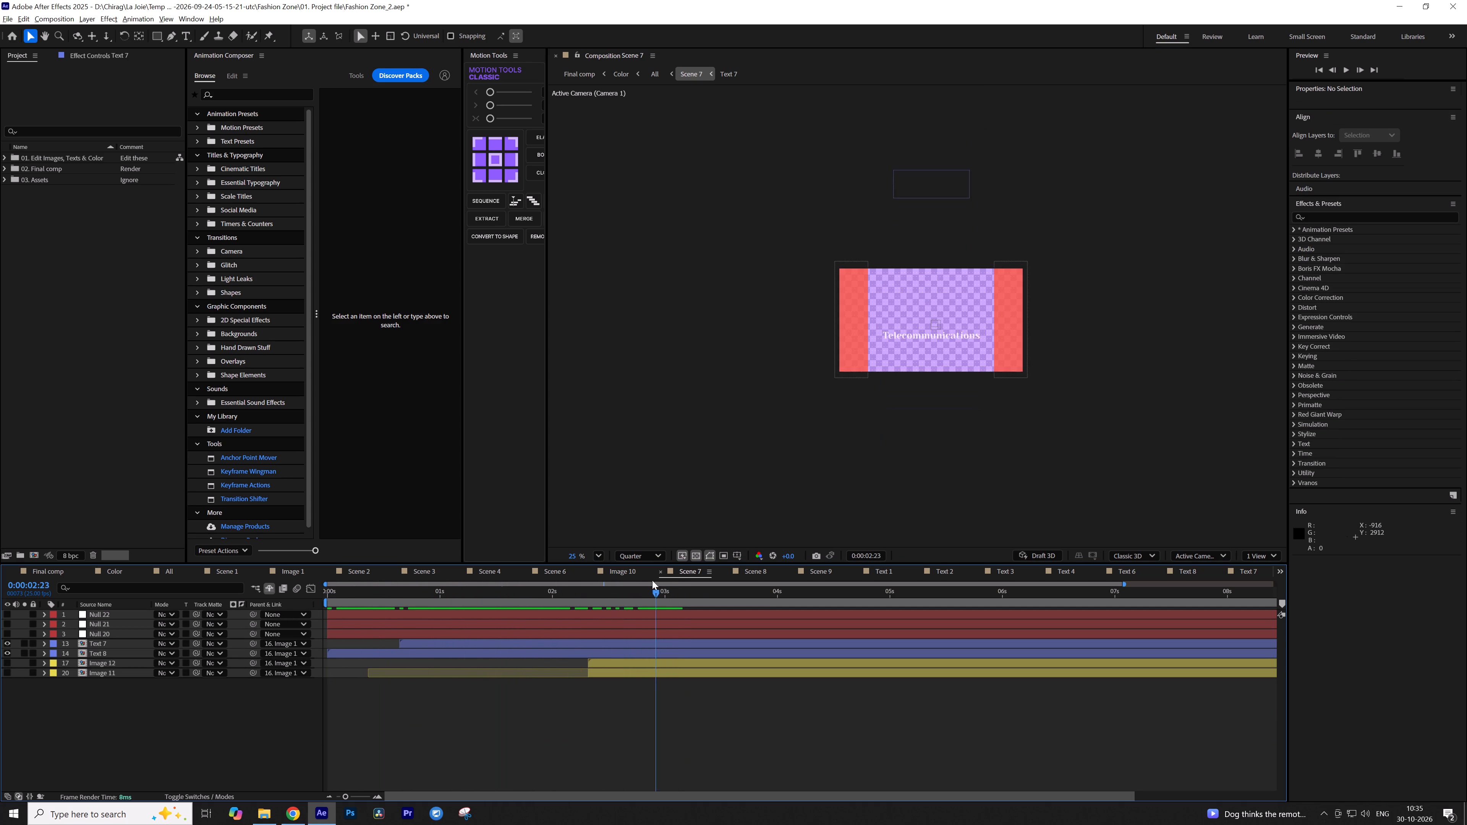
{"action": "left_click_drag", "start_coordinate": [652, 580], "coordinate": [304, 615]}
{"action": "key", "text": "Tab"}
{"action": "left_click", "coordinate": [455, 631]}
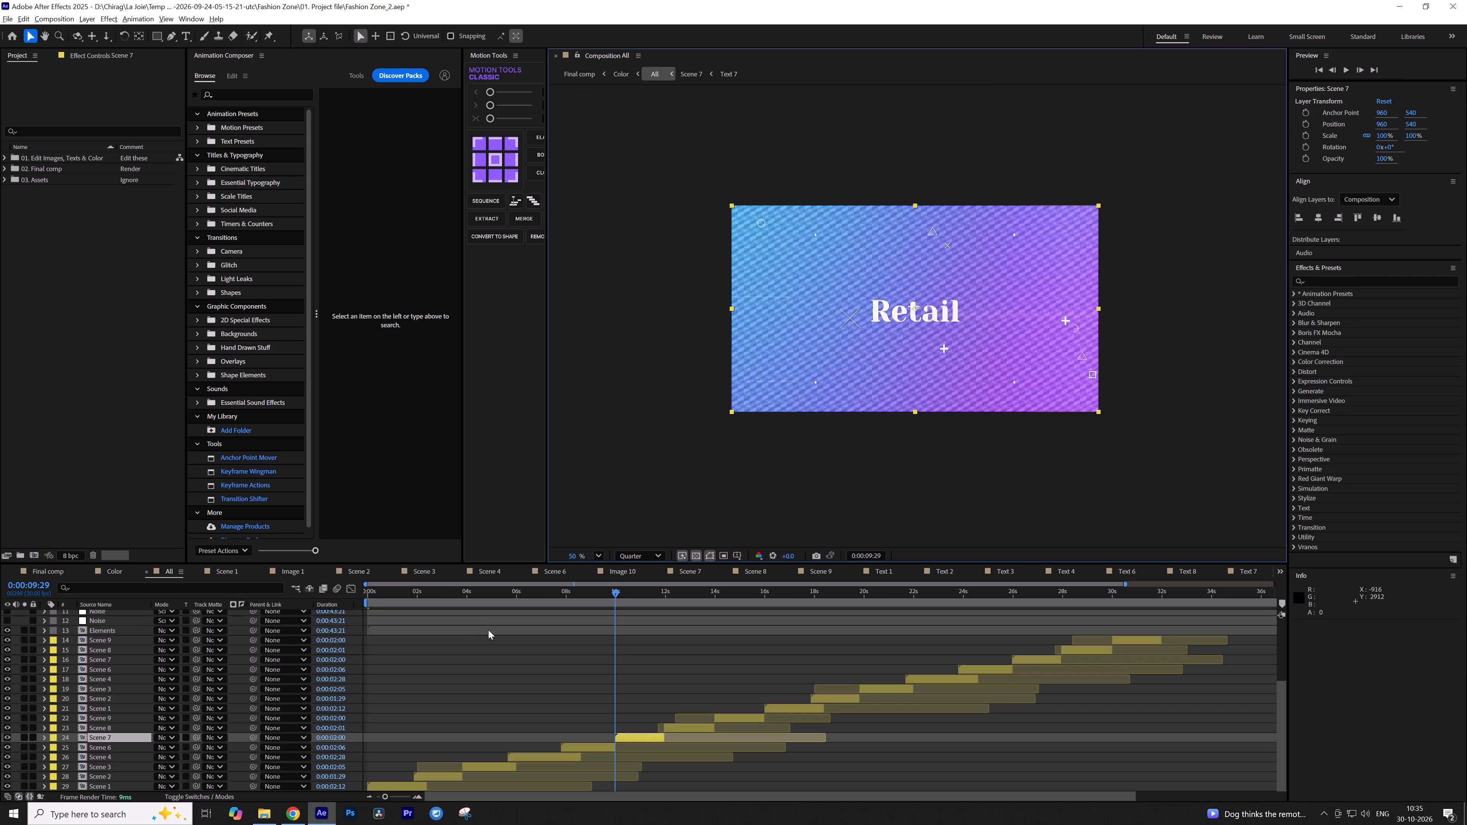
{"action": "key", "text": "space"}
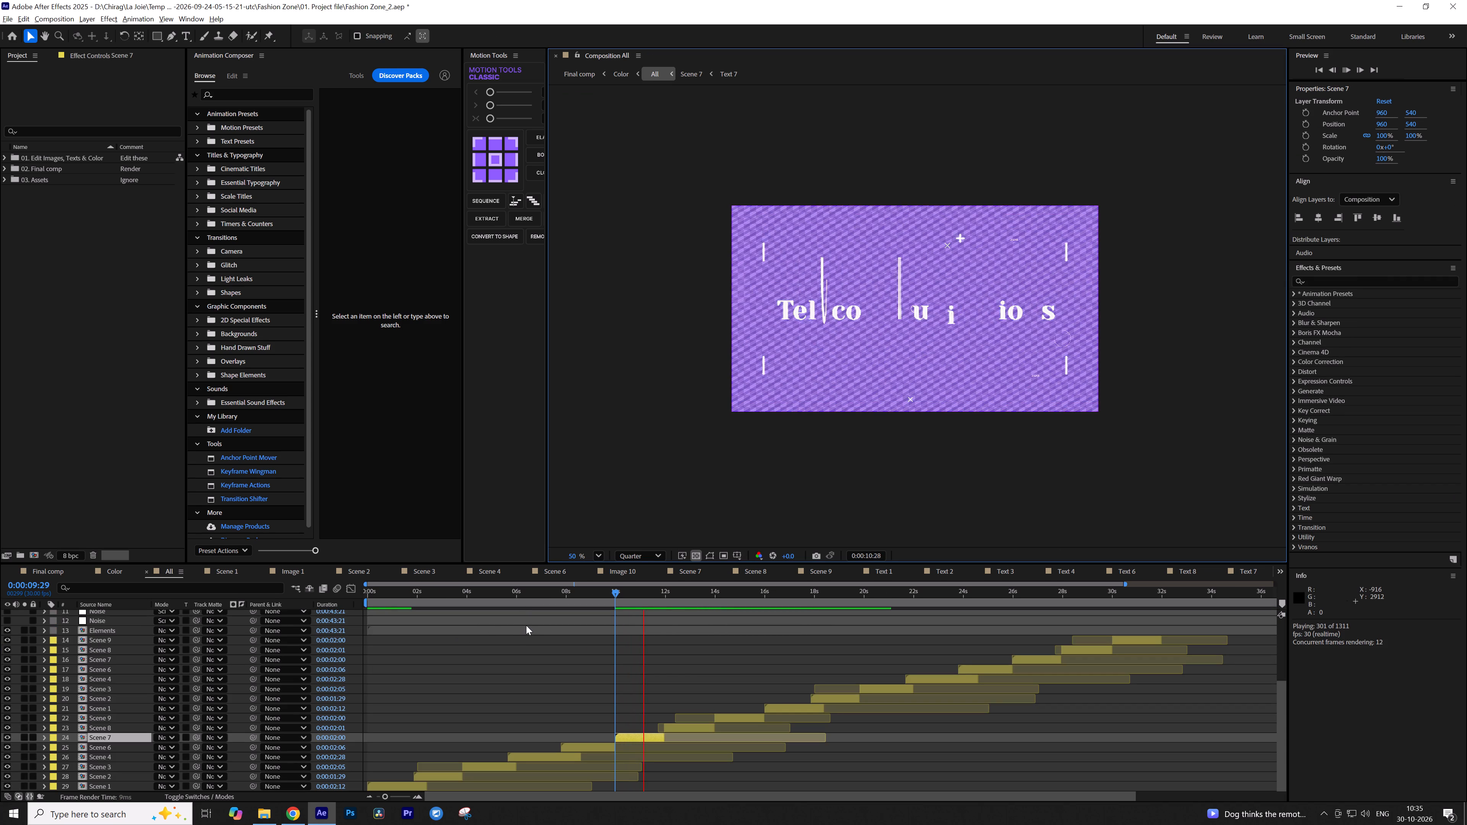
{"action": "key", "text": "space"}
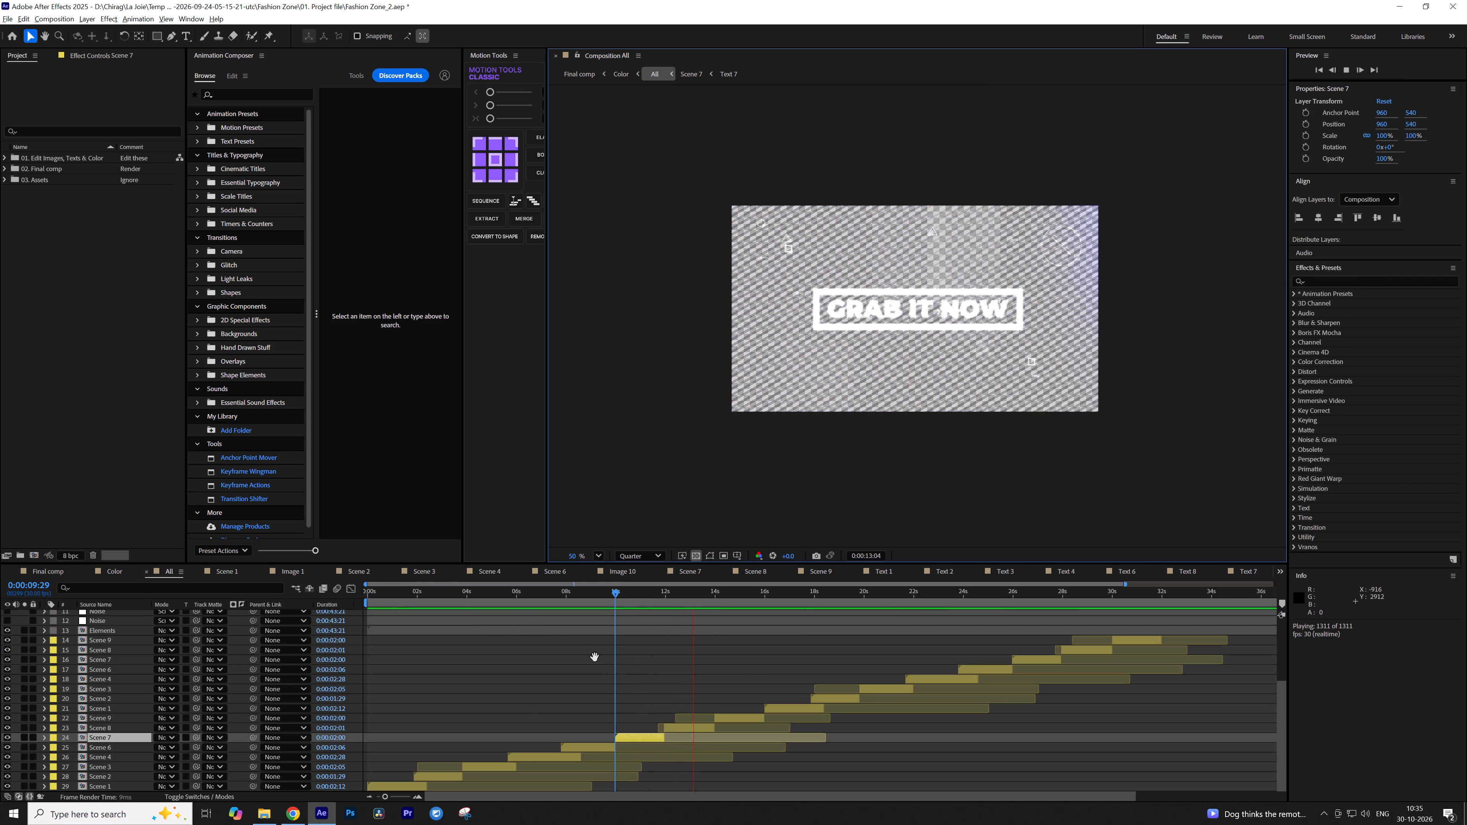
Open the Scene 8 composition from the All composition.
{"action": "double_click", "coordinate": [679, 726]}
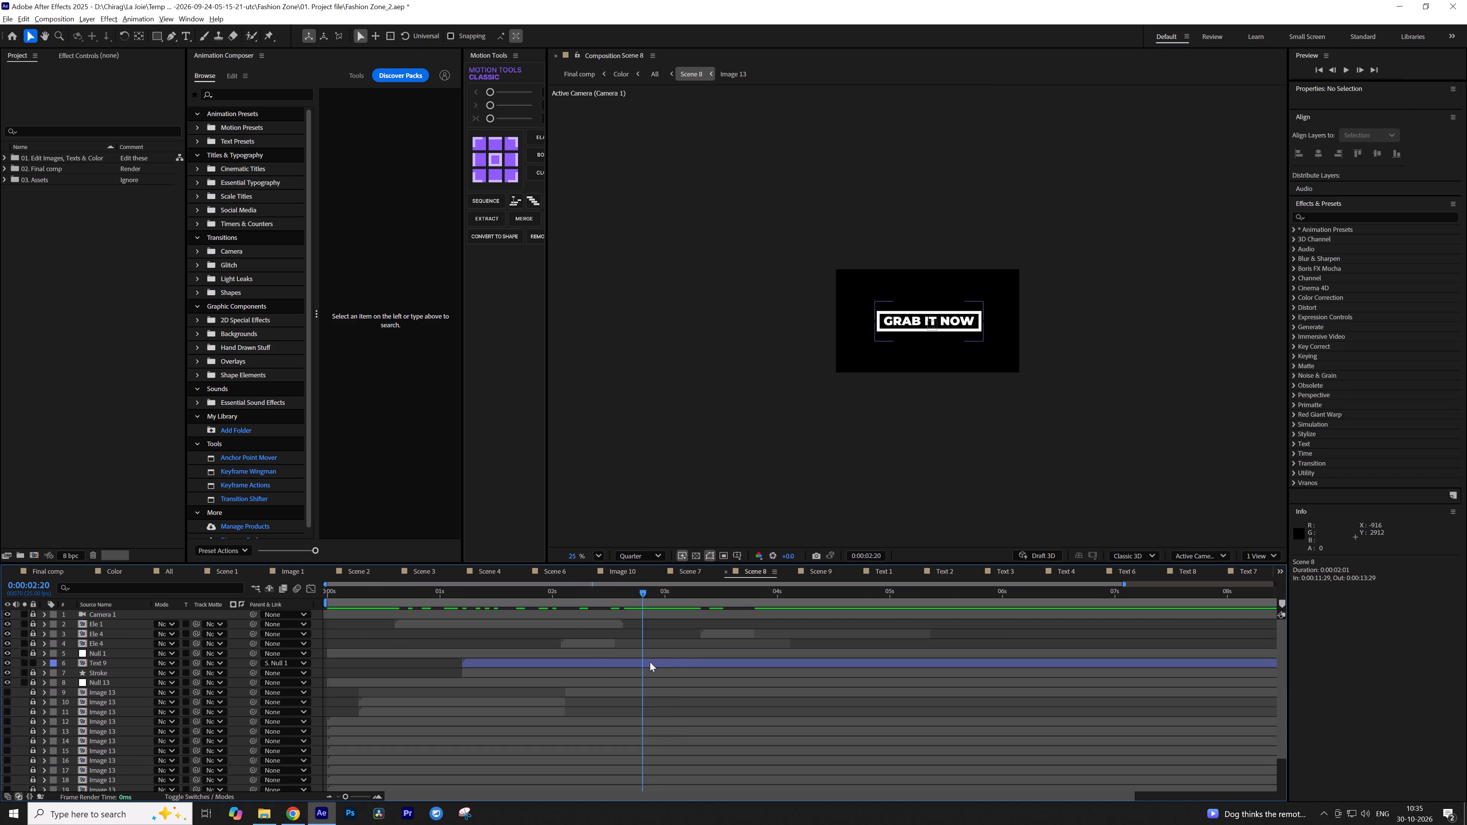
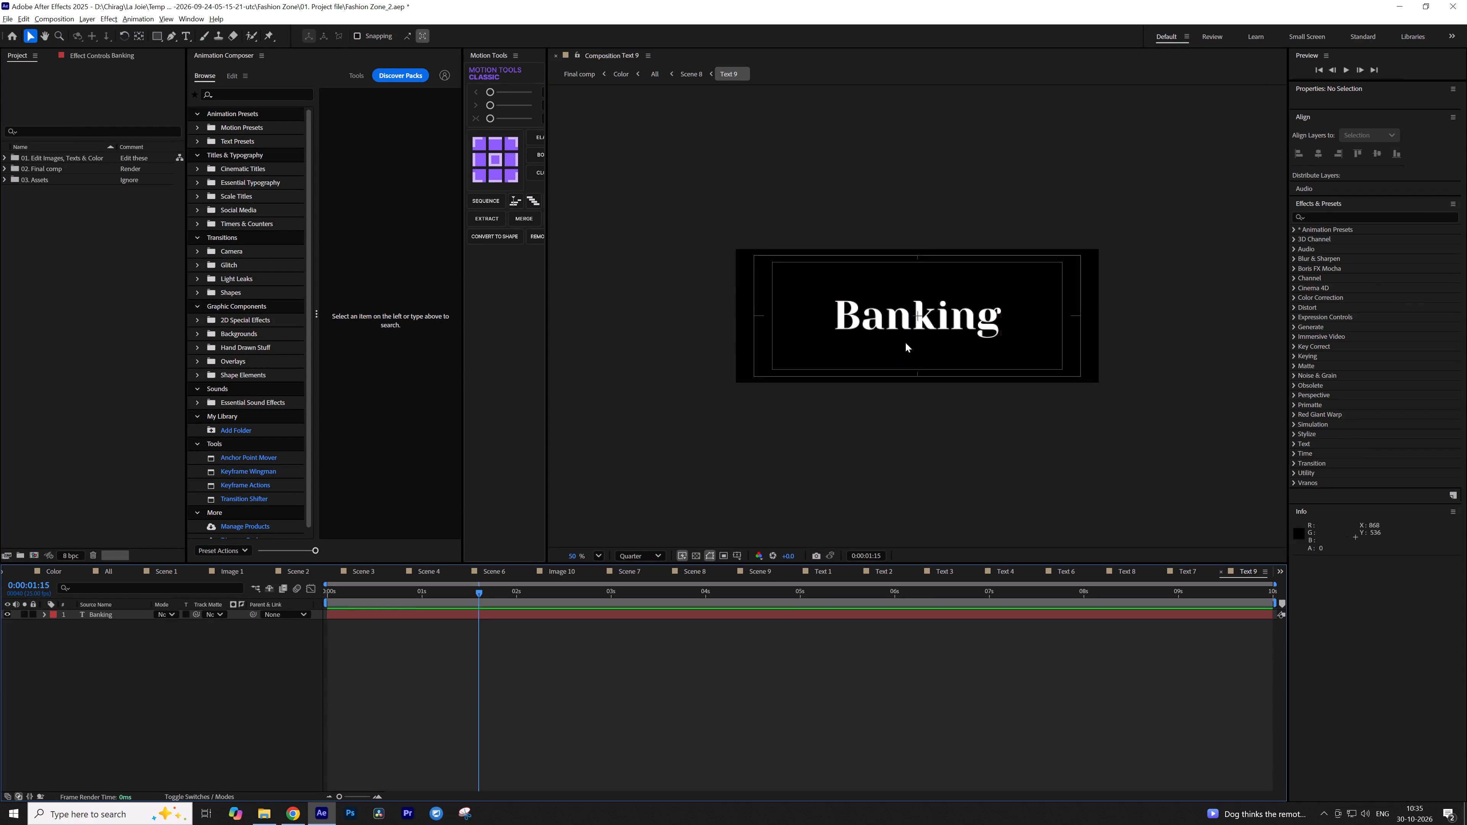
Reduce the "Banking" text to 46 px and centre it in the Text 9 composition.
{"action": "left_click", "coordinate": [909, 333]}
{"action": "left_click", "coordinate": [1323, 507]}
{"action": "left_click", "coordinate": [1375, 502]}
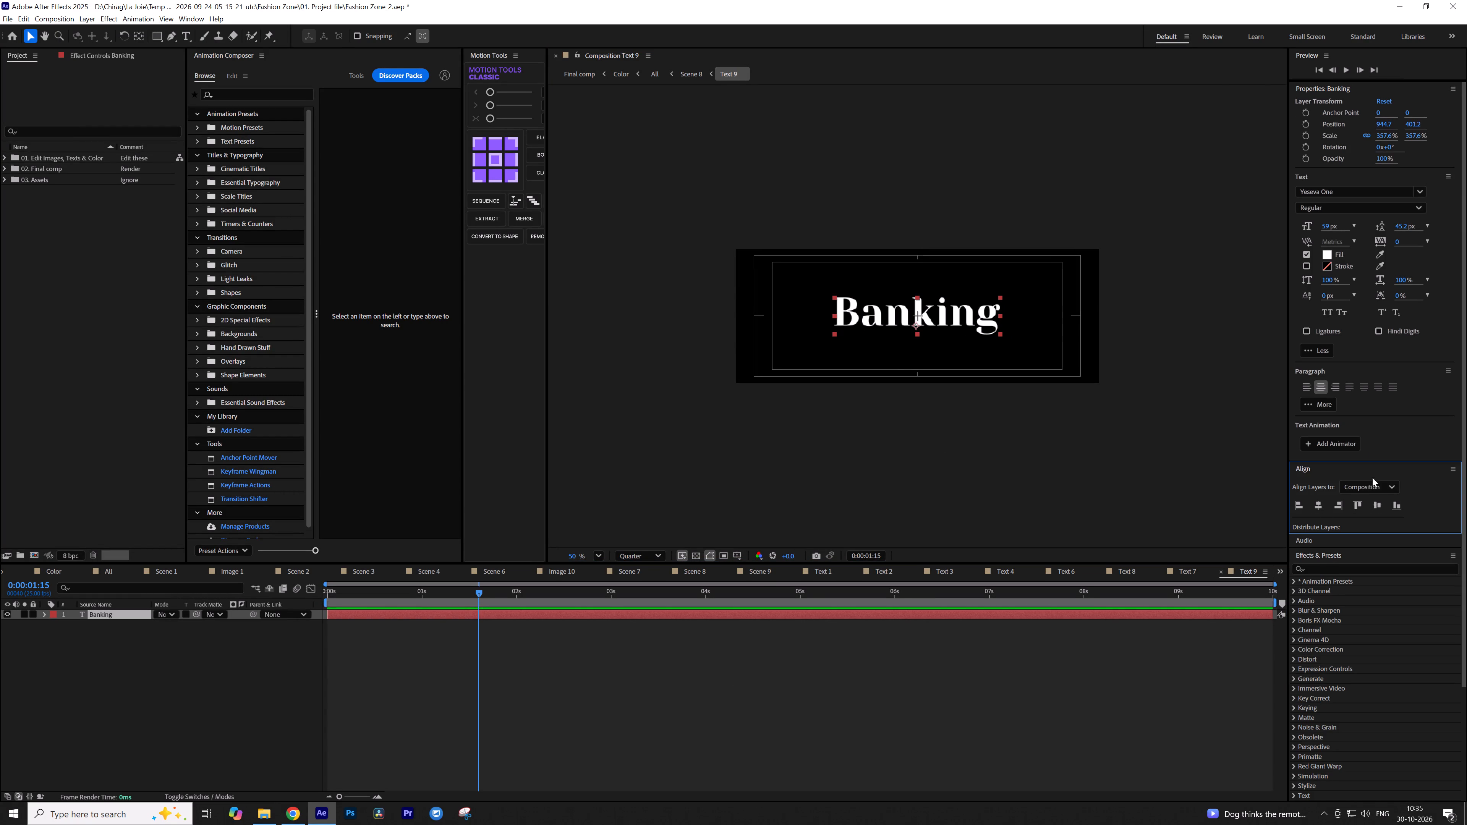
{"action": "left_click_drag", "start_coordinate": [1330, 228], "coordinate": [1321, 229]}
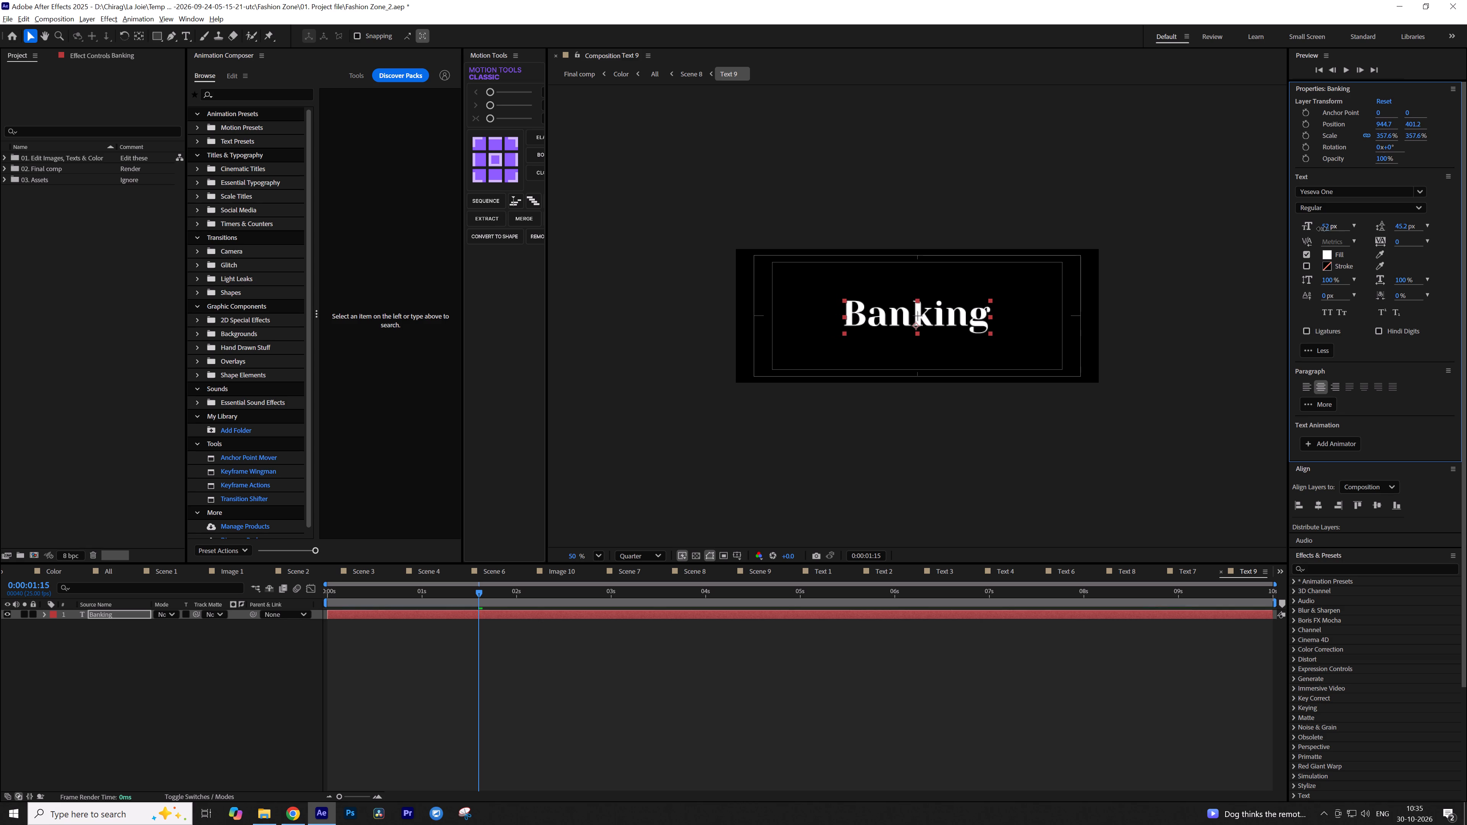
{"action": "left_click_drag", "start_coordinate": [1321, 229], "coordinate": [1320, 229]}
{"action": "left_click", "coordinate": [1319, 503]}
{"action": "left_click", "coordinate": [1378, 503]}
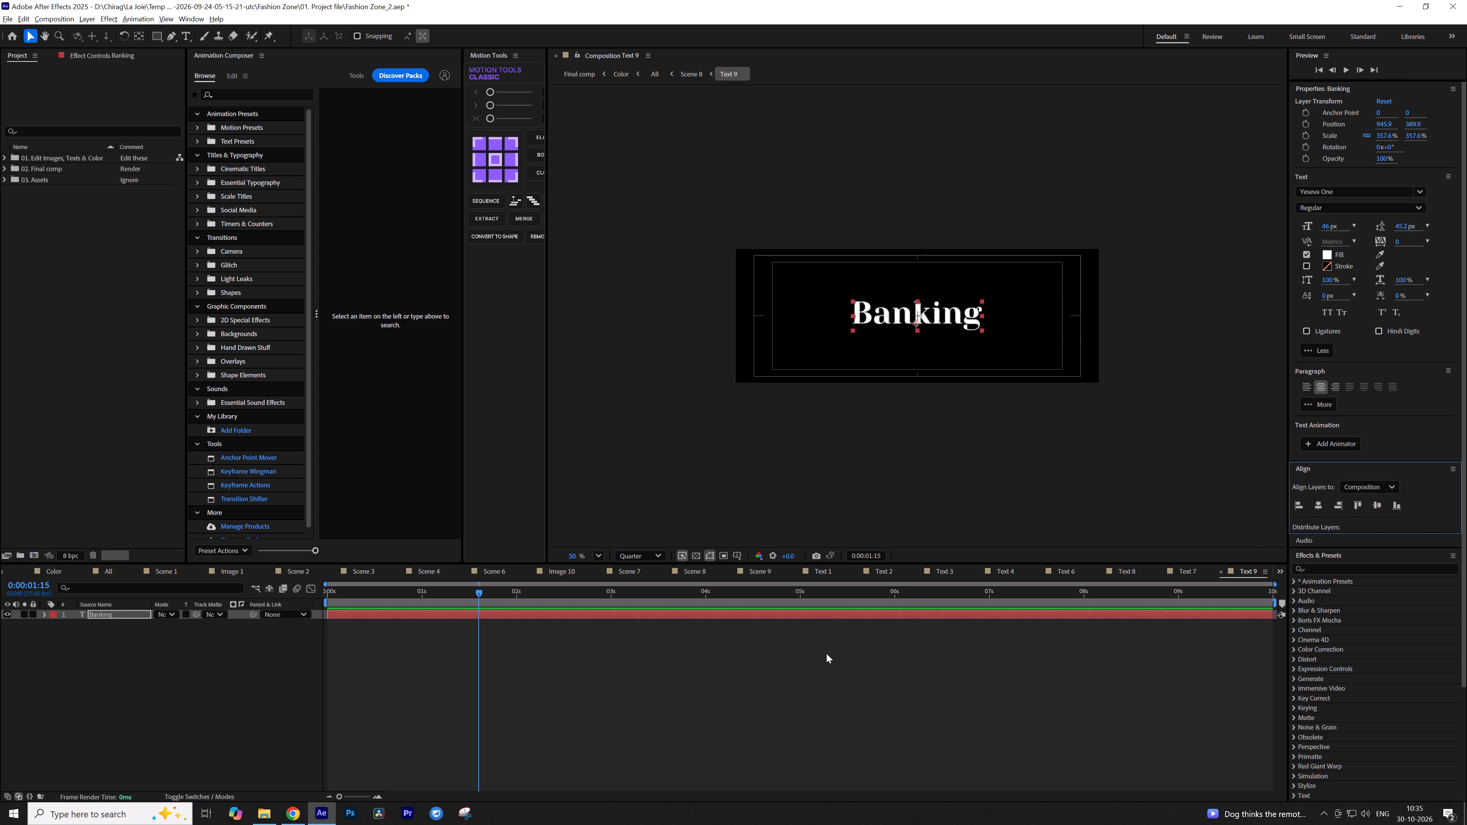
Go back through Scene 8 to the All composition to check the "Banking" title, and reopen Scene 8.
{"action": "left_click", "coordinate": [714, 702]}
{"action": "key", "text": "Tab"}
{"action": "left_click", "coordinate": [667, 700]}
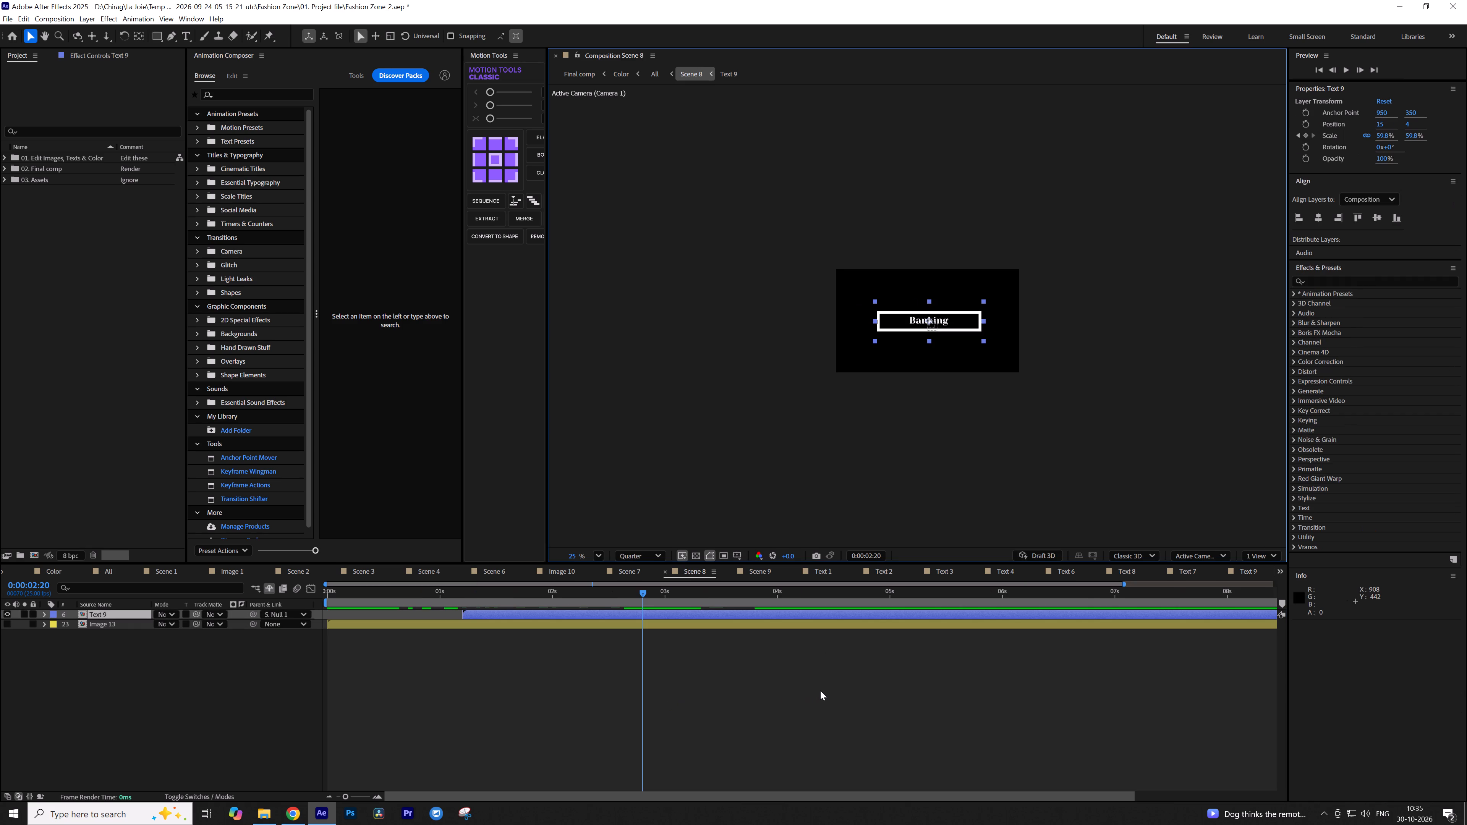
{"action": "key", "text": "Tab"}
{"action": "left_click", "coordinate": [759, 689]}
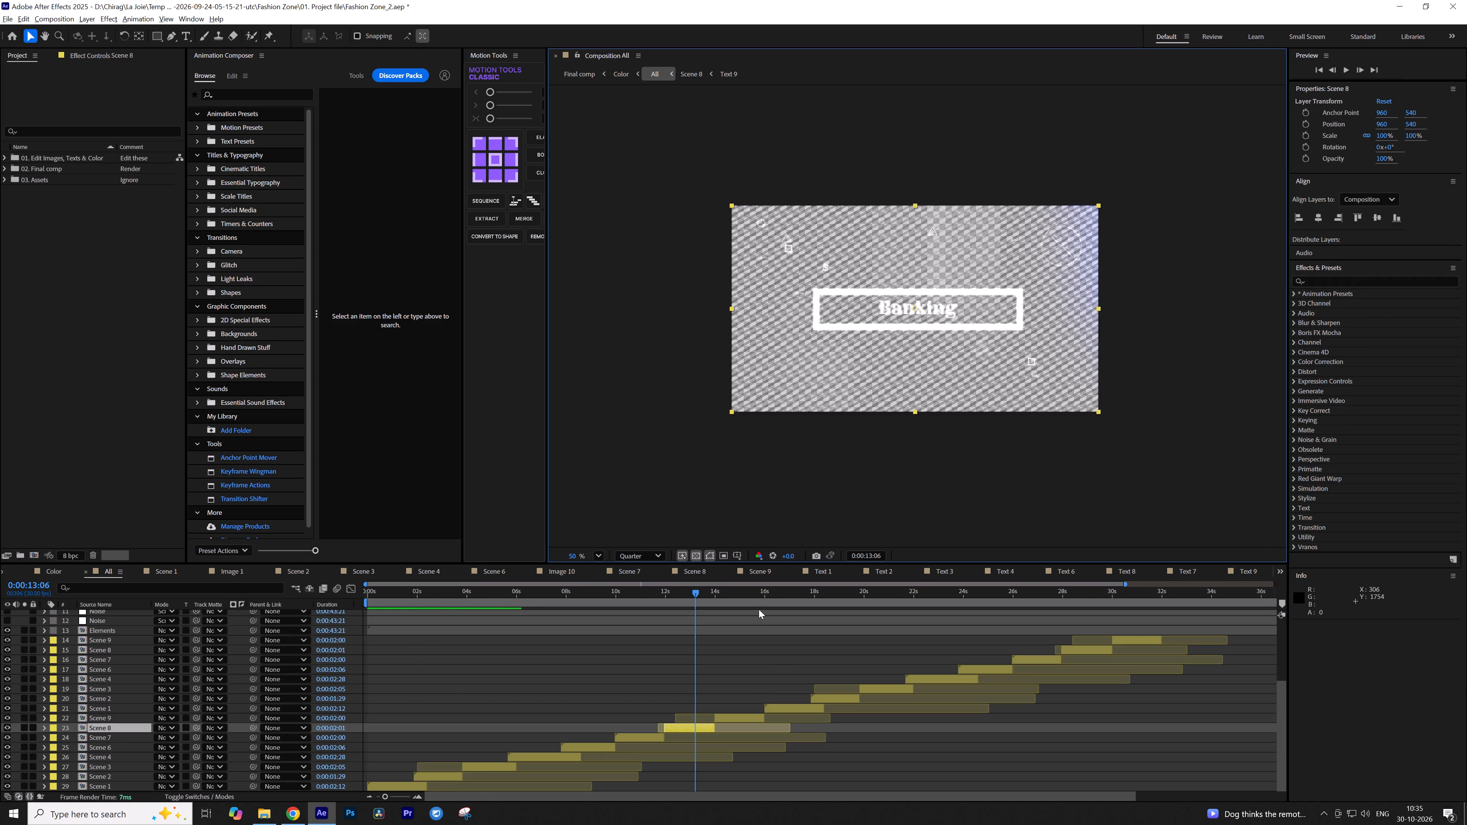
{"action": "double_click", "coordinate": [689, 727]}
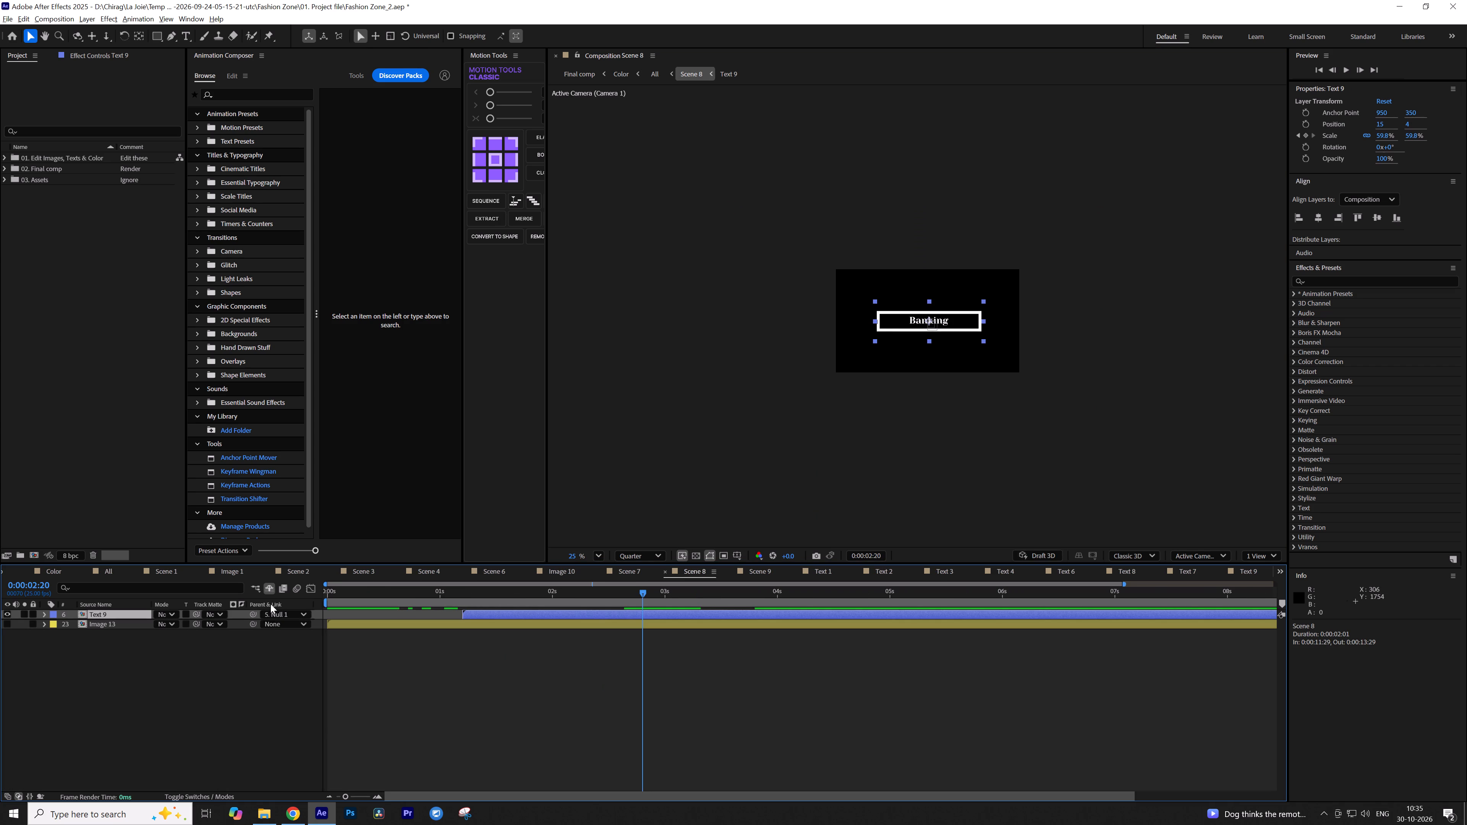
In Scene 8, scale the Text 9 layer up to about 82.5% and nudge it down to a Y position of 12.
{"action": "left_click", "coordinate": [263, 588]}
{"action": "left_click_drag", "start_coordinate": [984, 320], "coordinate": [995, 322], "text": "shift"}
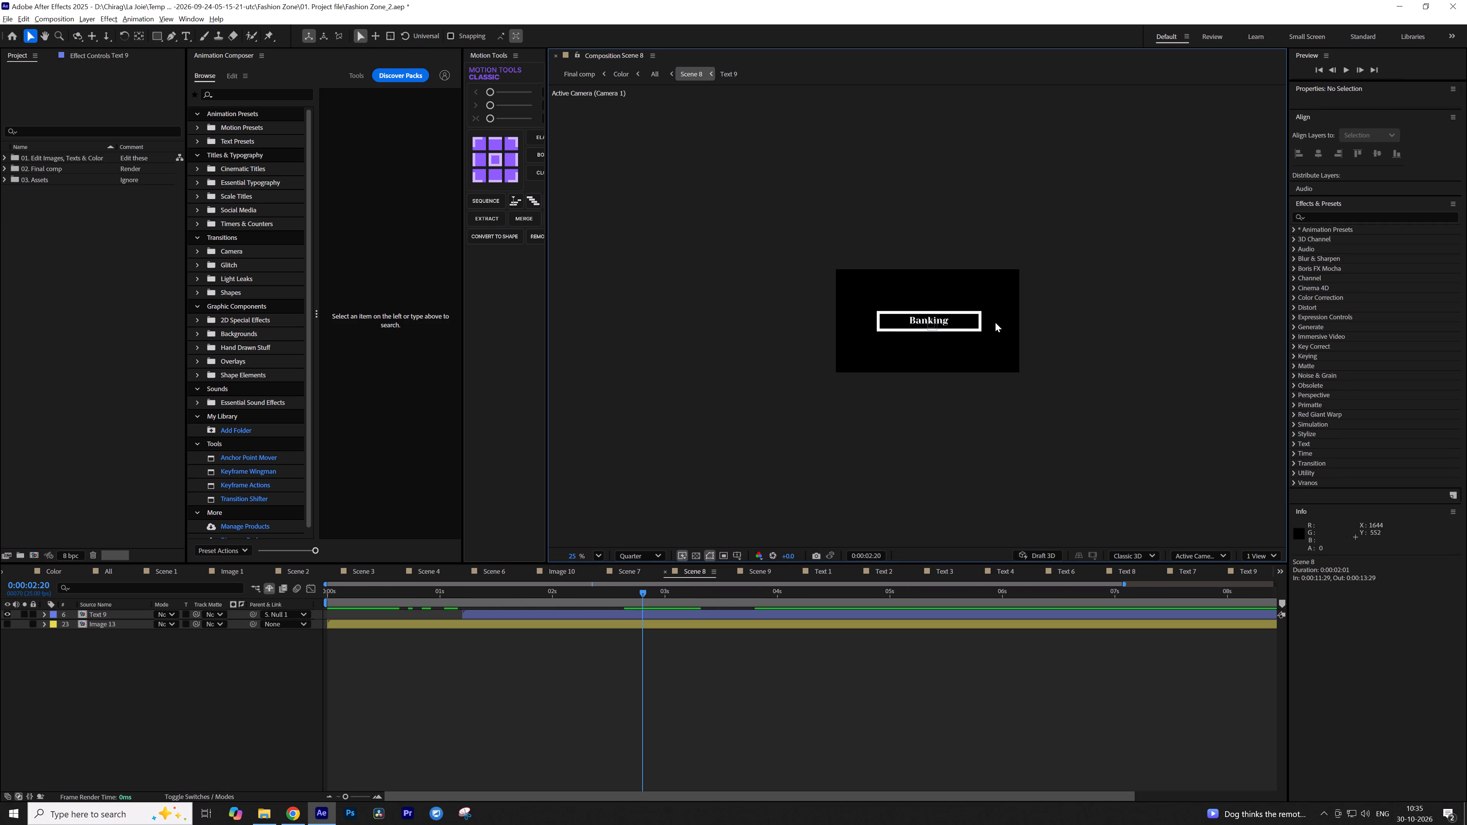
{"action": "left_click_drag", "start_coordinate": [995, 322], "coordinate": [997, 322], "text": "shift"}
{"action": "left_click", "coordinate": [948, 317]}
{"action": "scroll", "coordinate": [963, 322], "scroll_direction": "up", "scroll_amount": 5}
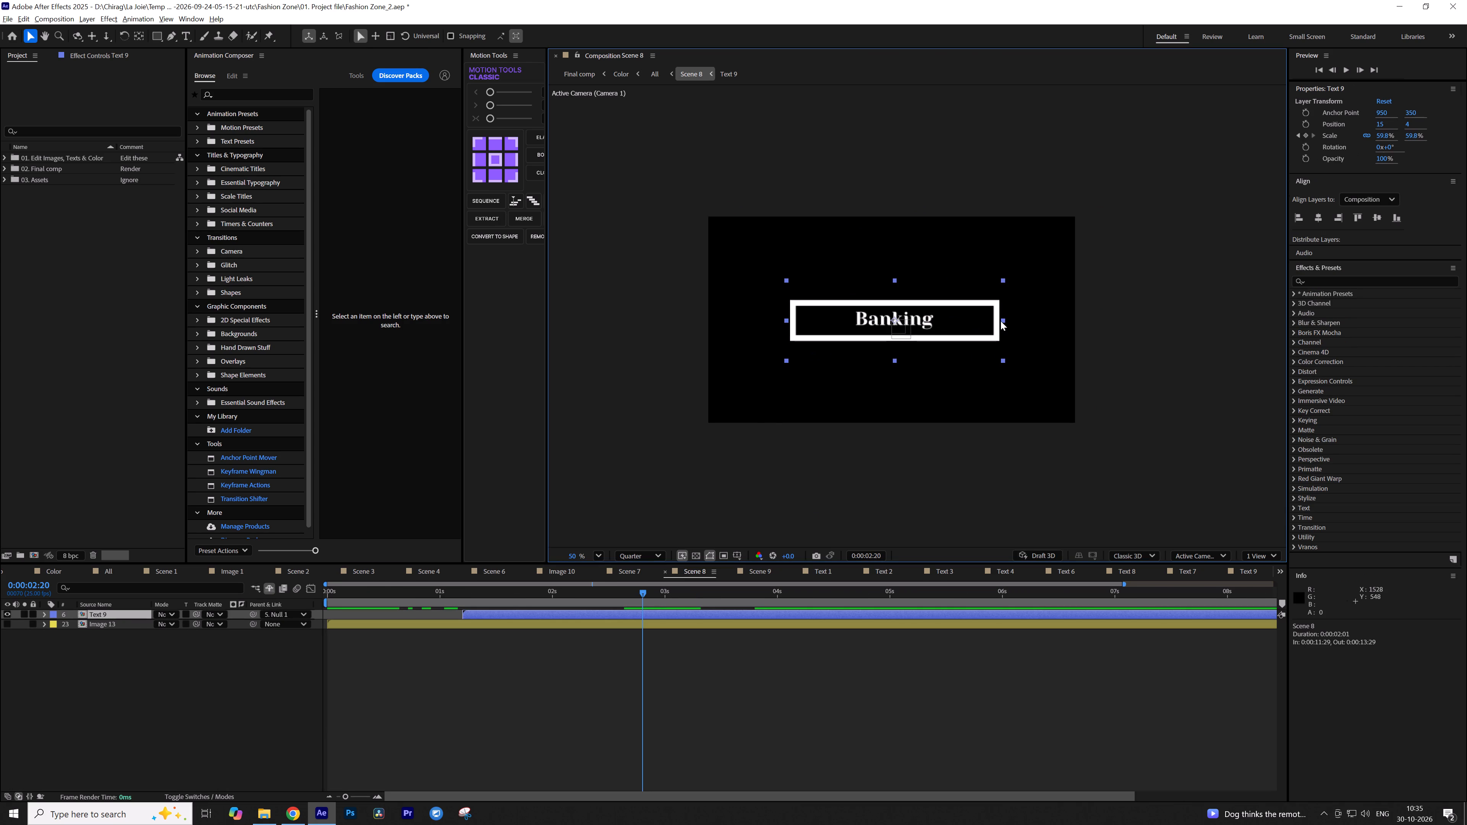
{"action": "left_click_drag", "start_coordinate": [1001, 321], "coordinate": [1043, 322]}
{"action": "left_click", "coordinate": [935, 320]}
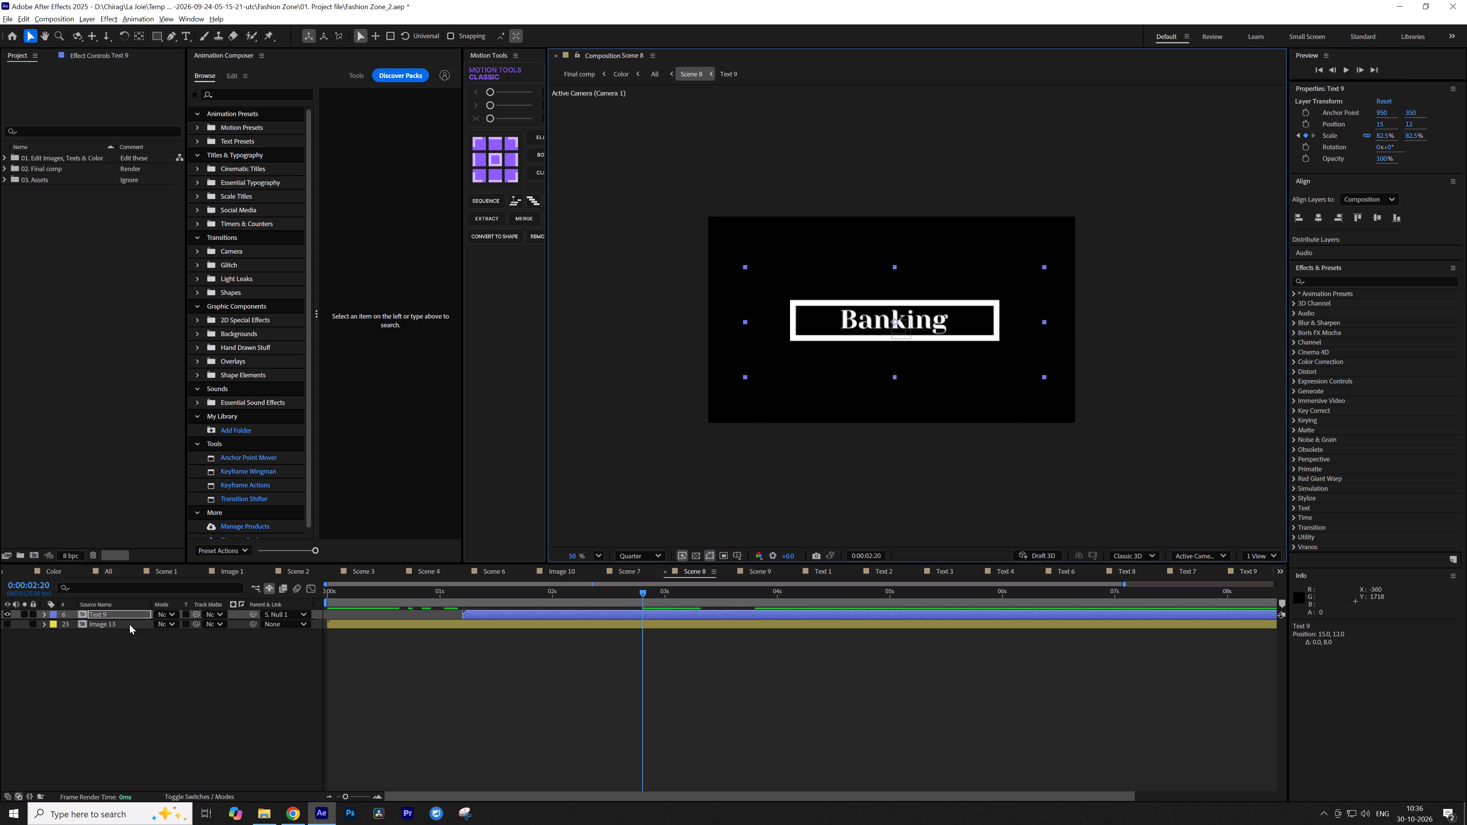
Show the hidden layers, unlock the Stroke layer and narrow it to about 67.7% width so the frame fits closely around "Banking".
{"action": "left_click", "coordinate": [269, 586]}
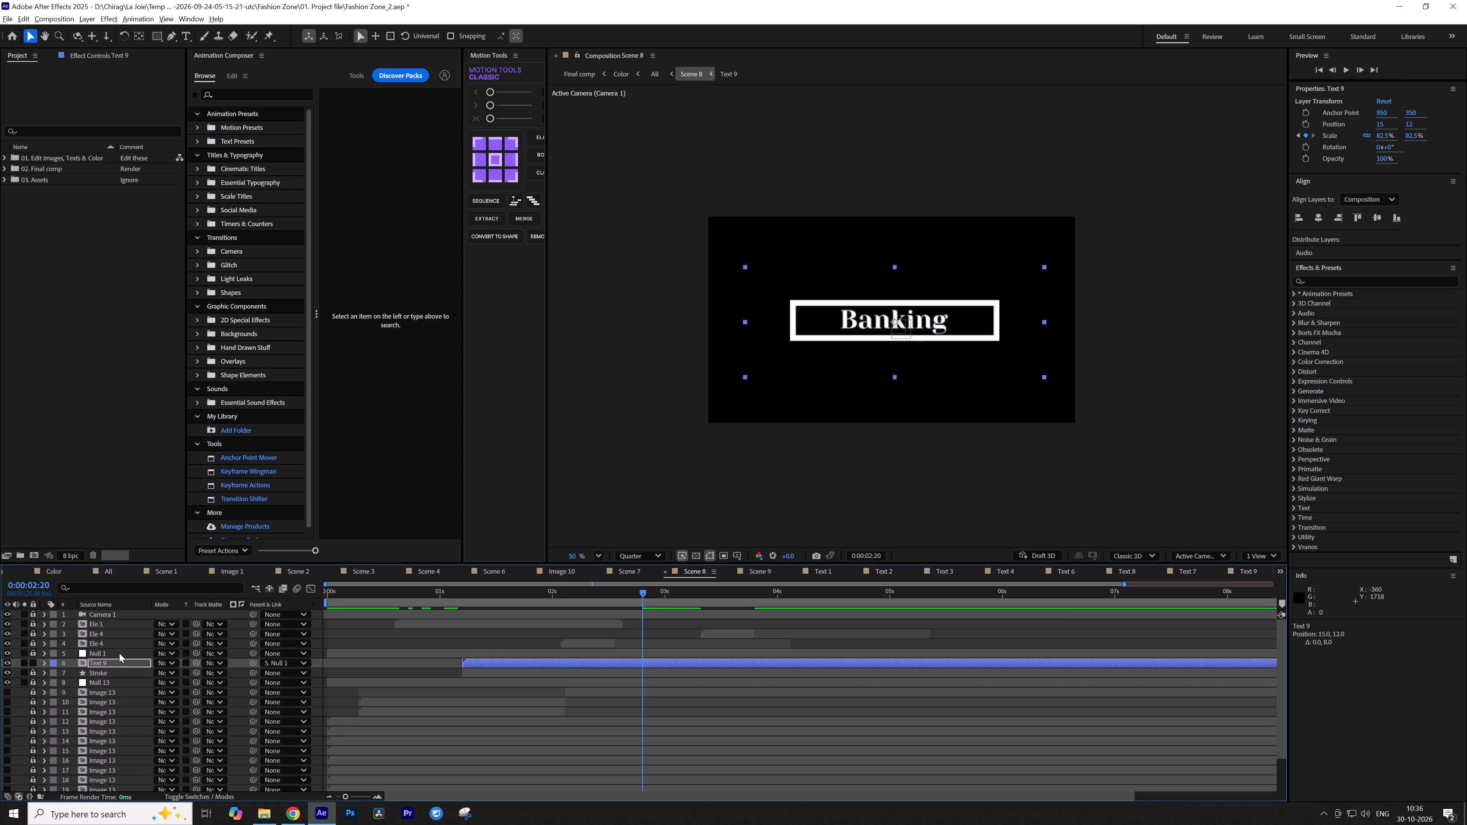
{"action": "left_click", "coordinate": [115, 673]}
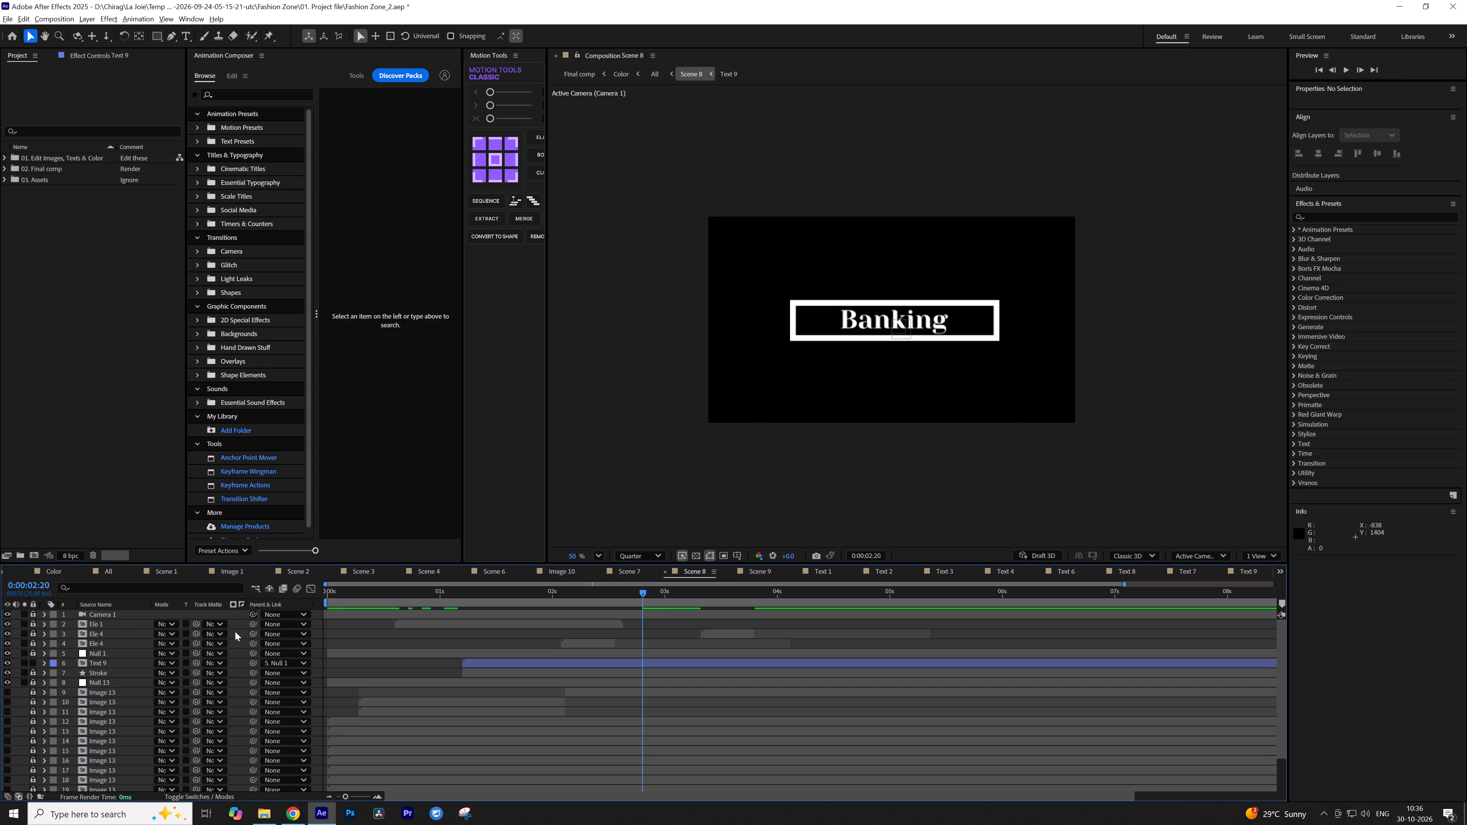
{"action": "left_click", "coordinate": [120, 670]}
{"action": "left_click", "coordinate": [32, 670]}
{"action": "left_click", "coordinate": [103, 671]}
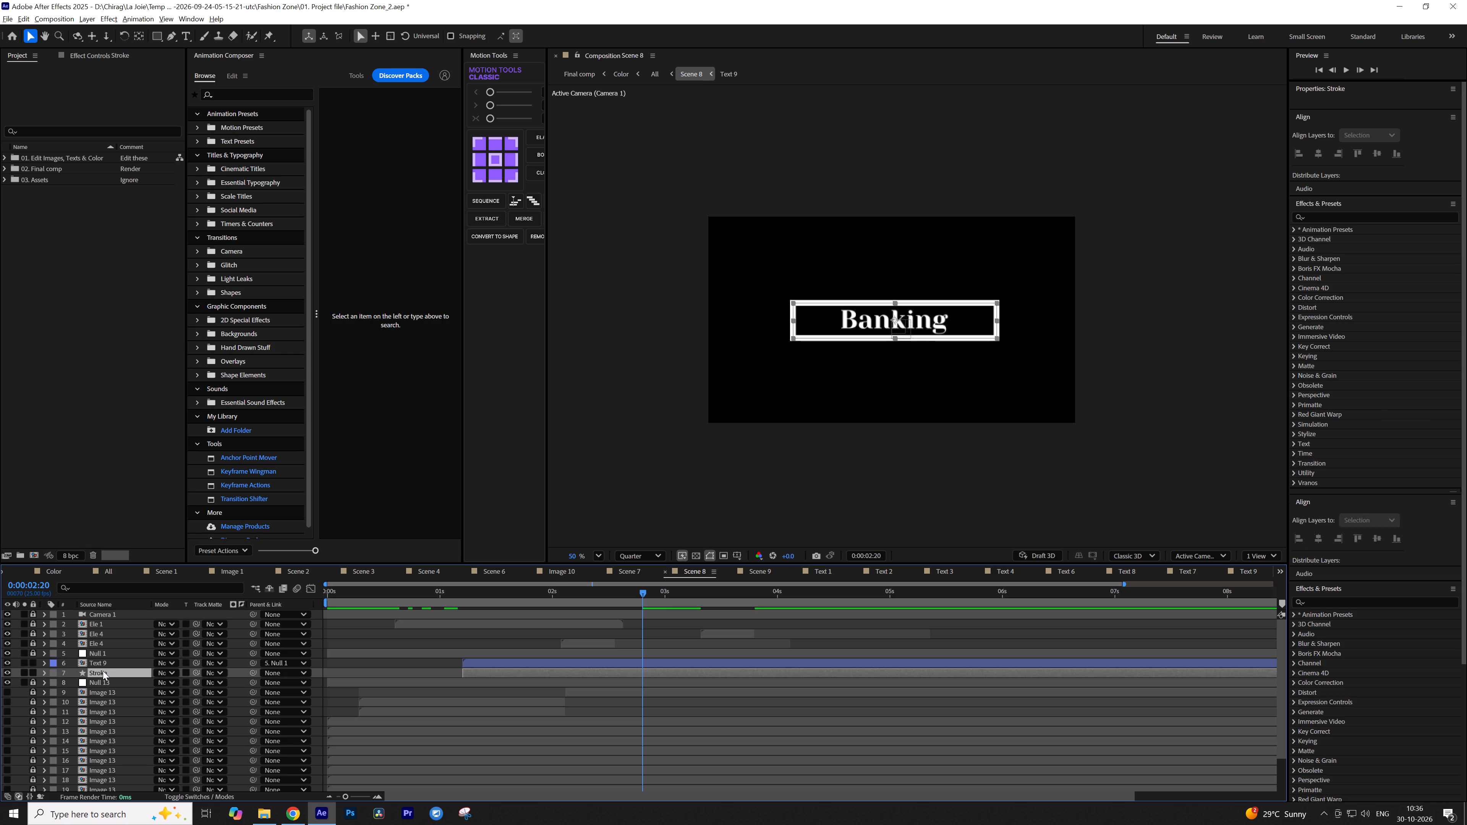
{"action": "left_click_drag", "start_coordinate": [795, 320], "coordinate": [829, 319]}
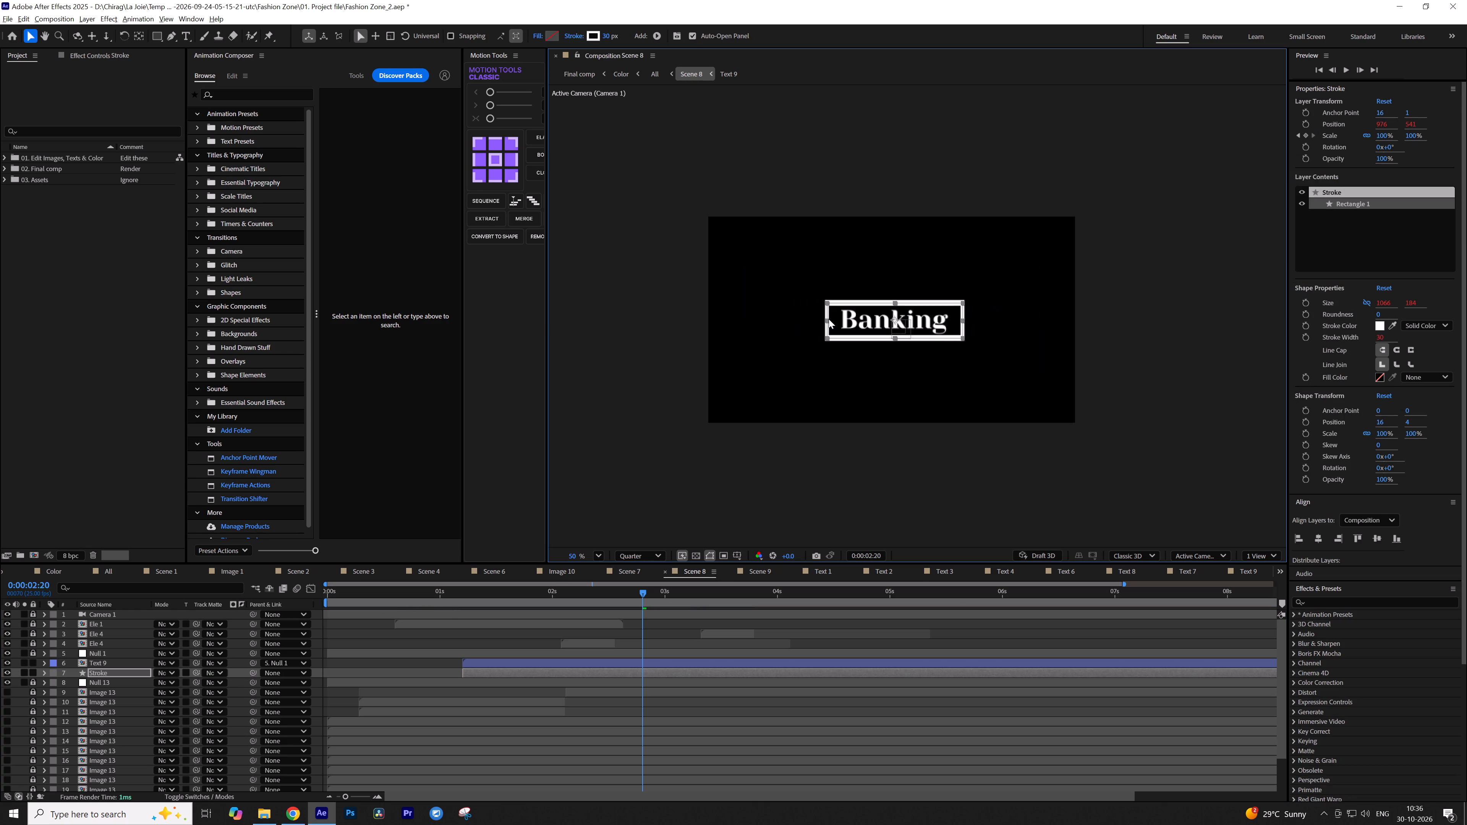
{"action": "left_click_drag", "start_coordinate": [829, 319], "coordinate": [828, 319]}
{"action": "left_click_drag", "start_coordinate": [828, 319], "coordinate": [827, 319]}
Reveal the Stroke layer's keyframes and move the 0:00:02:20 Scale keyframe back onto the preceding one, replacing it.
{"action": "key", "text": "u"}
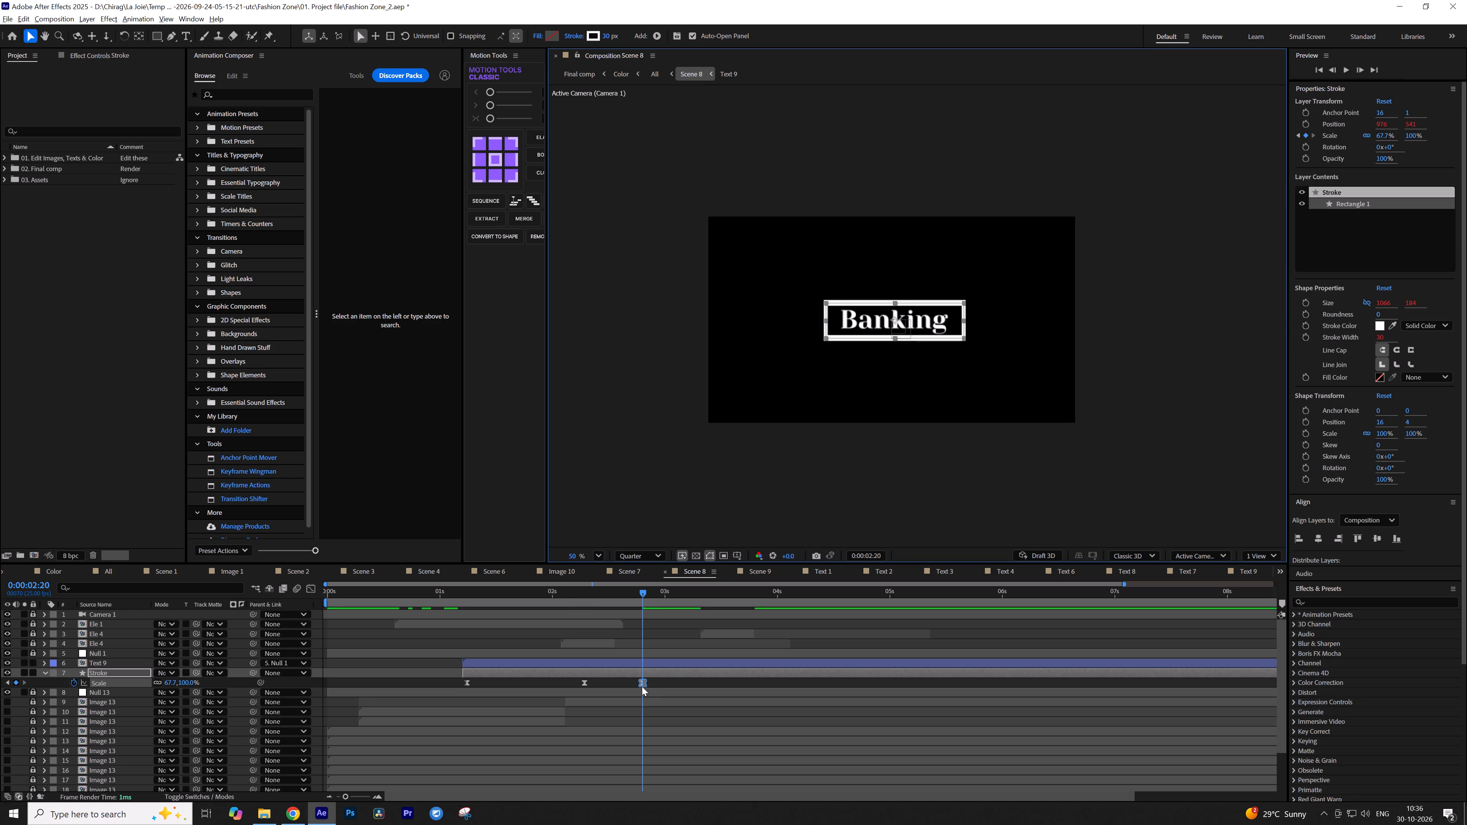
{"action": "left_click_drag", "start_coordinate": [641, 684], "coordinate": [584, 685]}
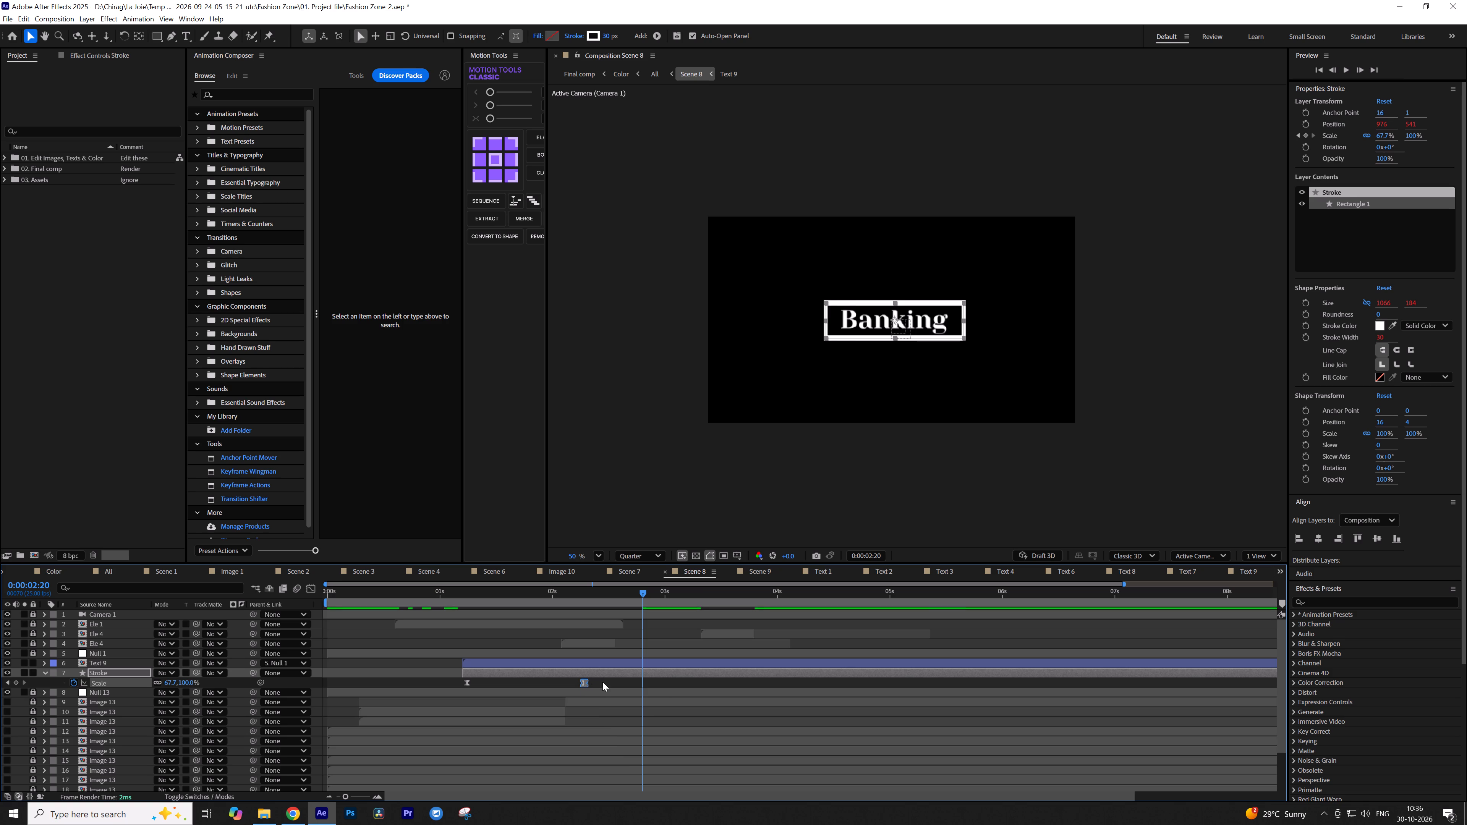
{"action": "left_click", "coordinate": [602, 682]}
Scrub through Scene 8, then play back the All composition from 0:00:12:10 to check the framed "Banking" title.
{"action": "left_click_drag", "start_coordinate": [641, 591], "coordinate": [533, 598]}
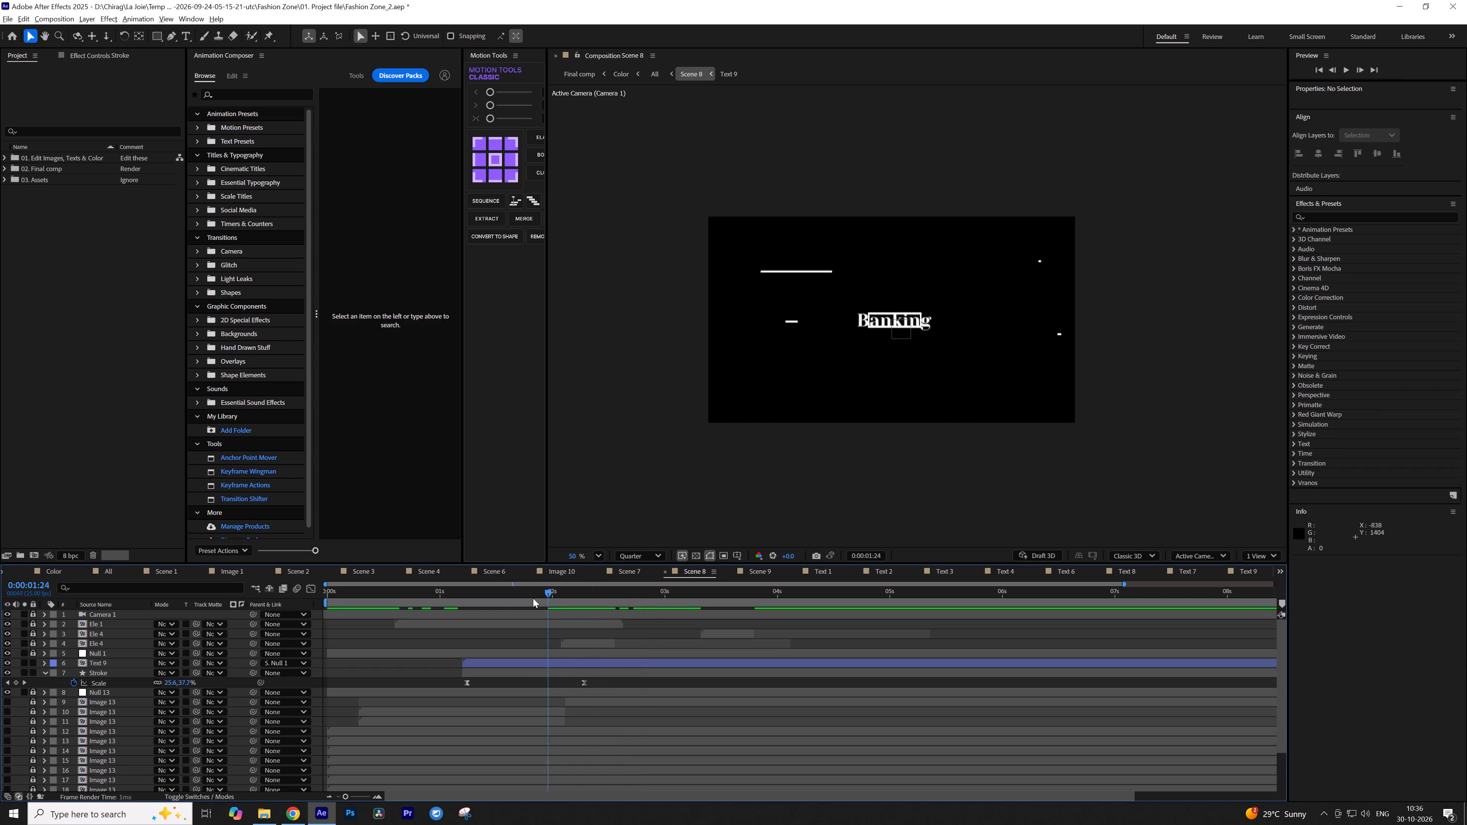
{"action": "left_click_drag", "start_coordinate": [533, 598], "coordinate": [707, 587]}
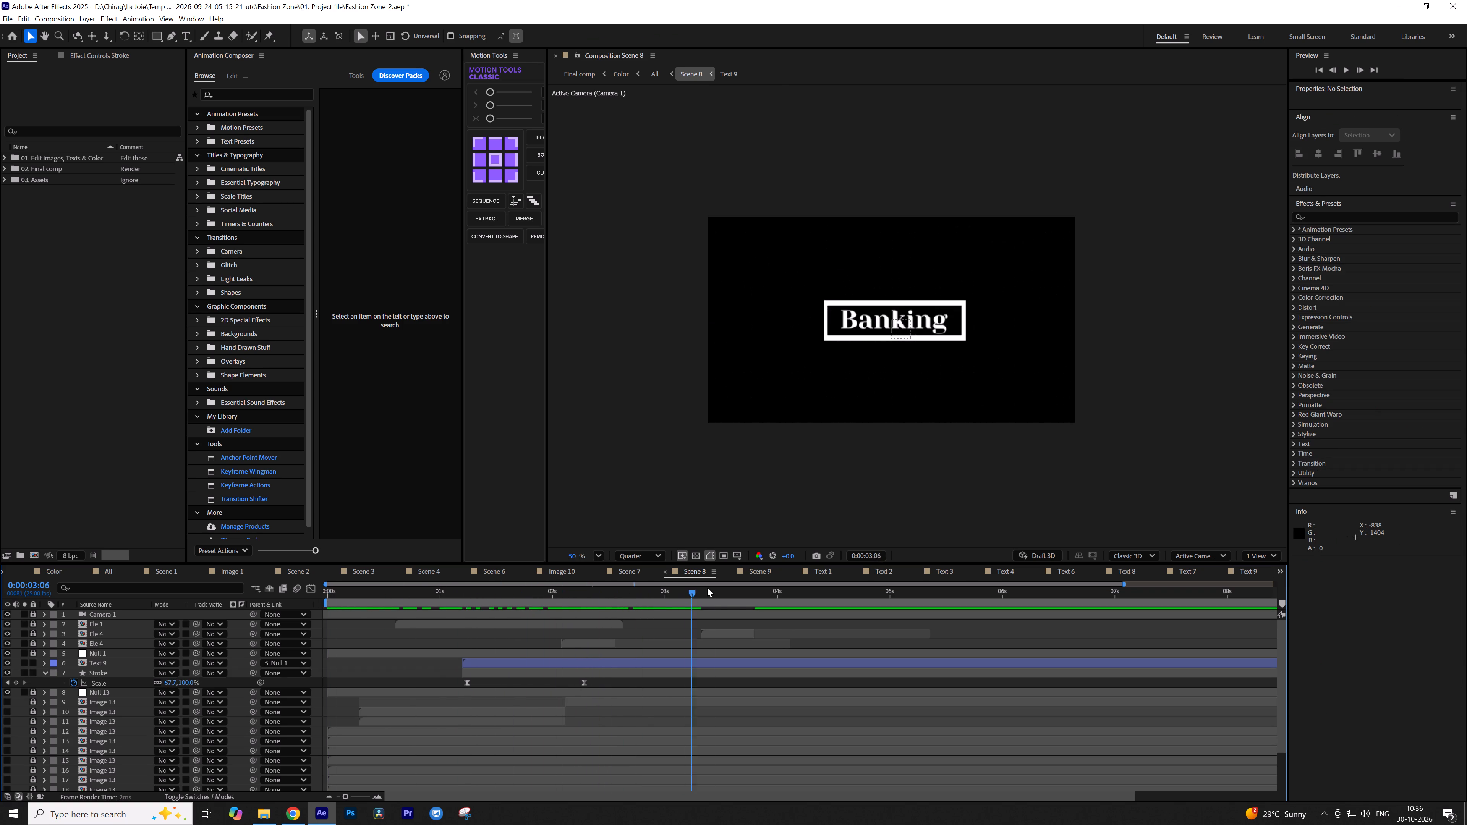
{"action": "left_click_drag", "start_coordinate": [707, 587], "coordinate": [933, 576]}
{"action": "key", "text": "Tab"}
{"action": "left_click", "coordinate": [870, 615]}
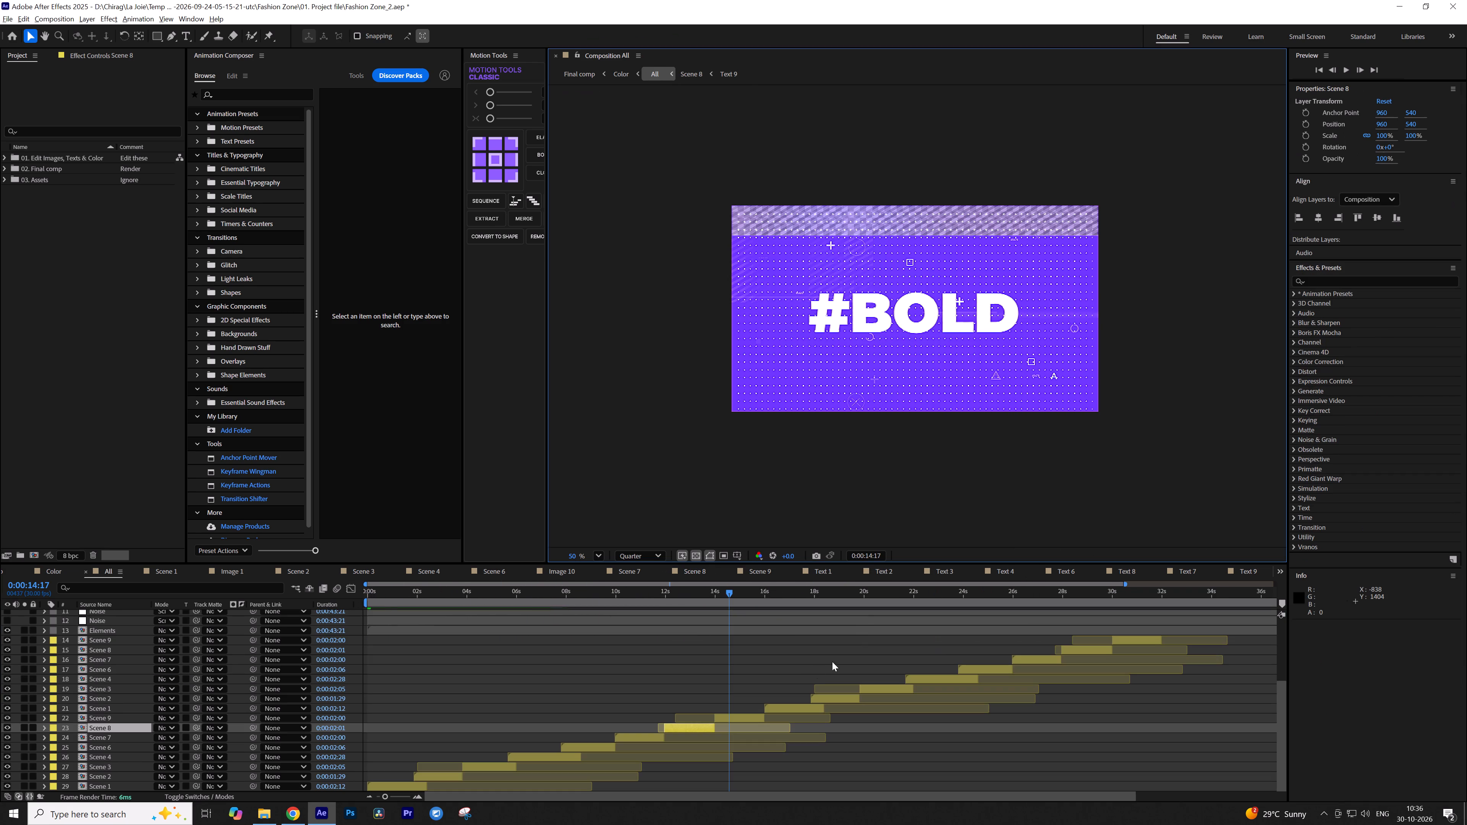
{"action": "left_click", "coordinate": [674, 598]}
{"action": "key", "text": "space"}
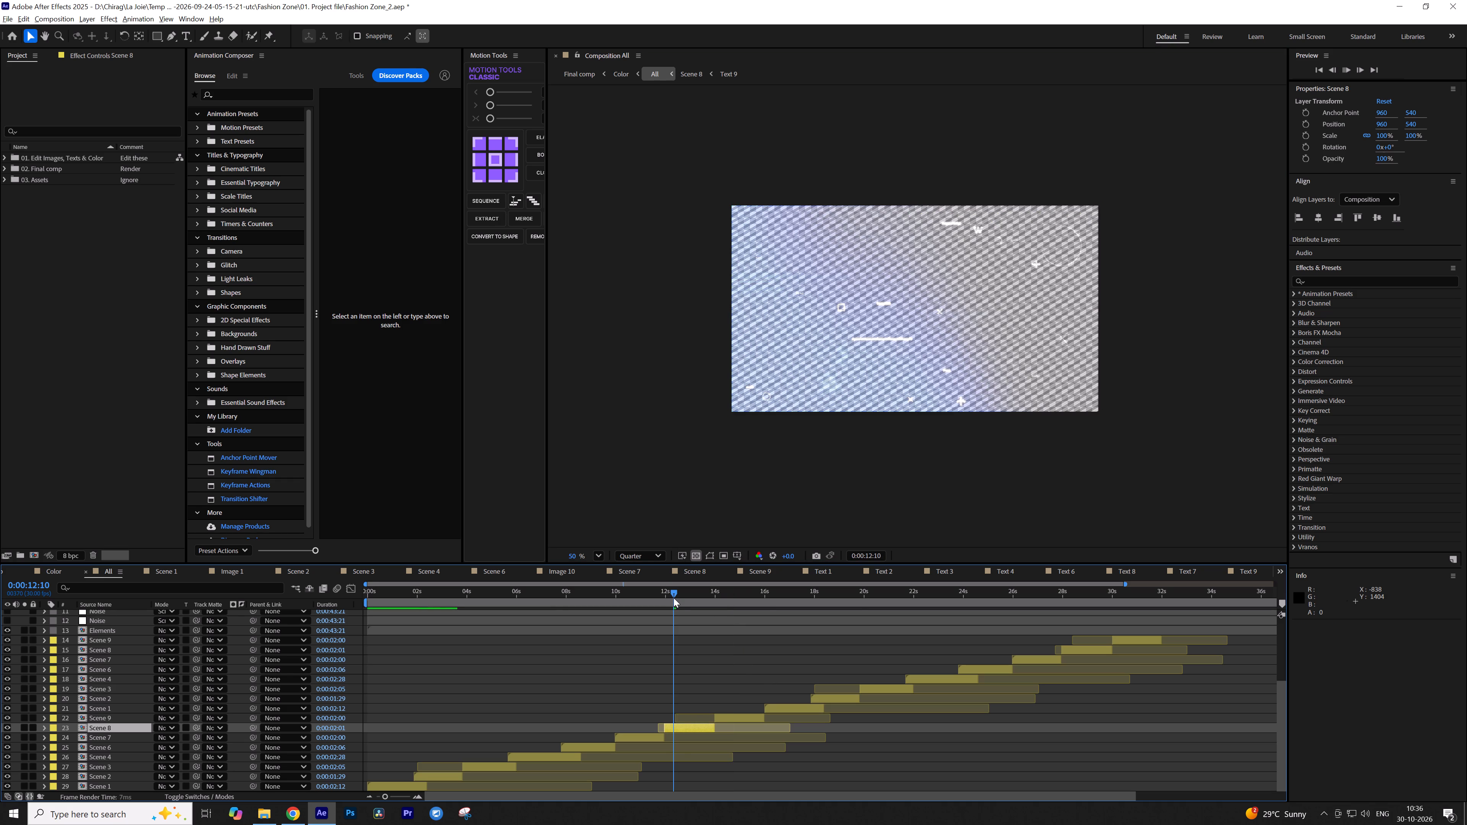
{"action": "key", "text": "space"}
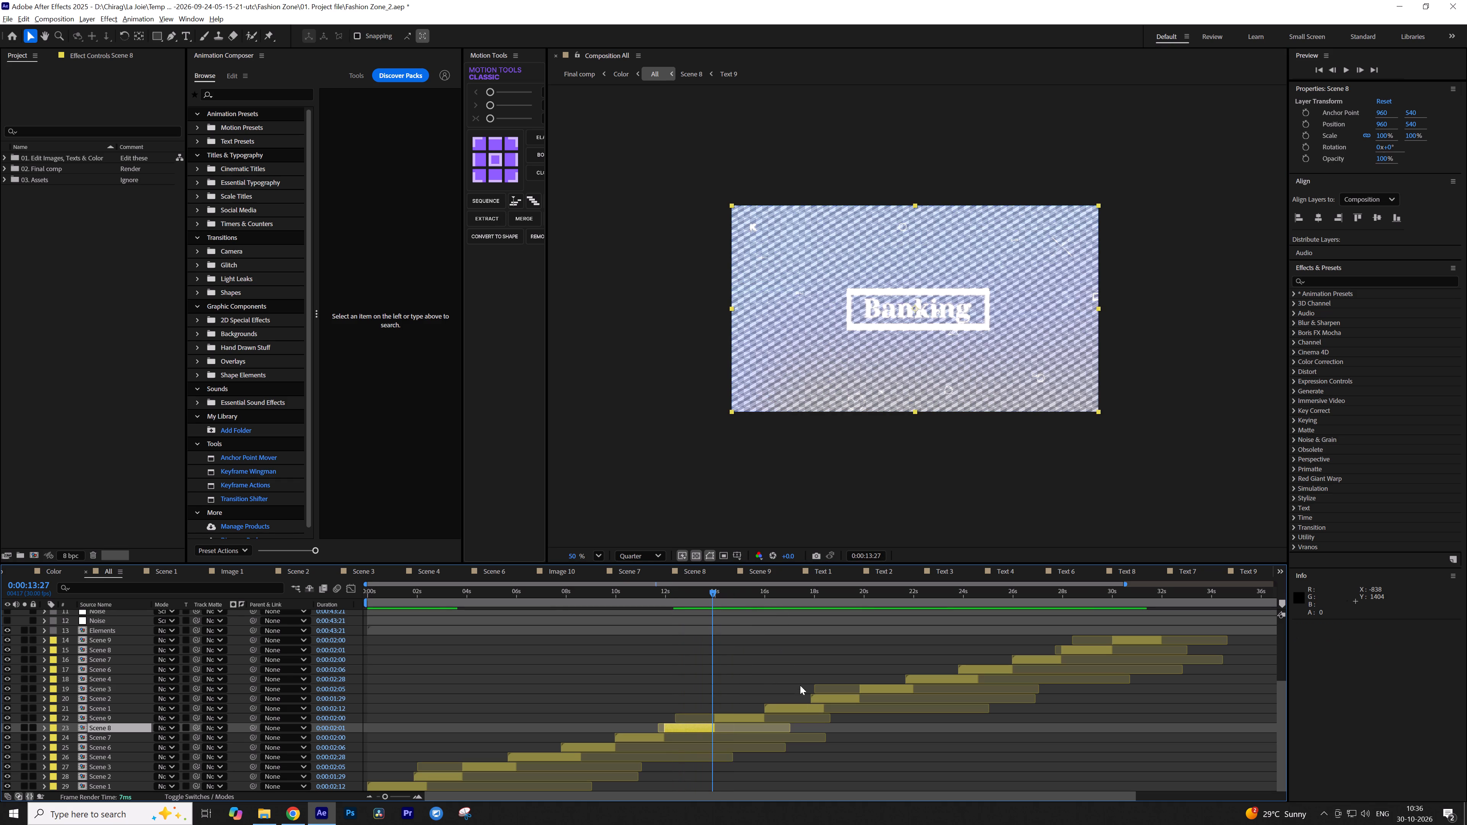
{"action": "key", "text": "space"}
{"action": "key", "text": "space"}
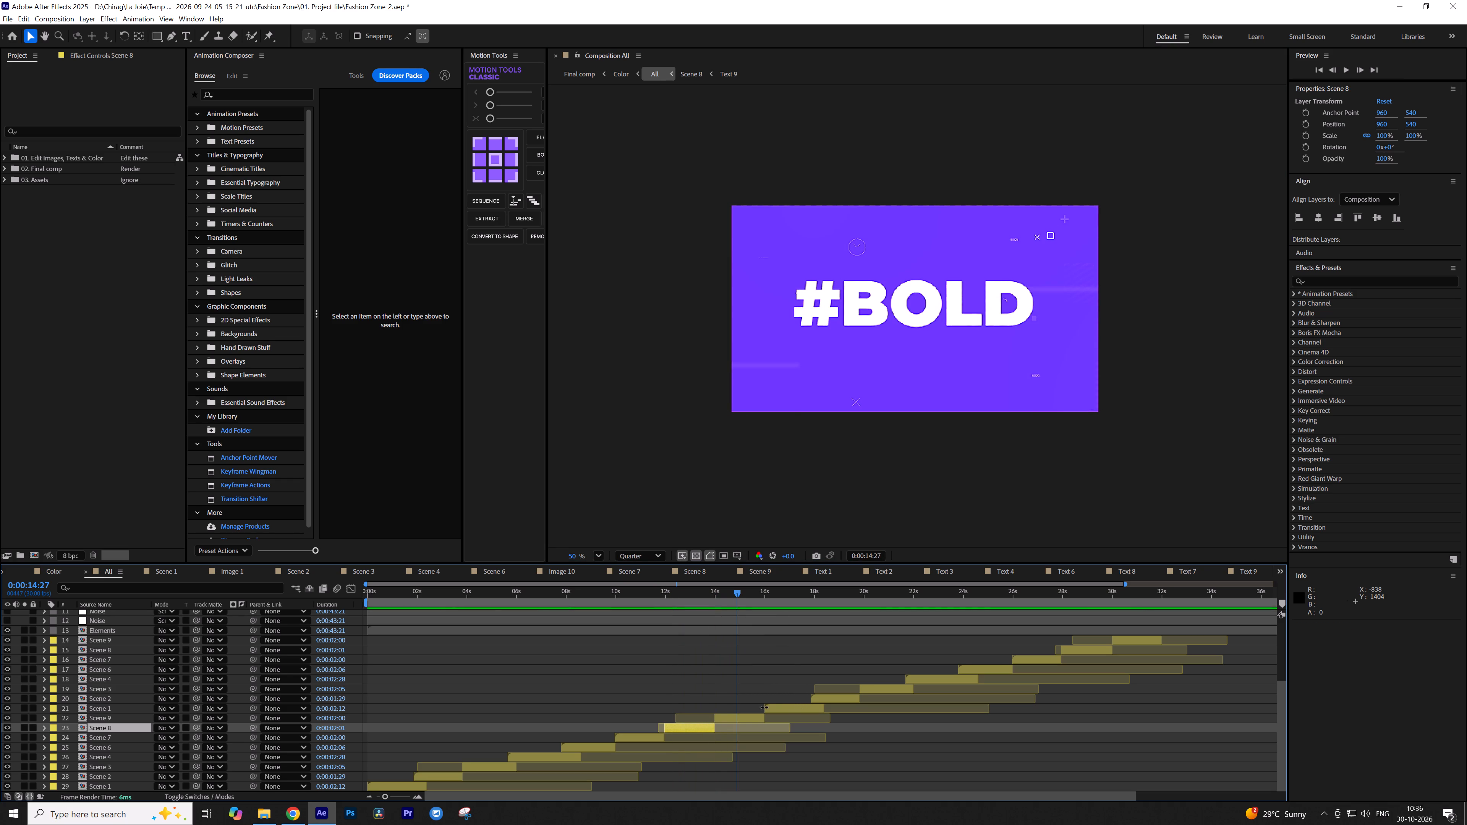
Open the Scene 9 composition from the All composition, hide its shy layers and select the Text 10 layer.
{"action": "double_click", "coordinate": [749, 715]}
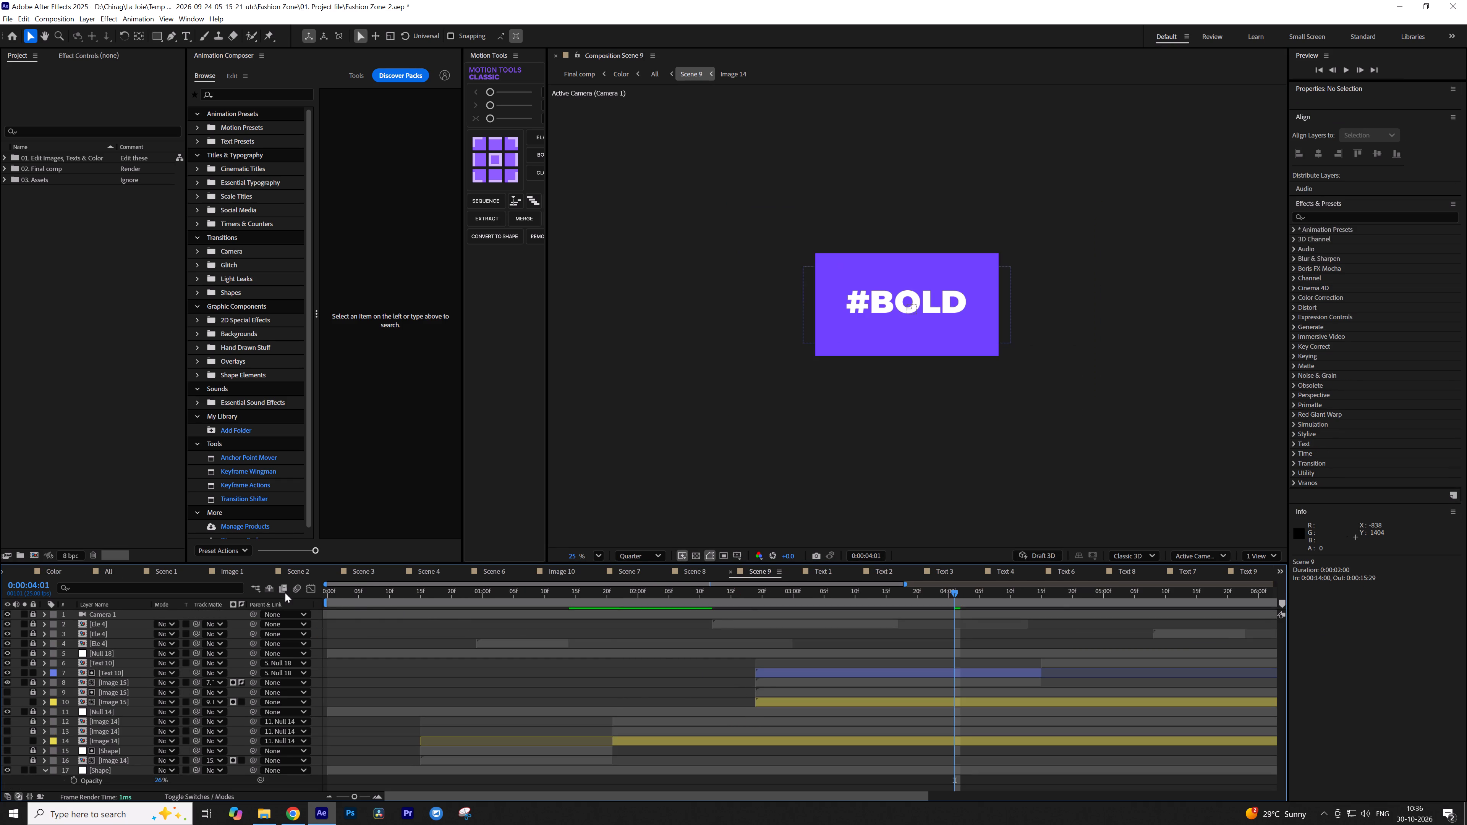
{"action": "left_click", "coordinate": [270, 592]}
{"action": "left_click", "coordinate": [125, 615]}
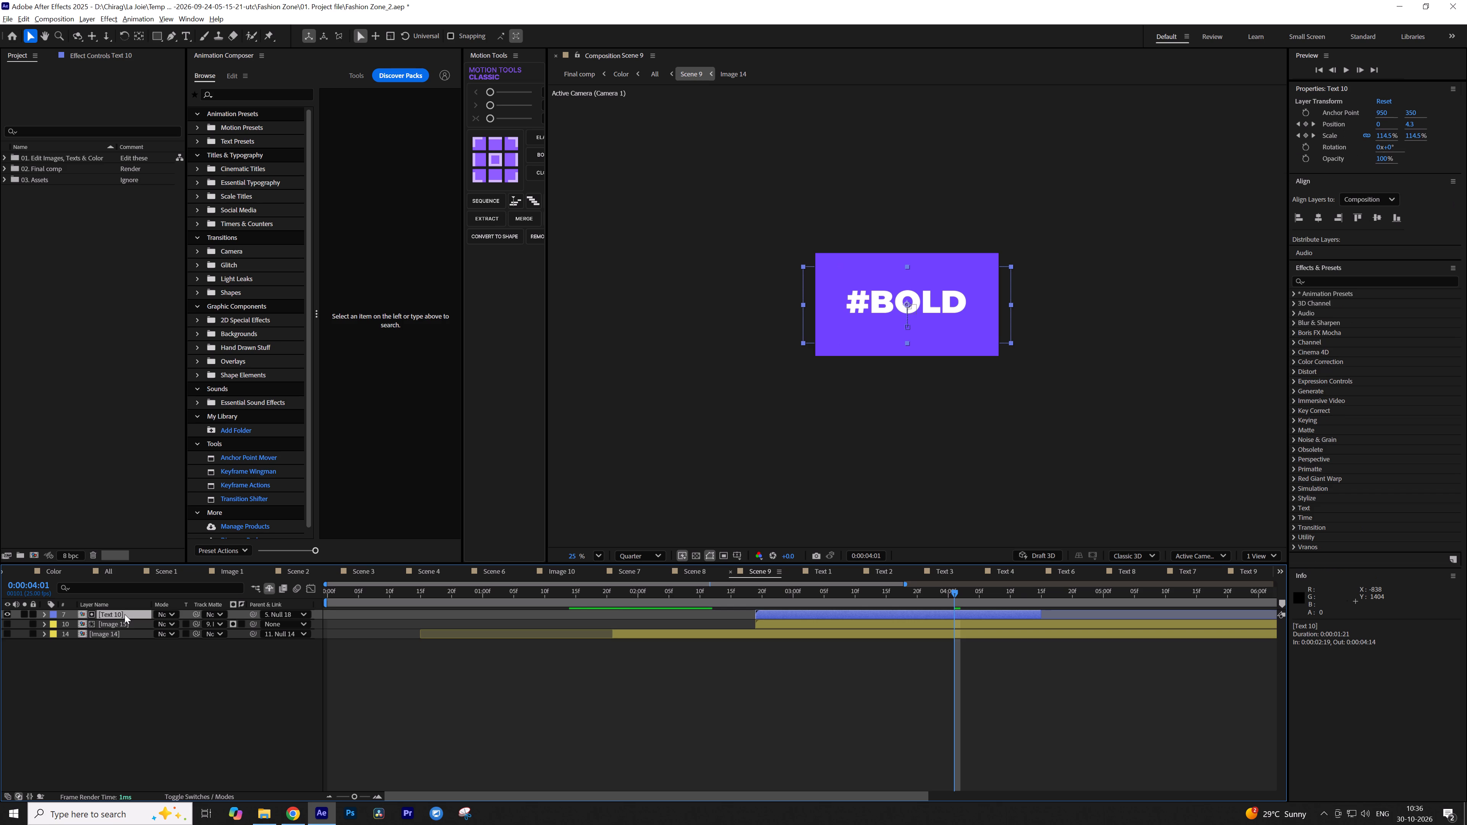
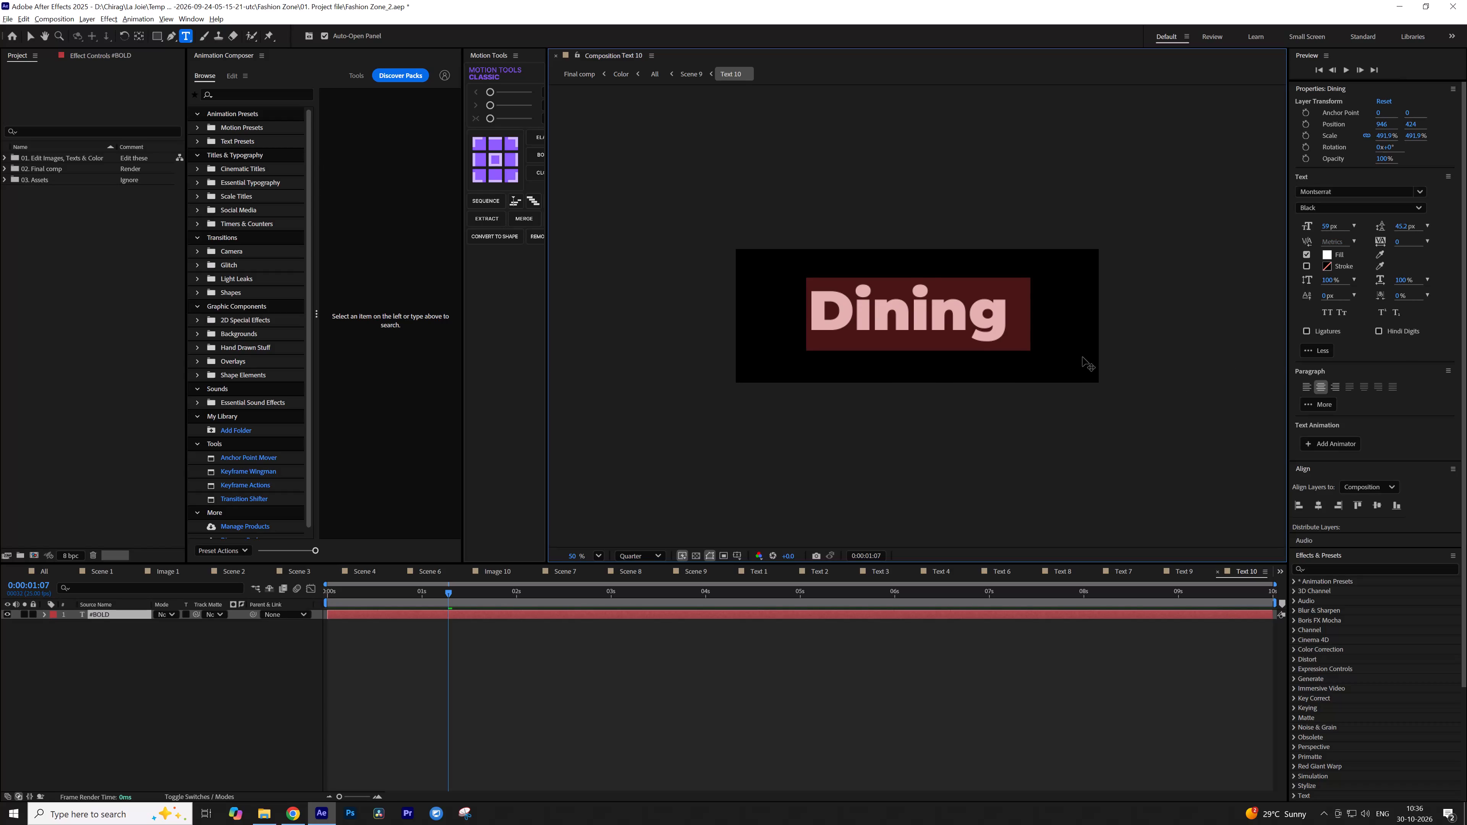
Replace the "#BOLD" placeholder in the Text 10 composition with "Dining".
{"action": "key", "text": "ctrl+v"}
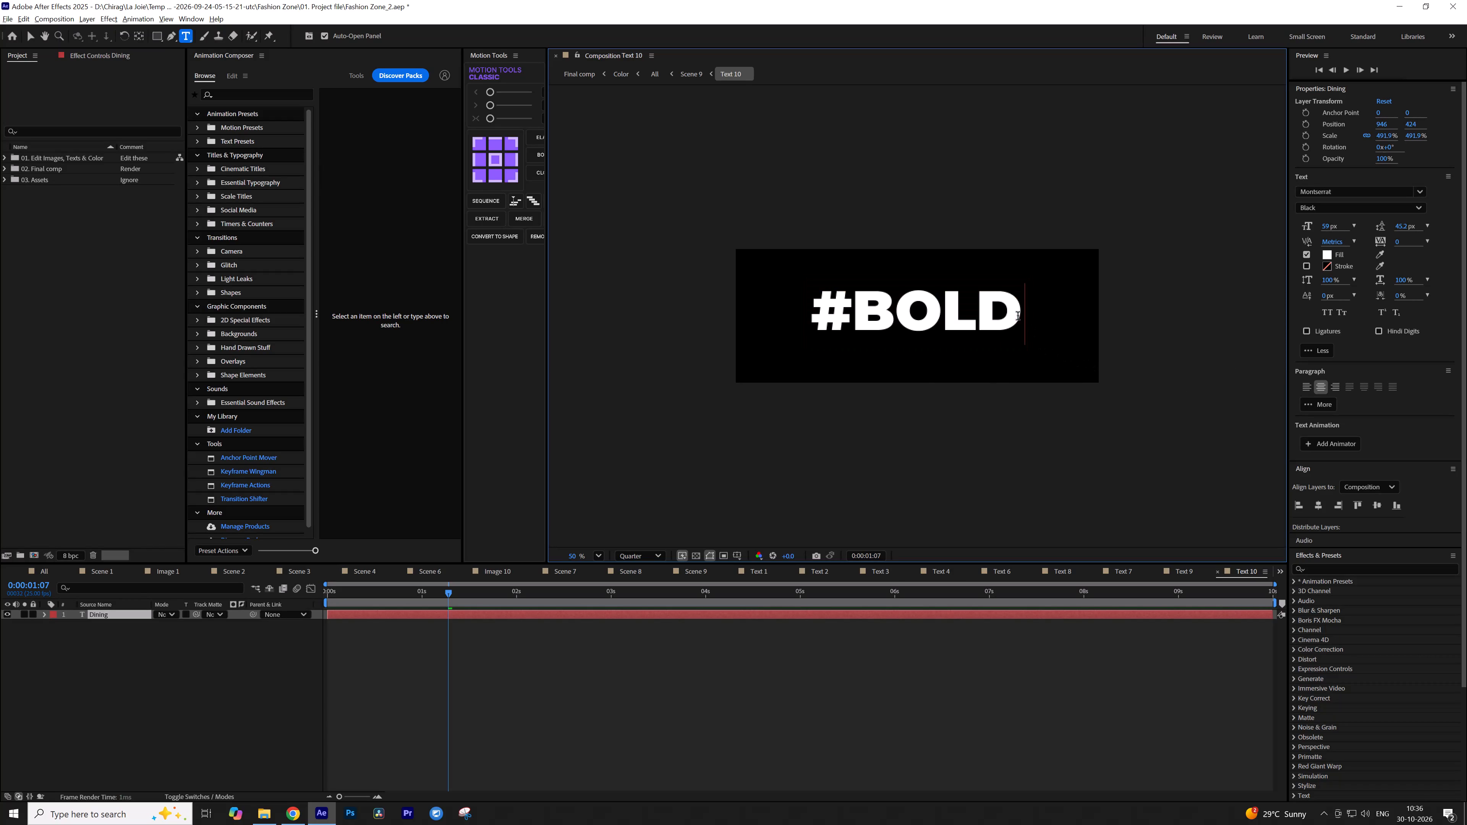
{"action": "key", "text": "BackSpace"}
{"action": "left_click", "coordinate": [906, 668]}
{"action": "key", "text": "v"}
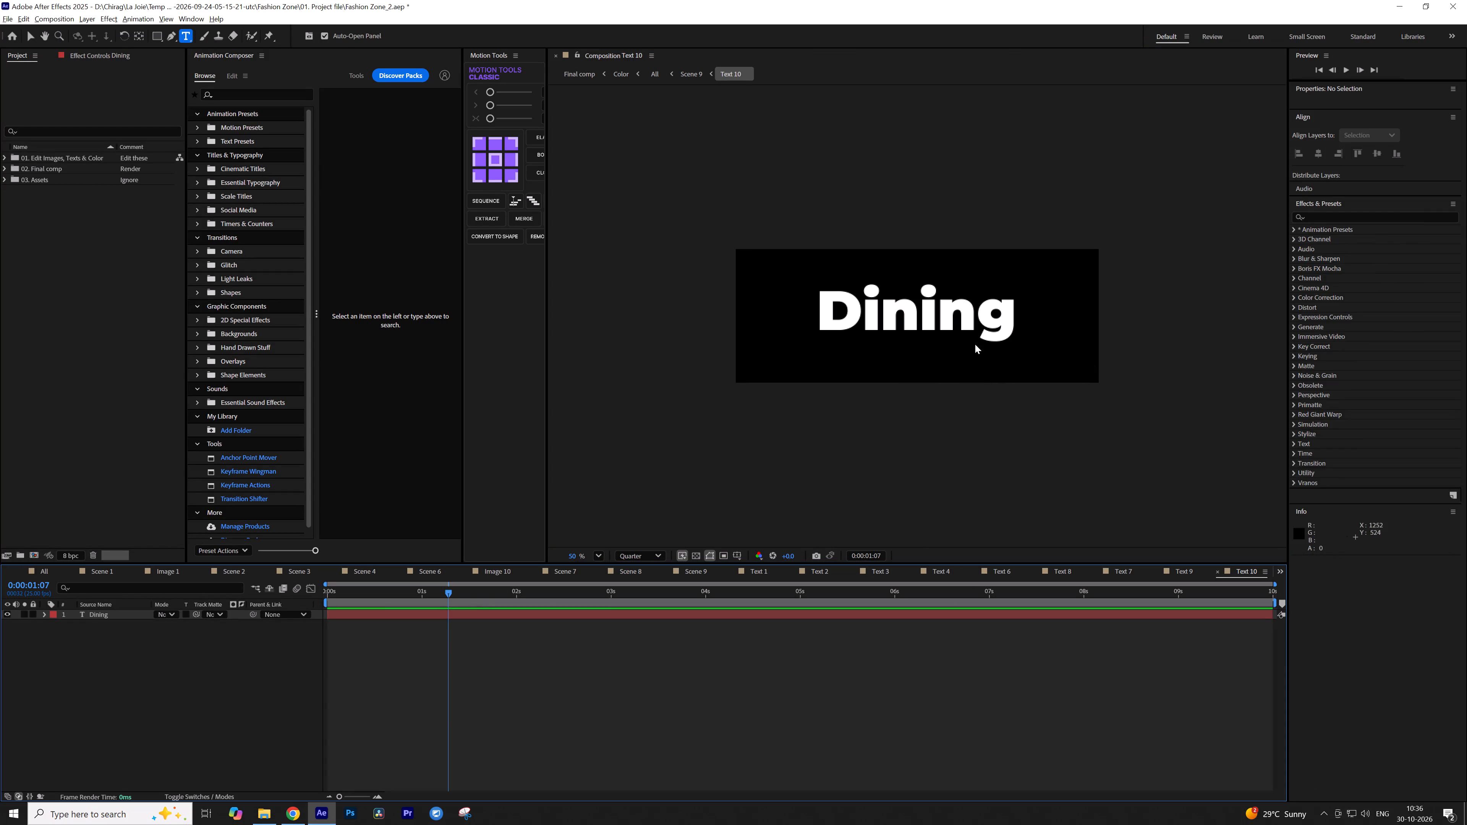
Change the font of the "Dining" text layer to Yeseva One.
{"action": "left_click", "coordinate": [972, 320]}
{"action": "left_click", "coordinate": [1392, 194]}
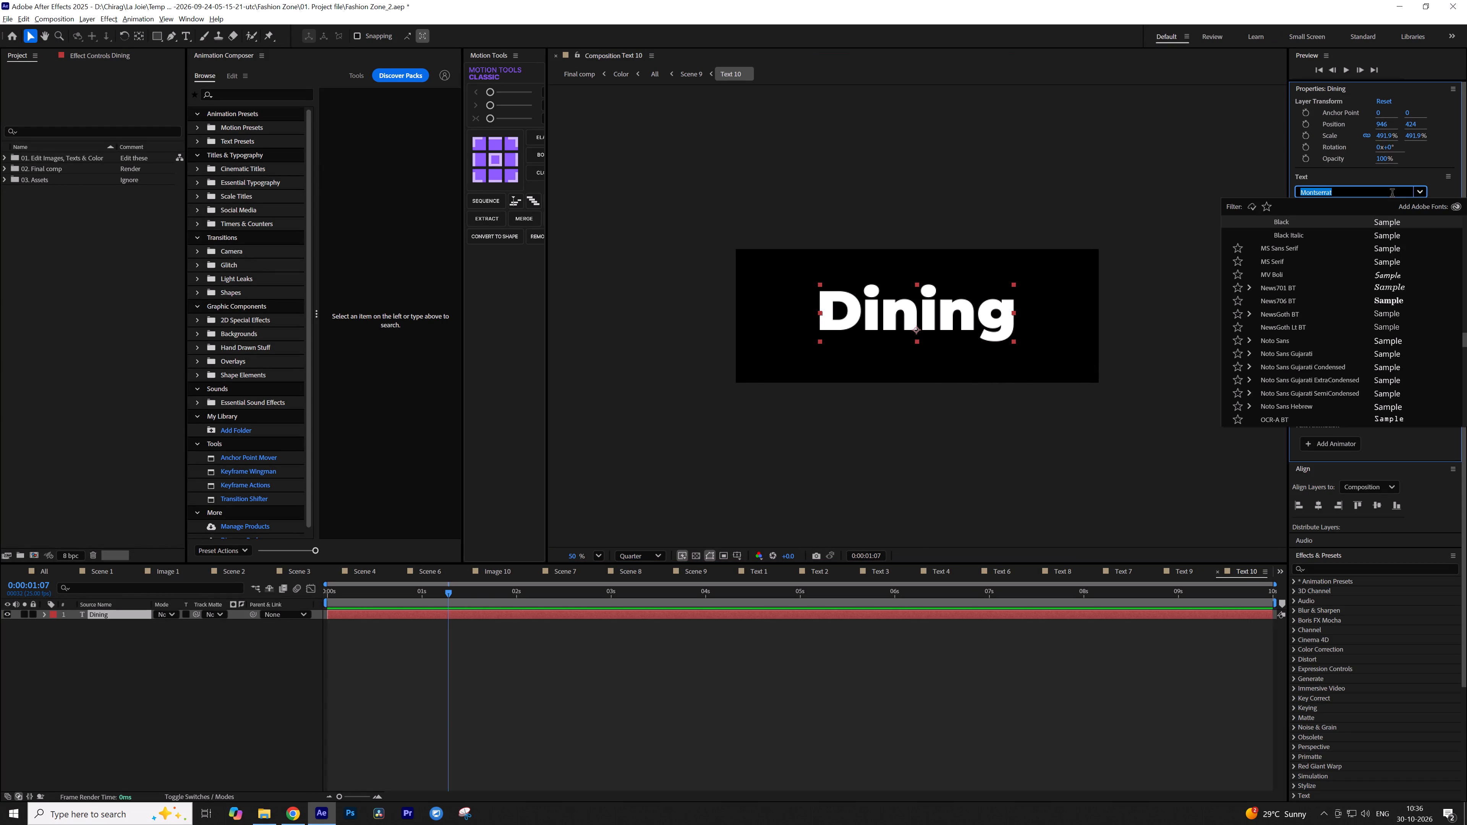
{"action": "type", "text": "ye"}
{"action": "left_click", "coordinate": [1348, 226]}
{"action": "left_click", "coordinate": [924, 676]}
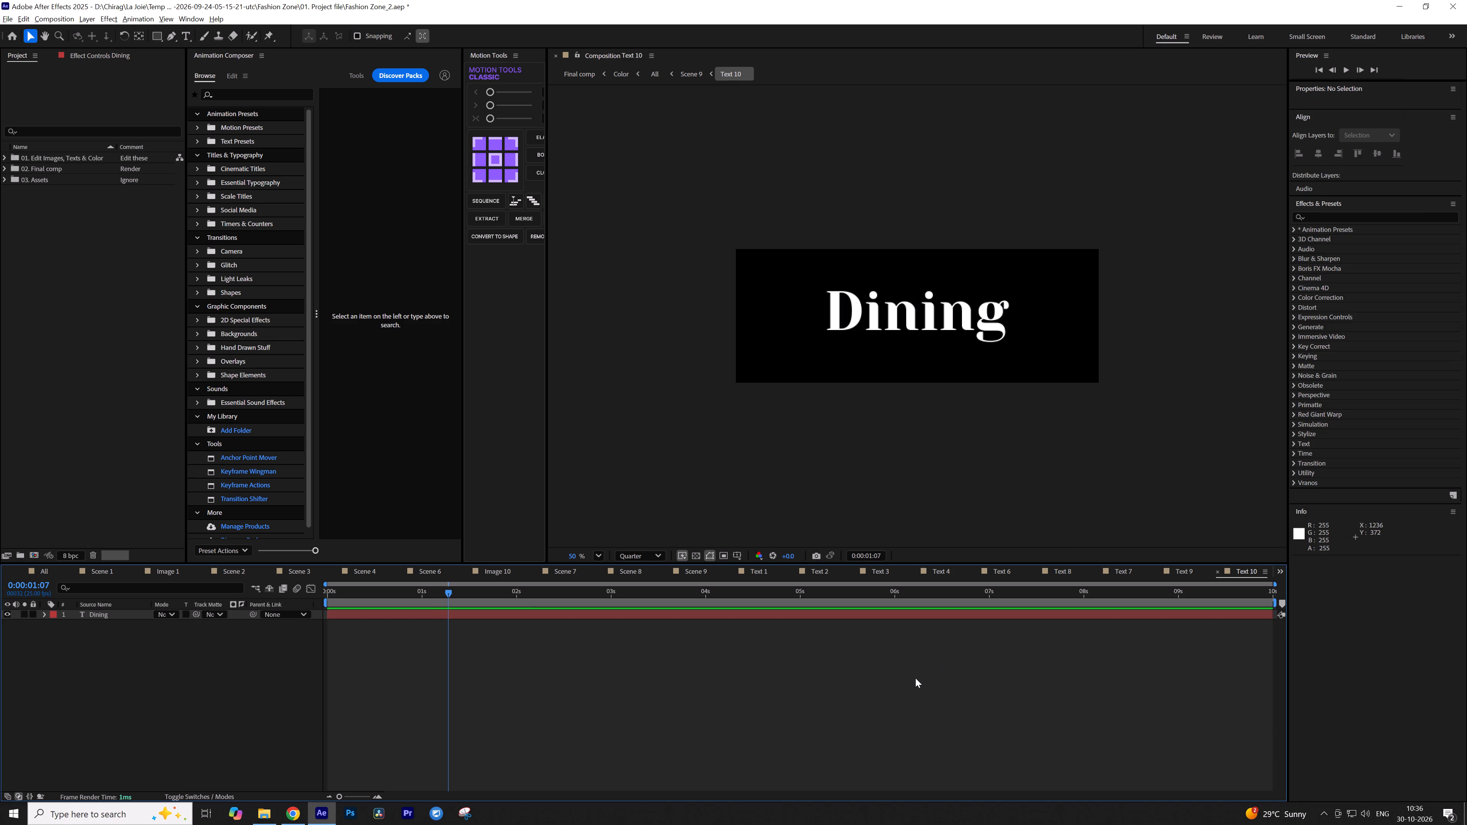
Return to the All composition and play it back from 0:00:12:14 to check how the "Dining" title animates.
{"action": "key", "text": "Tab"}
{"action": "left_click", "coordinate": [864, 683]}
{"action": "key", "text": "v"}
{"action": "key", "text": "Tab"}
{"action": "left_click", "coordinate": [900, 450]}
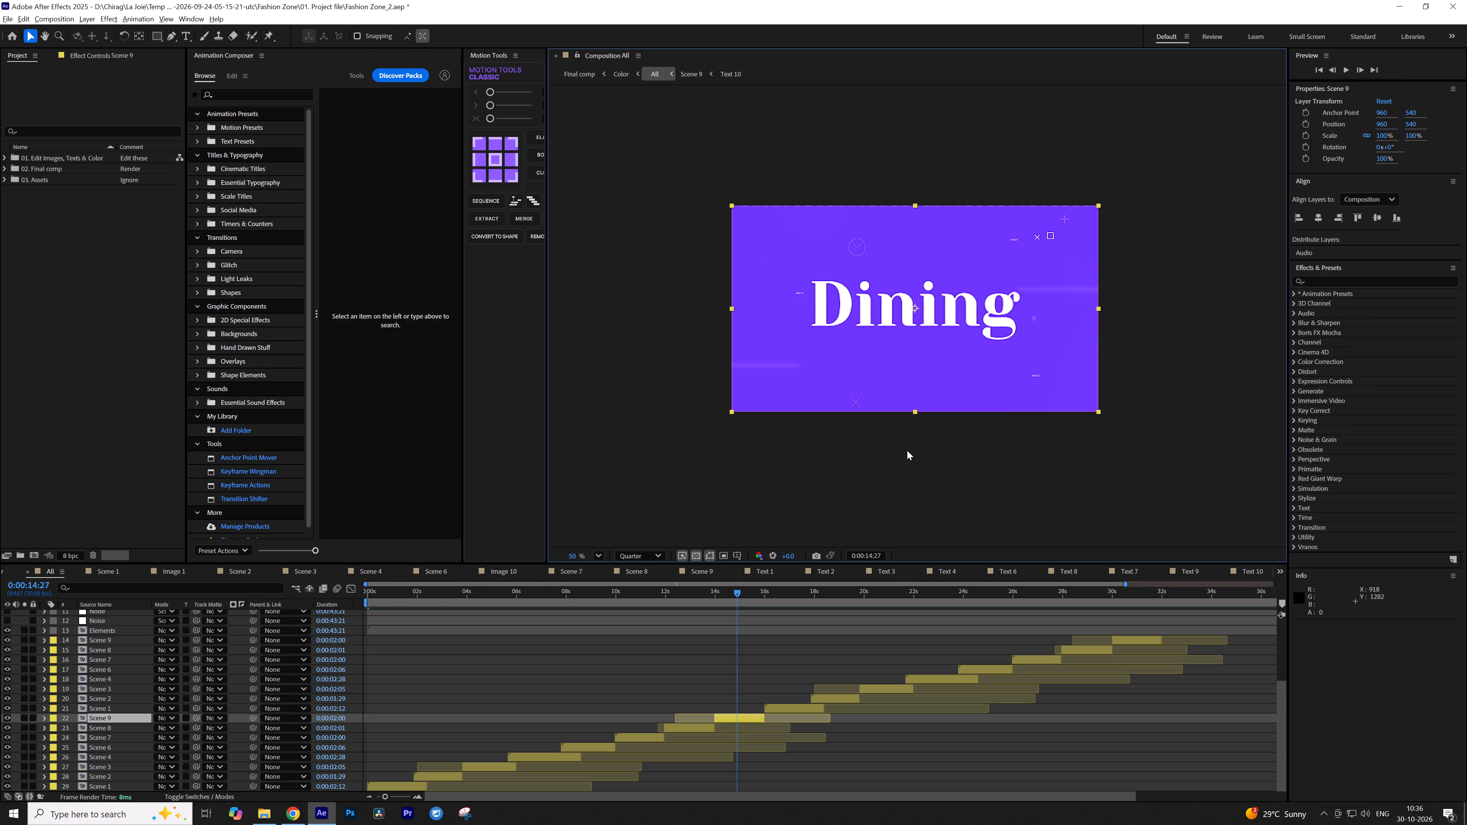
{"action": "left_click", "coordinate": [677, 589]}
{"action": "key", "text": "space"}
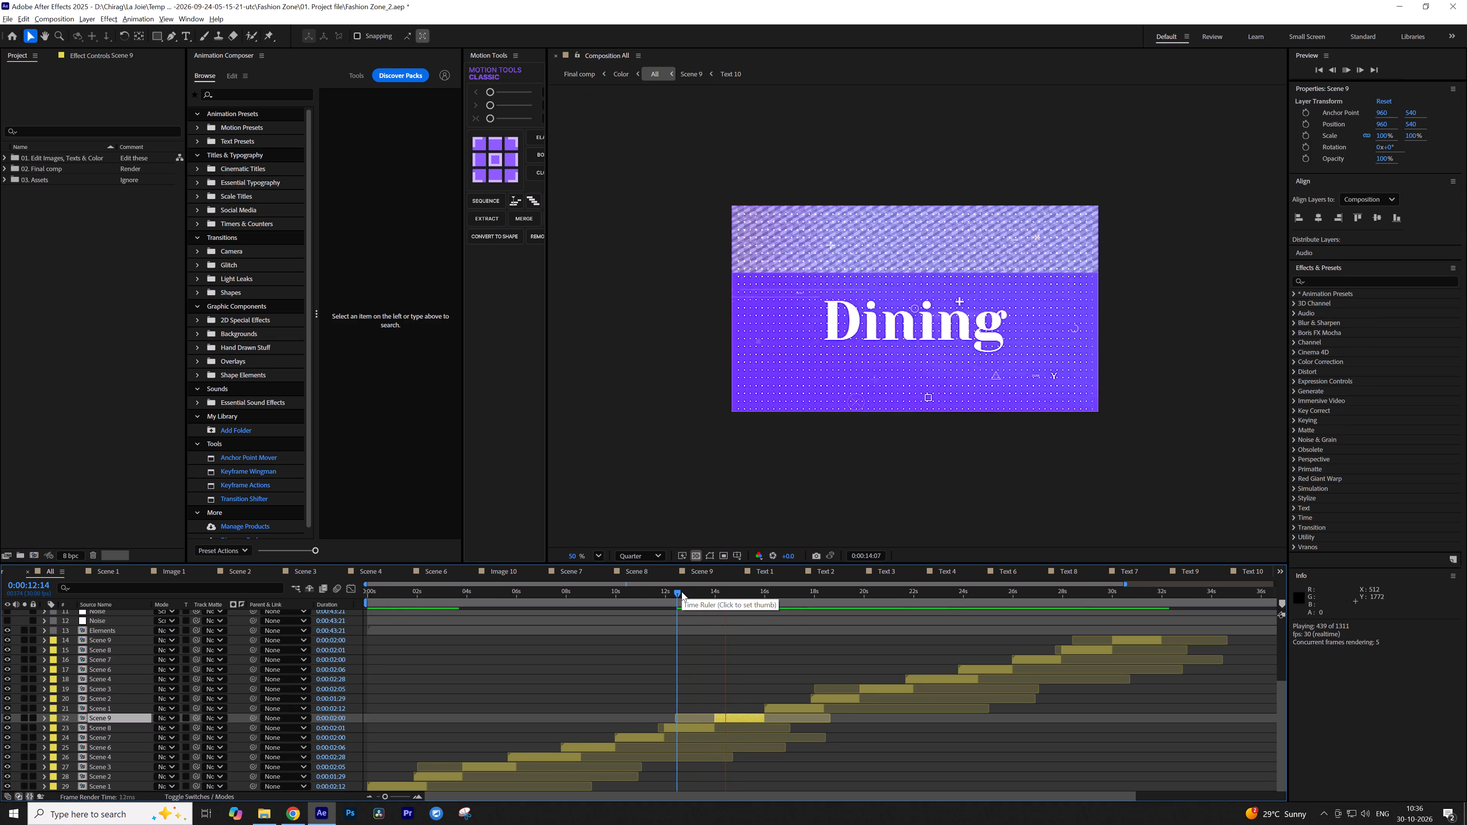
{"action": "key", "text": "space"}
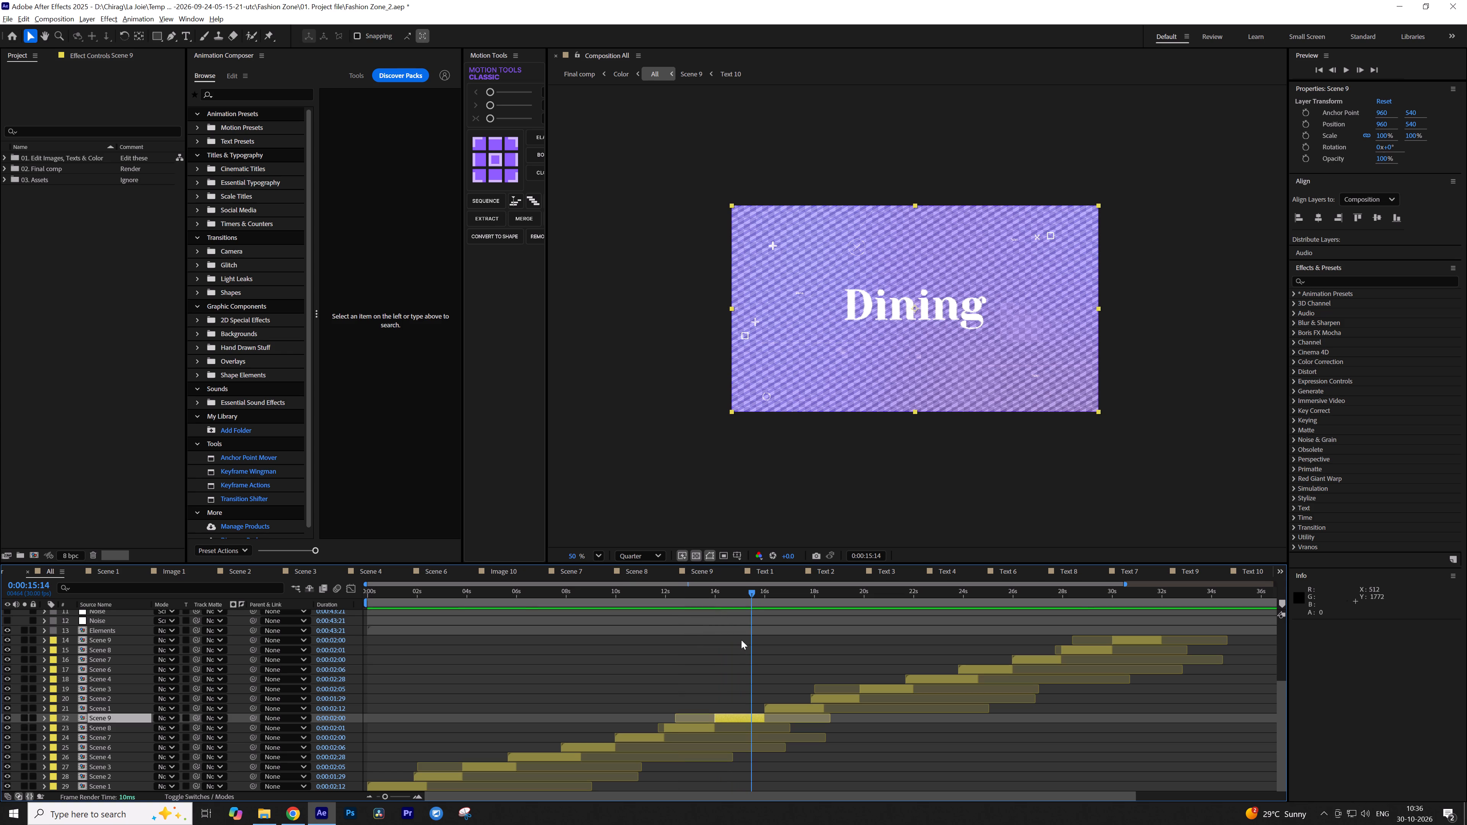
{"action": "left_click_drag", "start_coordinate": [751, 594], "coordinate": [743, 596]}
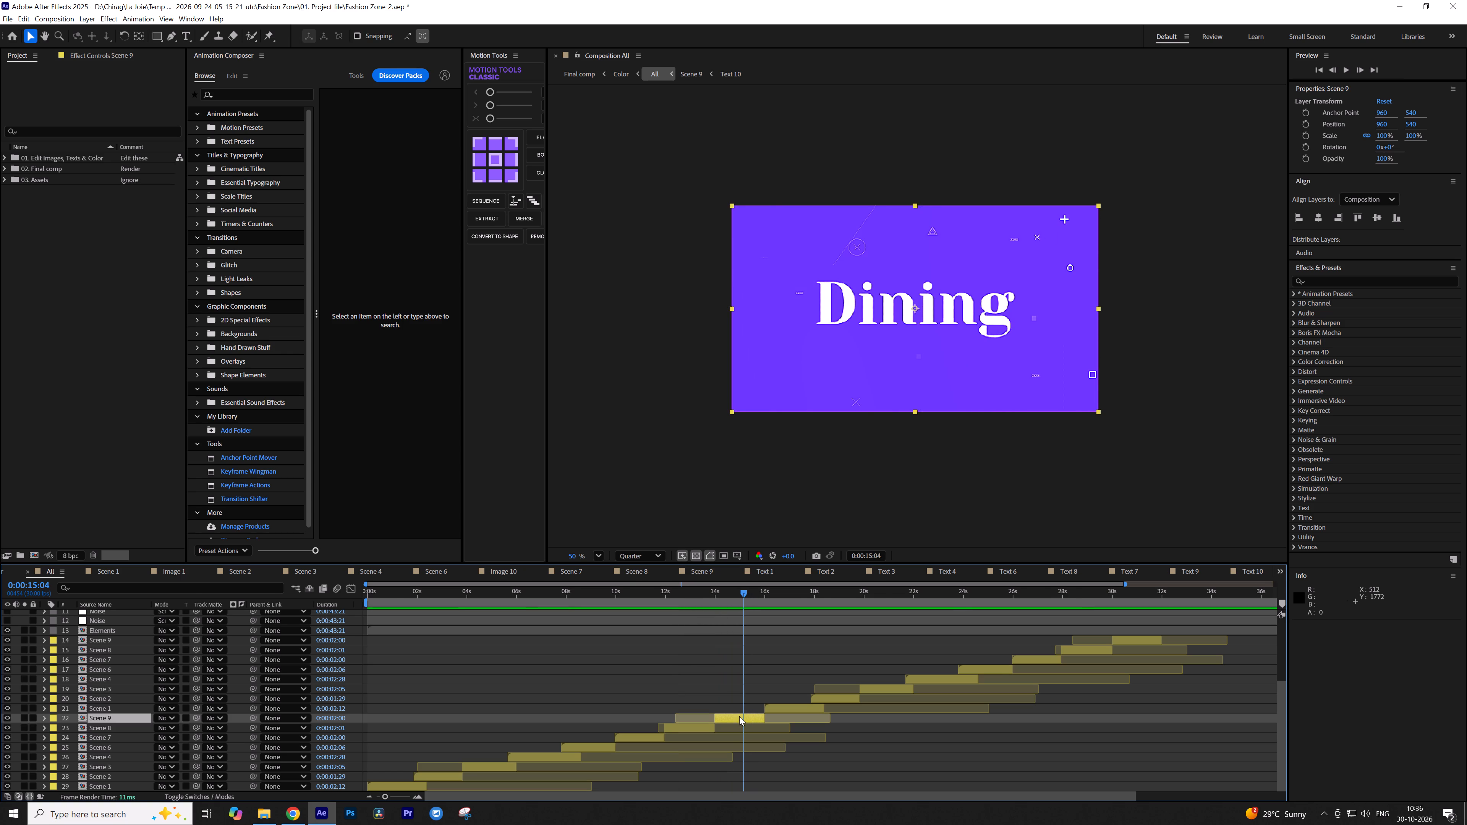
Open the Scene 9 composition from the All composition and show its hidden shy layers.
{"action": "double_click", "coordinate": [739, 717]}
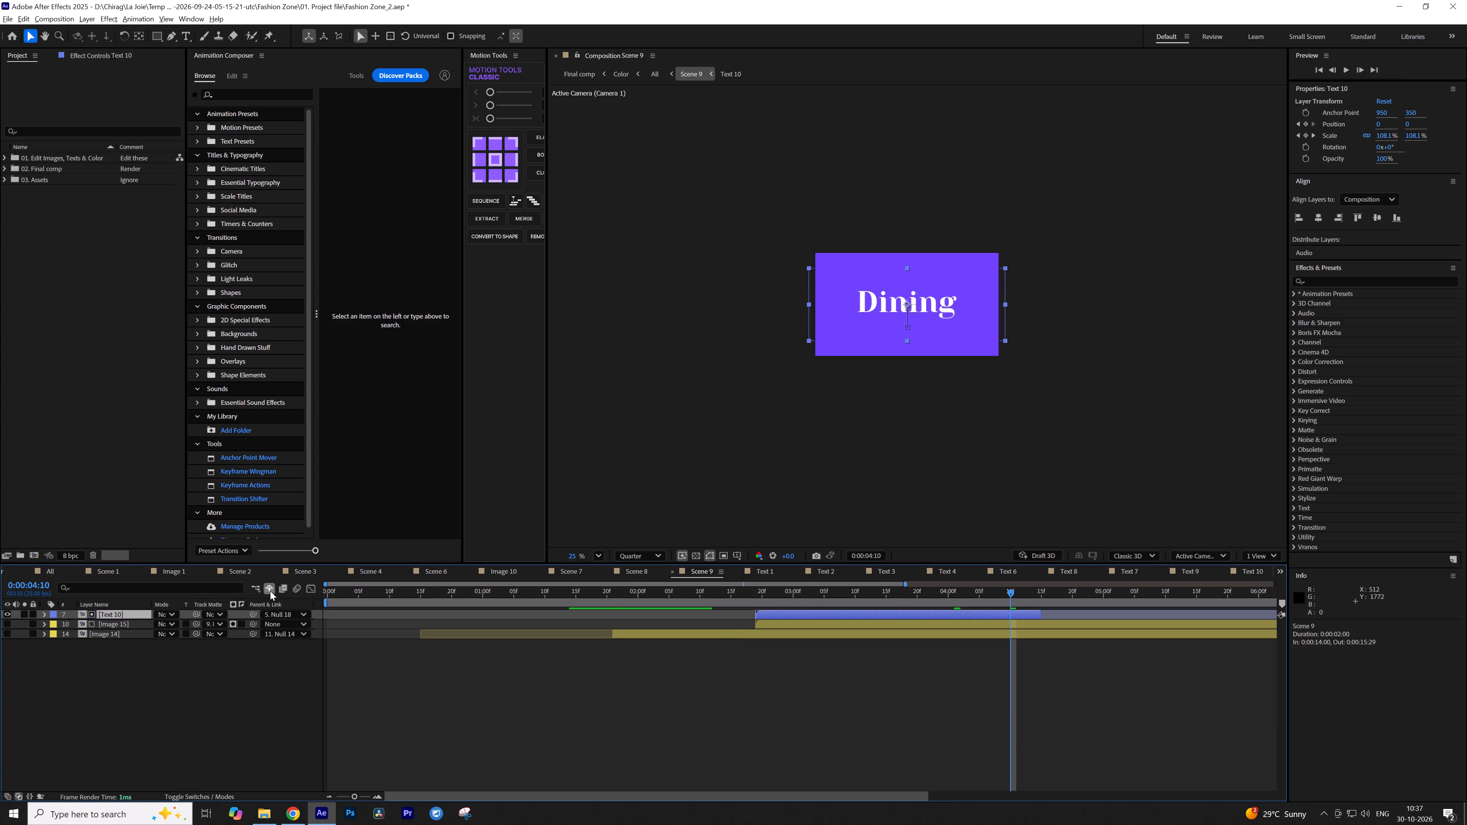
{"action": "left_click", "coordinate": [268, 590]}
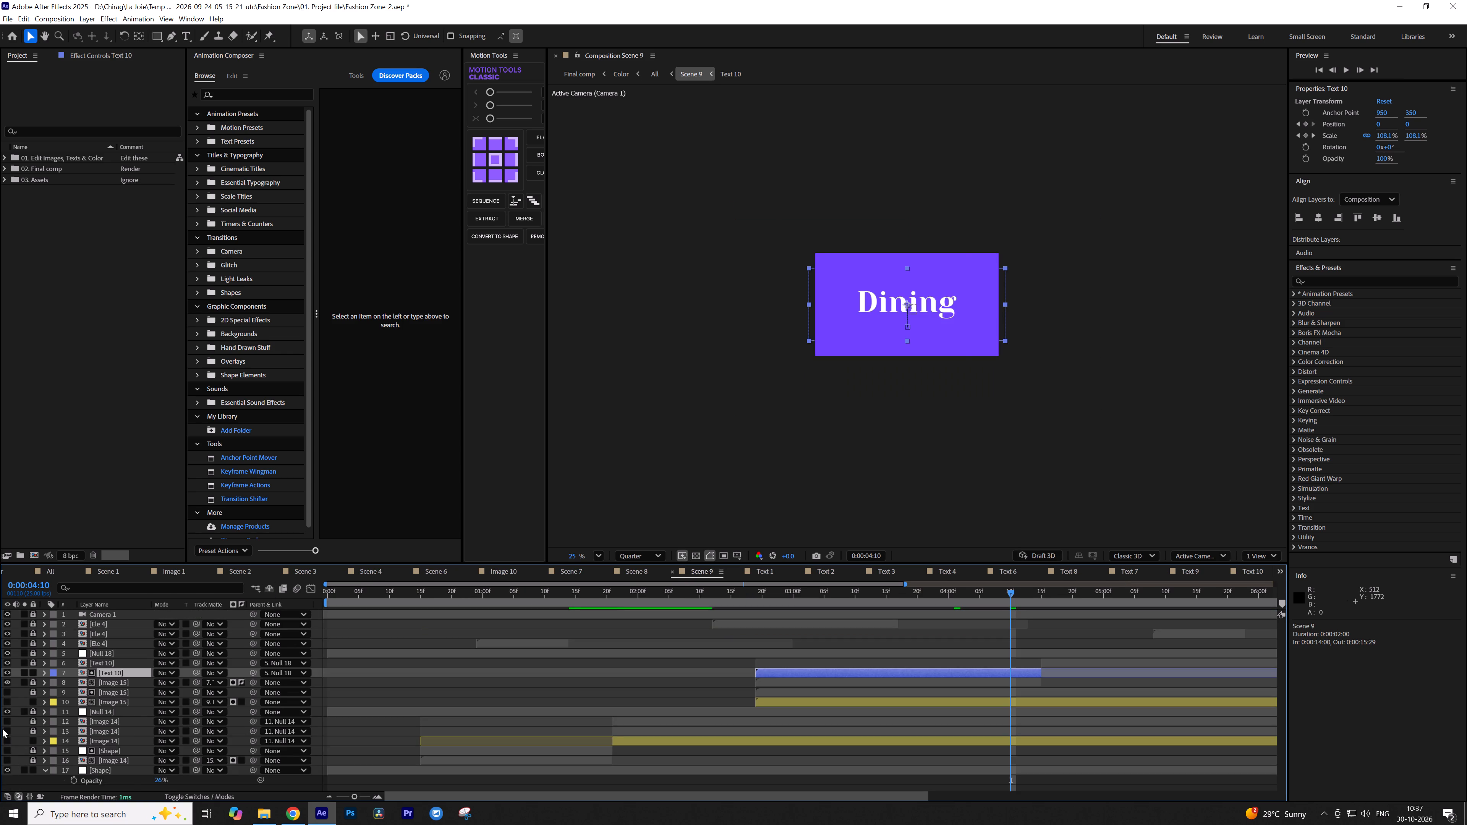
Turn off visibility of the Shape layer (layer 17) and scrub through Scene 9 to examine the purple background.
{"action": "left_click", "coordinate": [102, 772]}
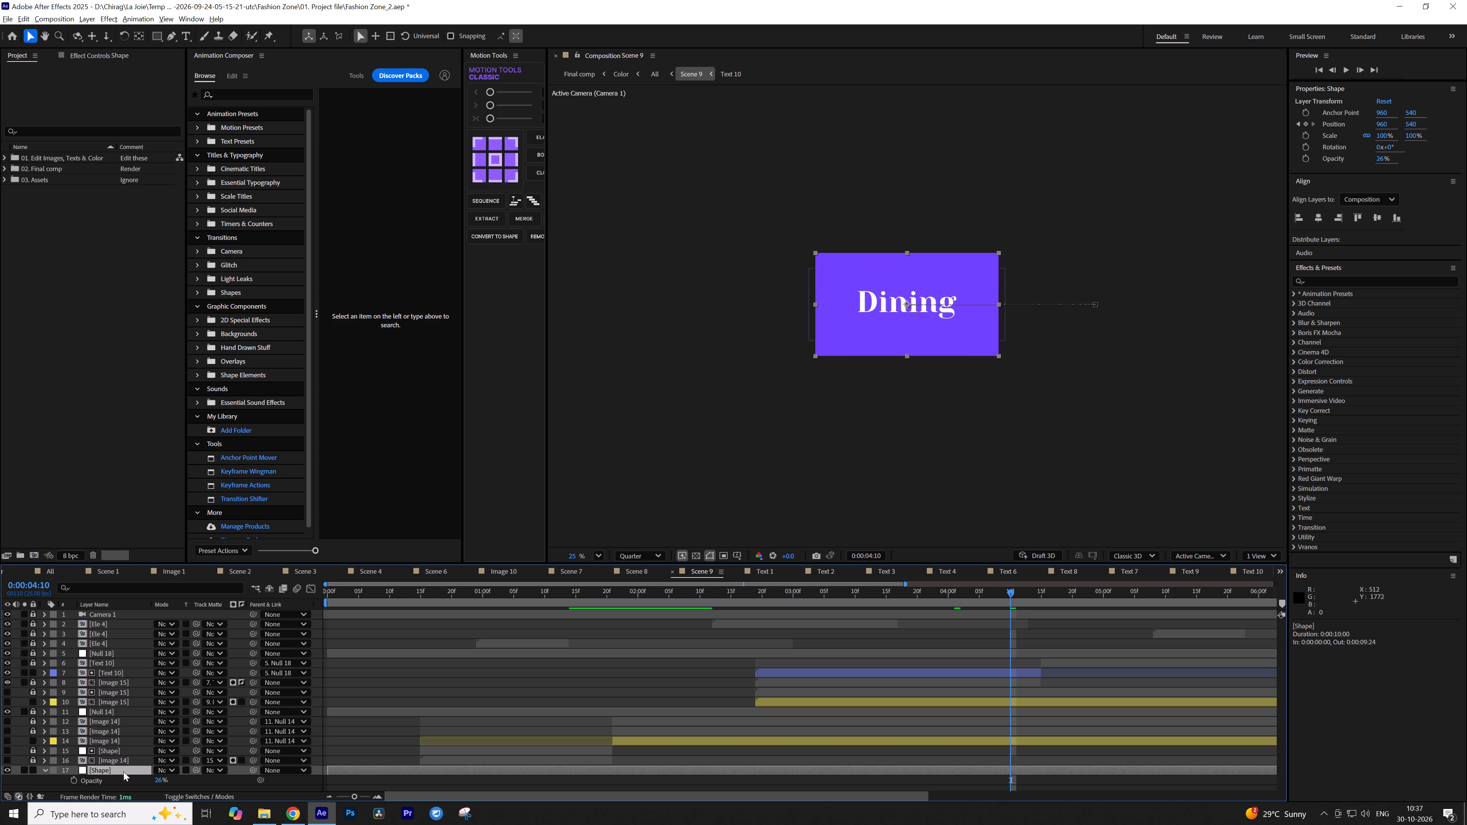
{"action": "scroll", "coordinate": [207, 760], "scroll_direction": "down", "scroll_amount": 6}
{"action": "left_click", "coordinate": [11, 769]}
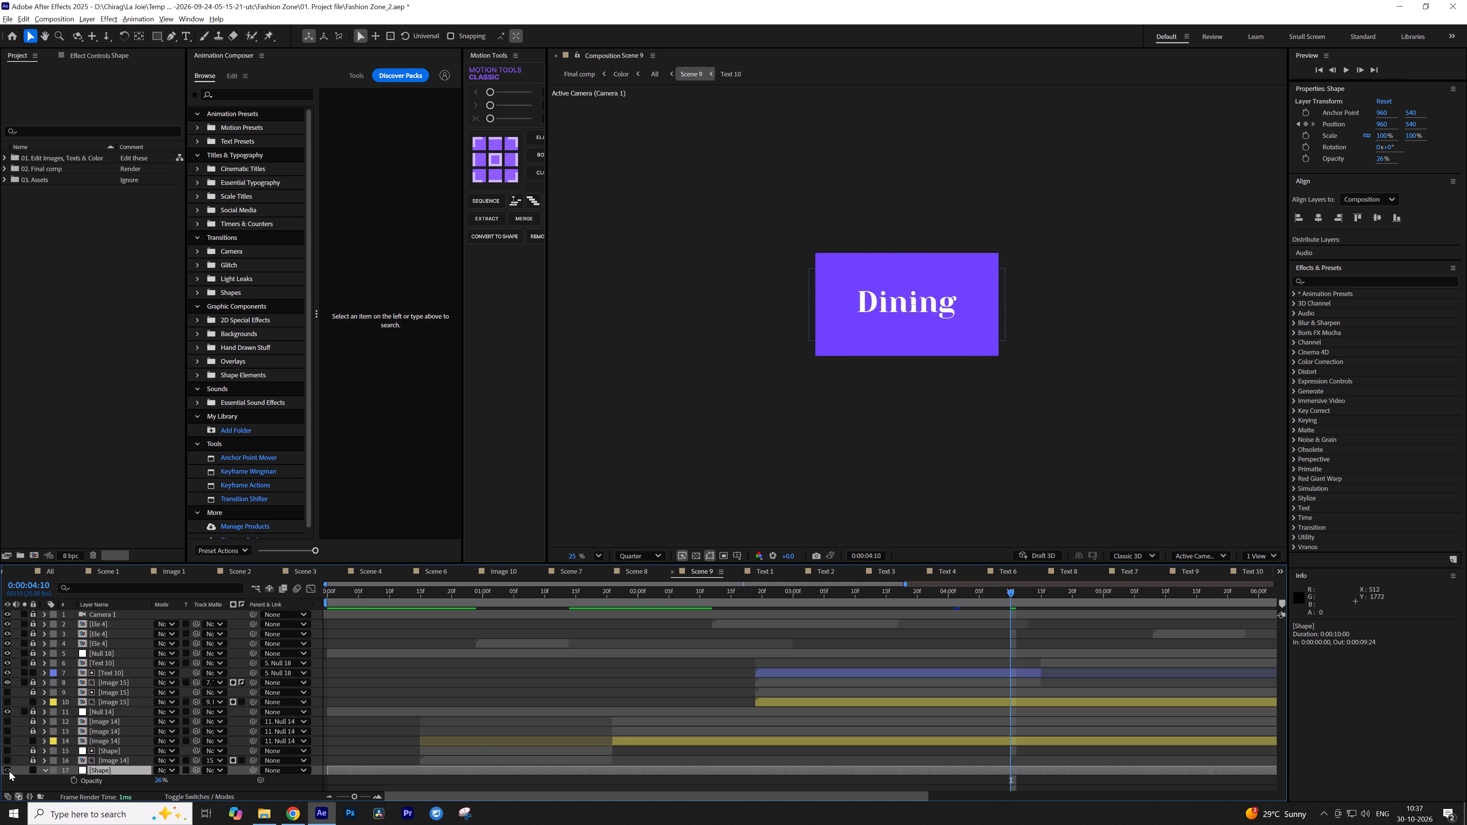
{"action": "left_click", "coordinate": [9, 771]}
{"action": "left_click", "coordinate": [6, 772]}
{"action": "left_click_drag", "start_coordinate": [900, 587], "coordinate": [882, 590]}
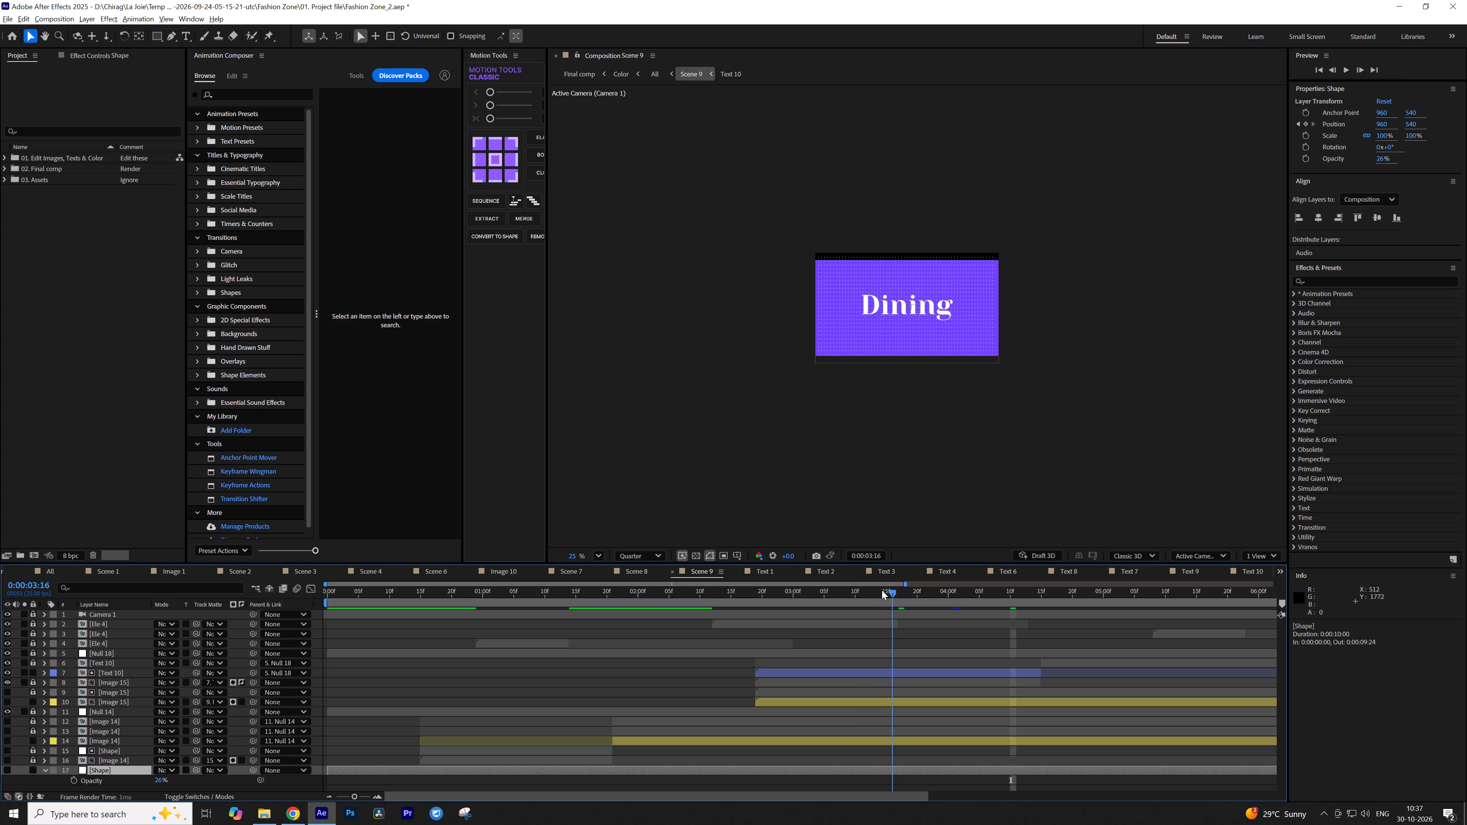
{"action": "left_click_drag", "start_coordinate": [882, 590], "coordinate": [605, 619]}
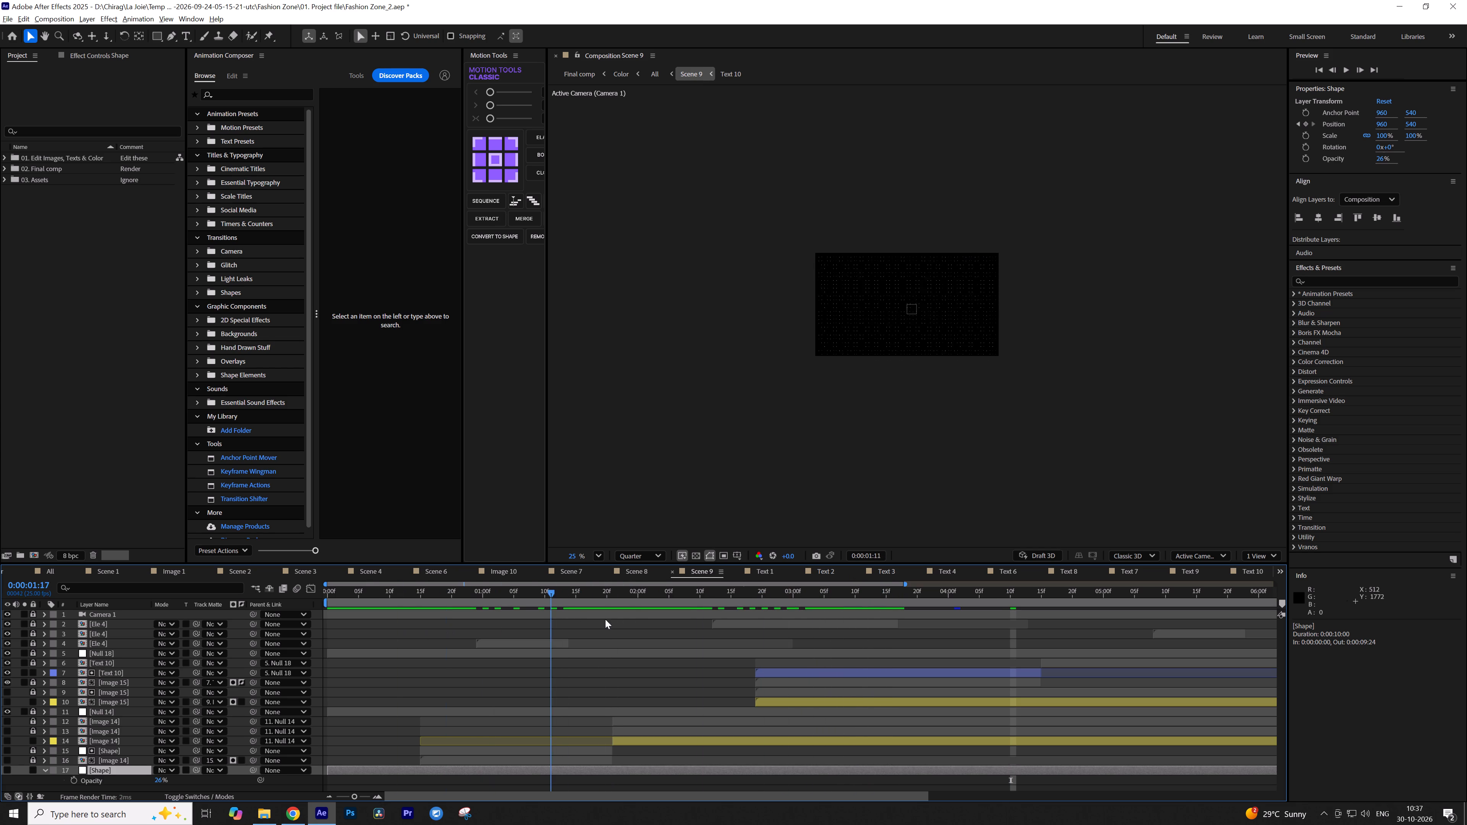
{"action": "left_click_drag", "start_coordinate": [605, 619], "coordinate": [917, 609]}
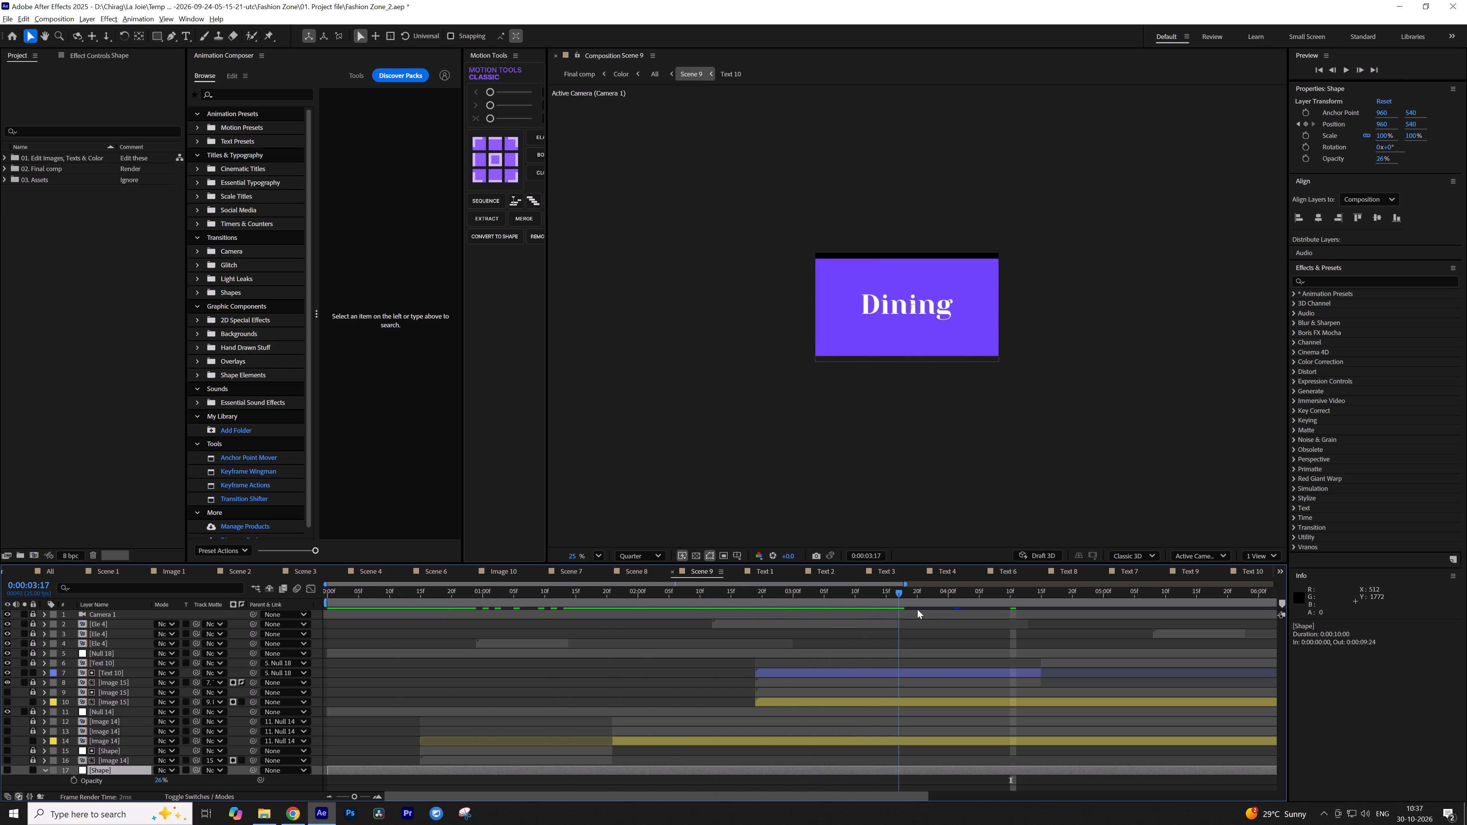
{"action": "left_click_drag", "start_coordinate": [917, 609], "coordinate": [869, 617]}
Unlock all the locked layers in the Scene 9 composition.
{"action": "left_click", "coordinate": [901, 369]}
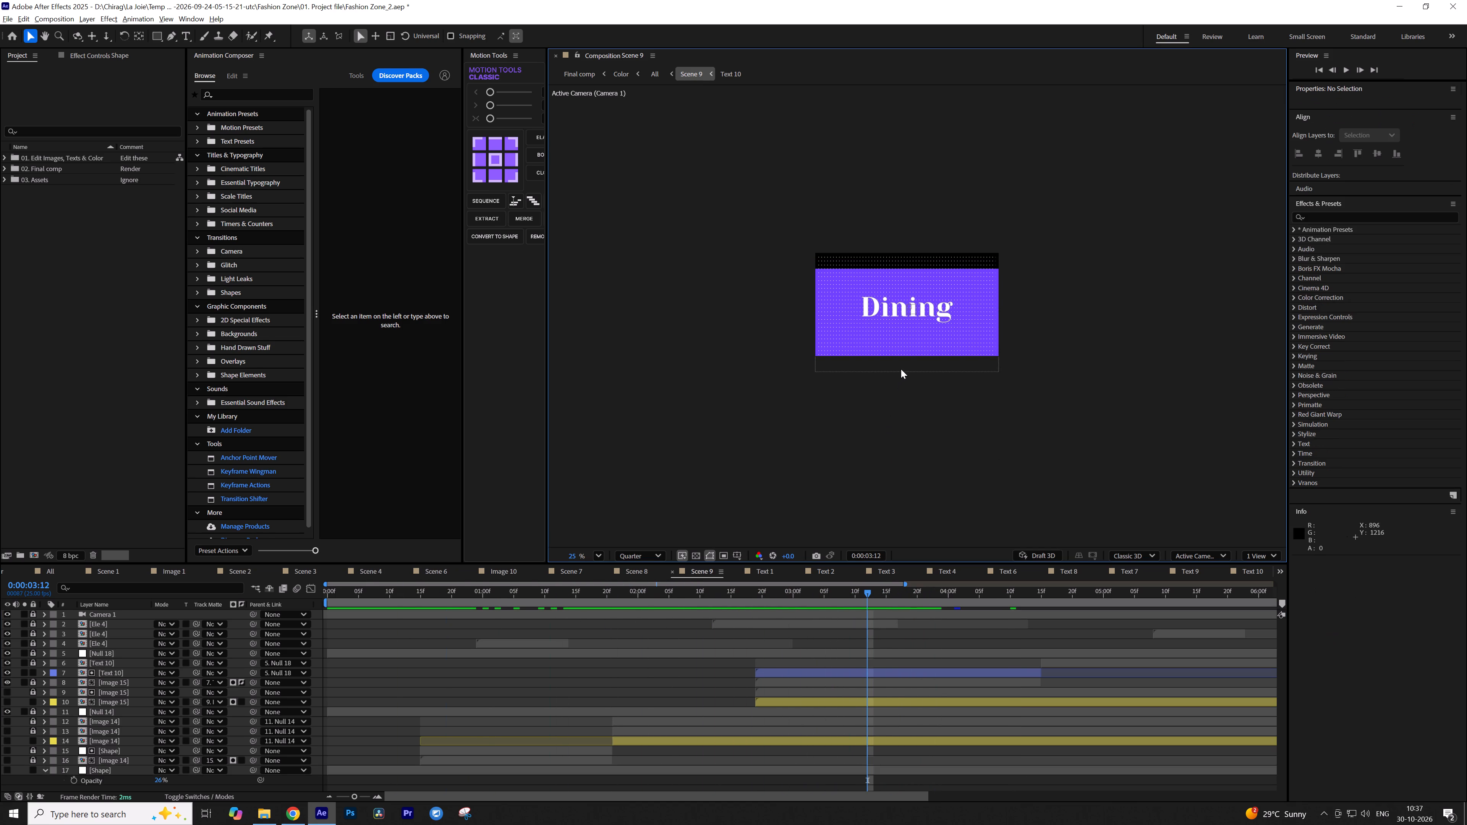
{"action": "left_click_drag", "start_coordinate": [1027, 364], "coordinate": [873, 384]}
{"action": "key", "text": "ctrl+a"}
{"action": "left_click_drag", "start_coordinate": [32, 614], "coordinate": [36, 719]}
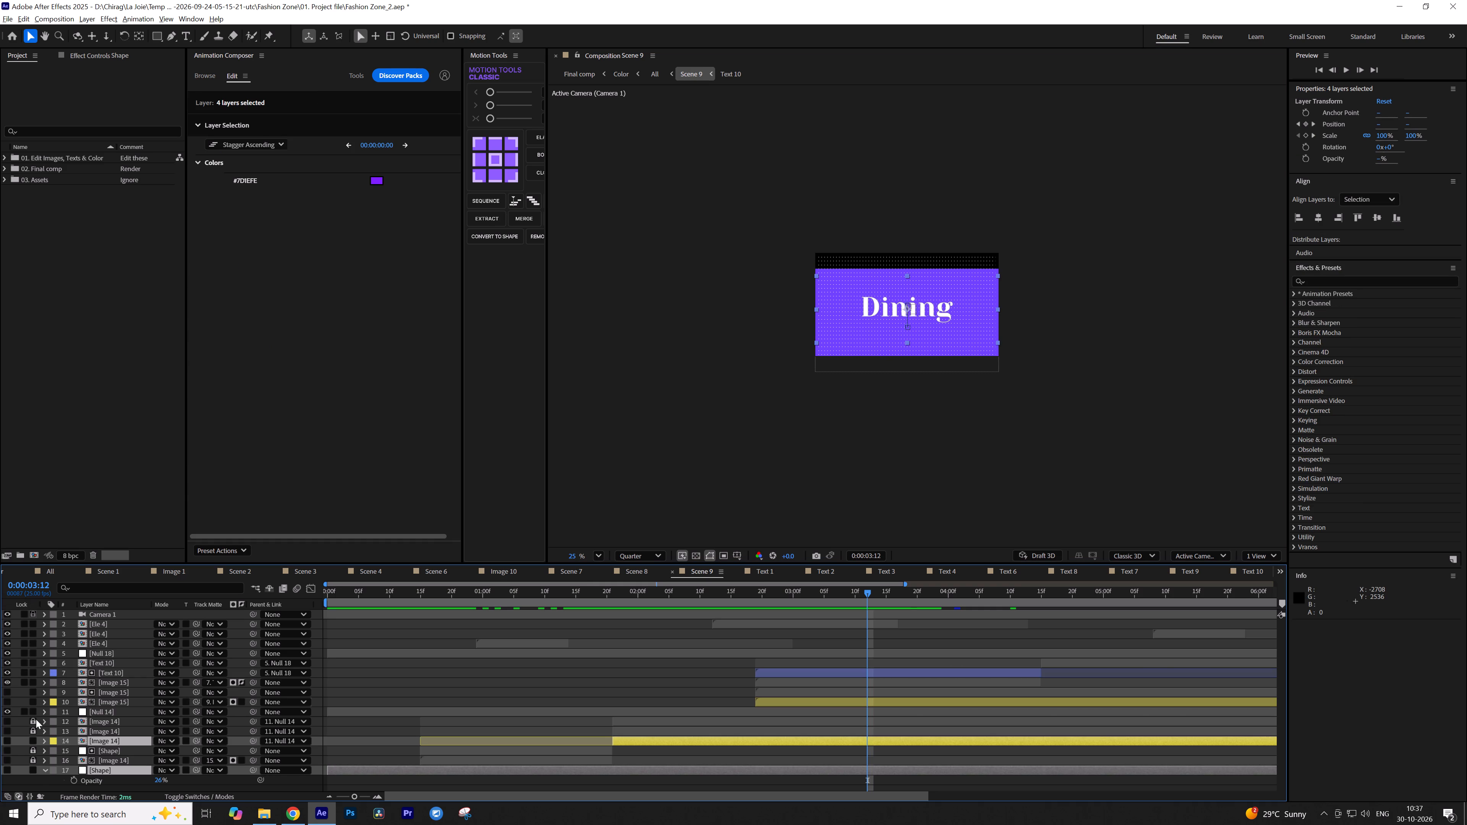
{"action": "left_click_drag", "start_coordinate": [36, 719], "coordinate": [37, 778]}
{"action": "left_click", "coordinate": [36, 779]}
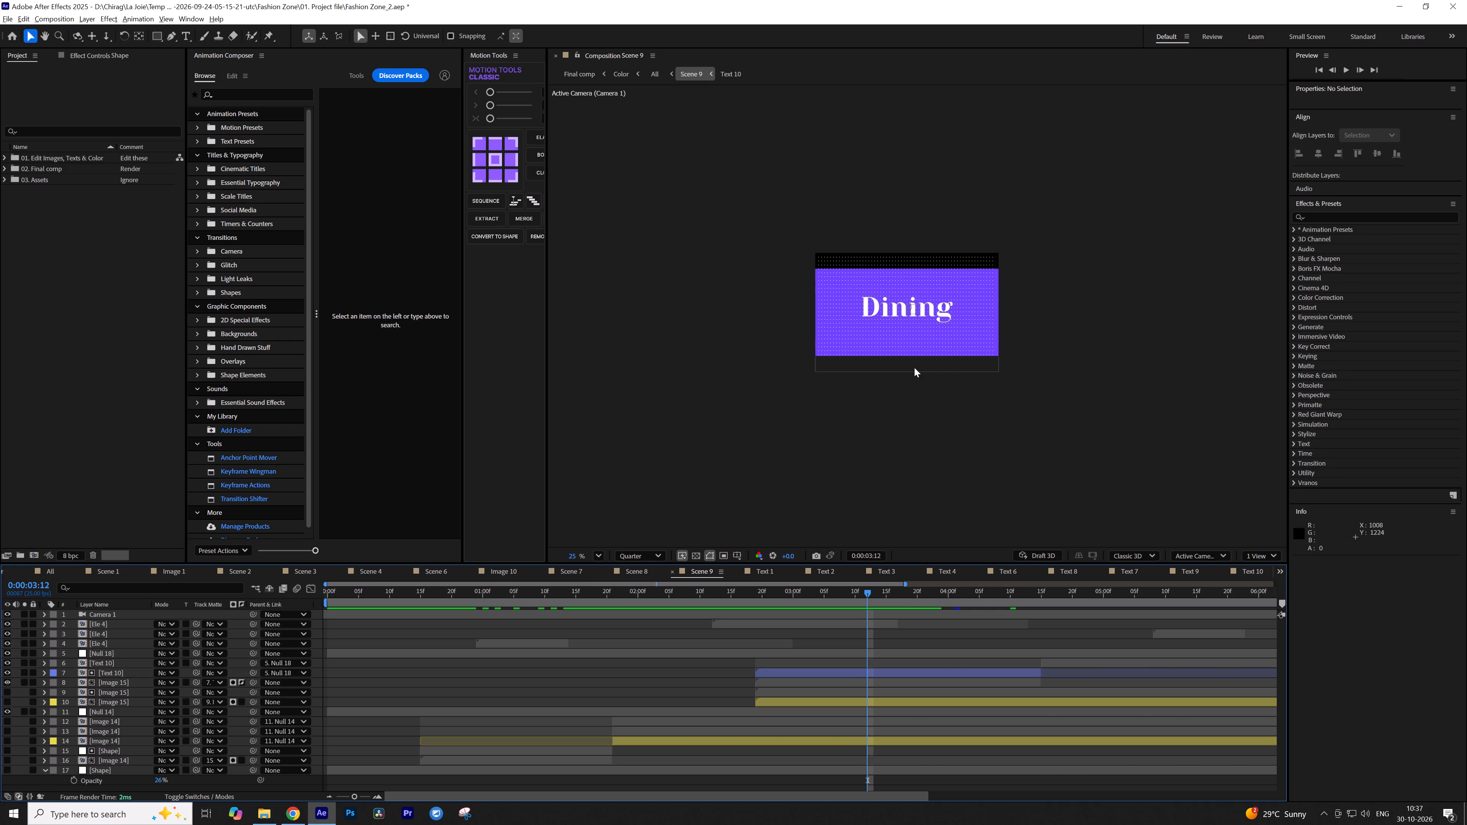
Hide the purple Image 15 layer (layer 8) behind "Dining" and make the Shape layer (layer 17) visible.
{"action": "left_click", "coordinate": [917, 365]}
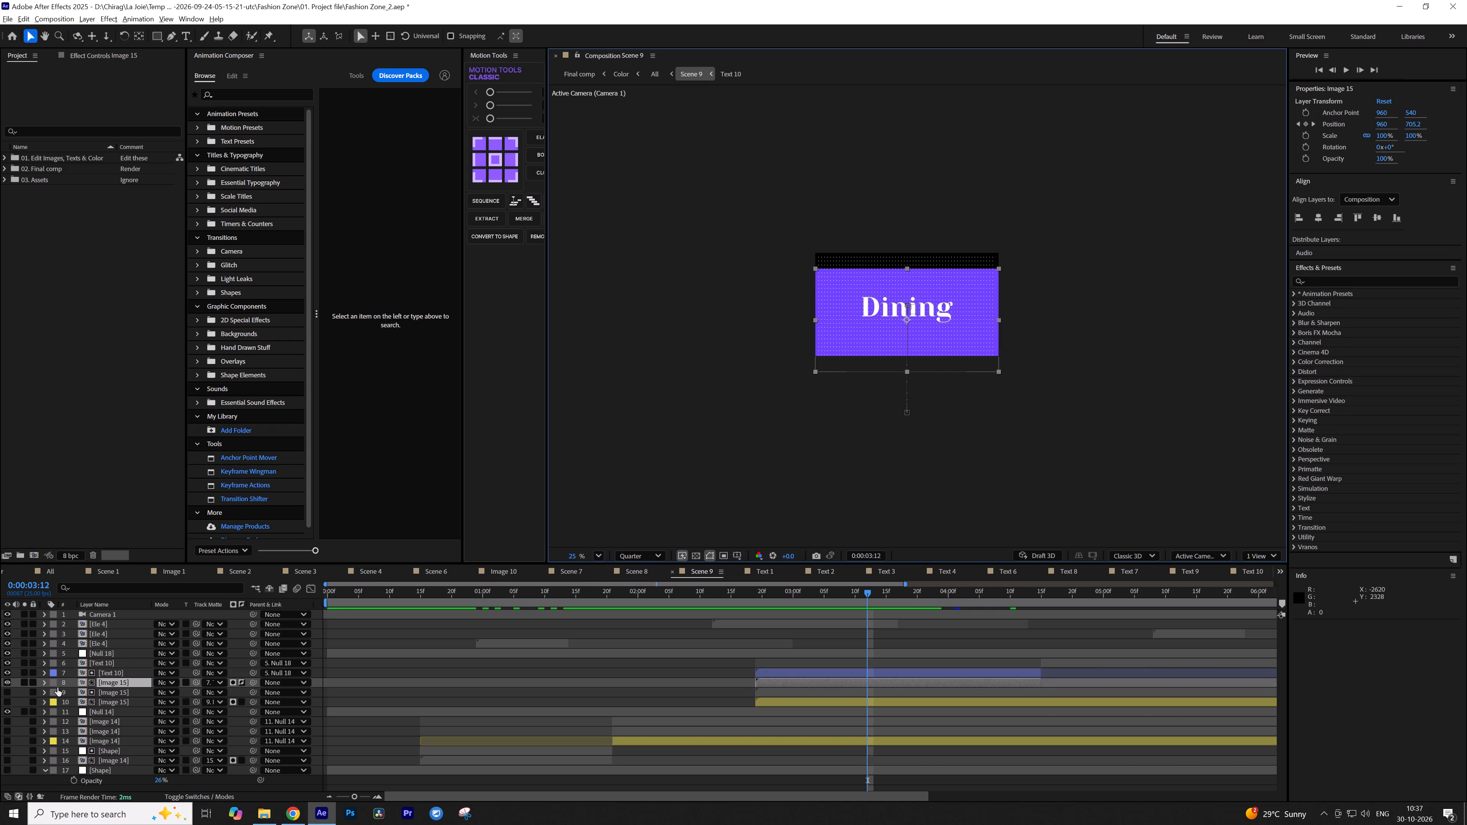
{"action": "left_click", "coordinate": [8, 683]}
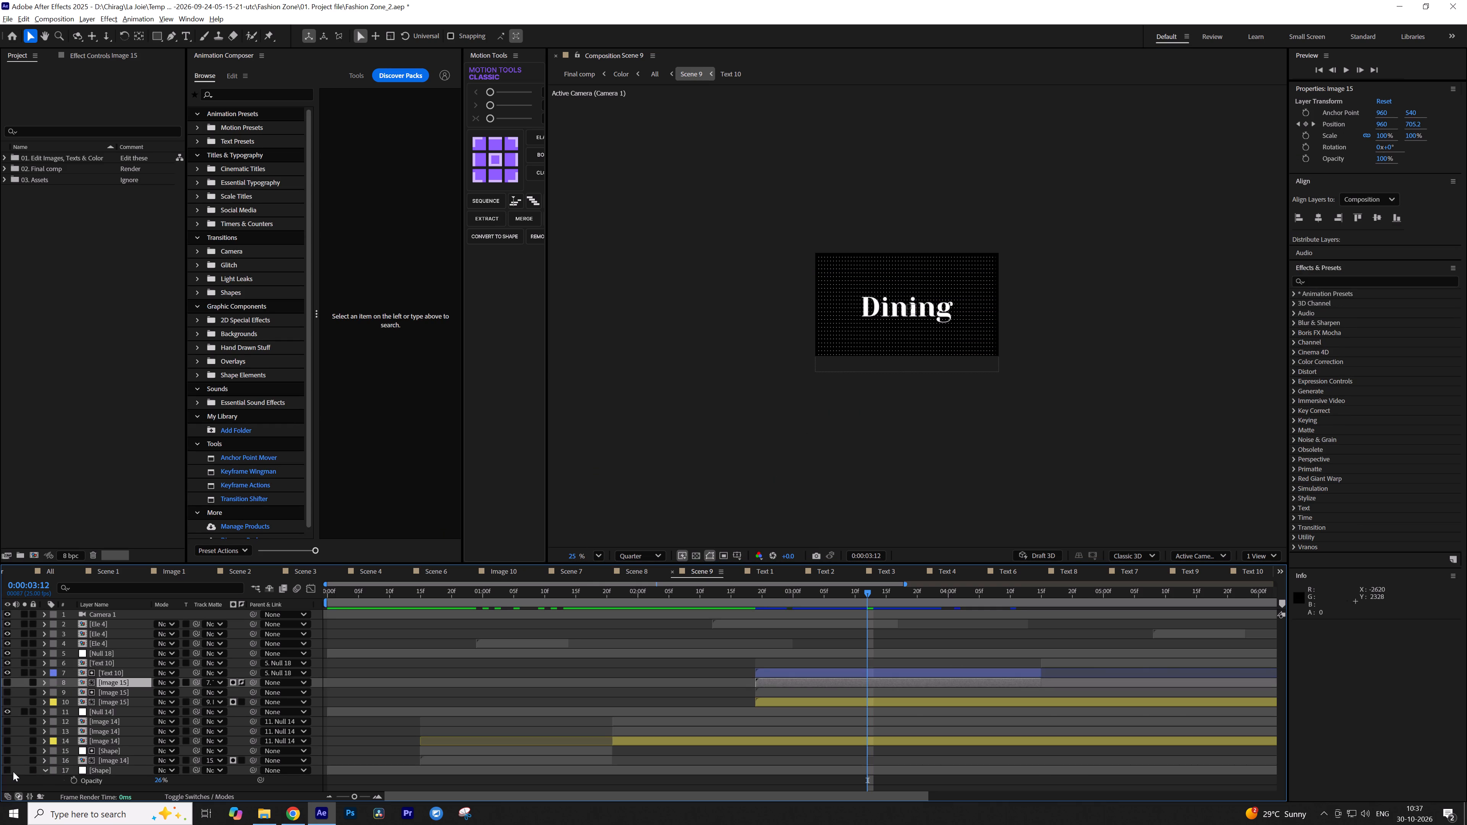
{"action": "left_click", "coordinate": [10, 772]}
{"action": "left_click", "coordinate": [678, 676]}
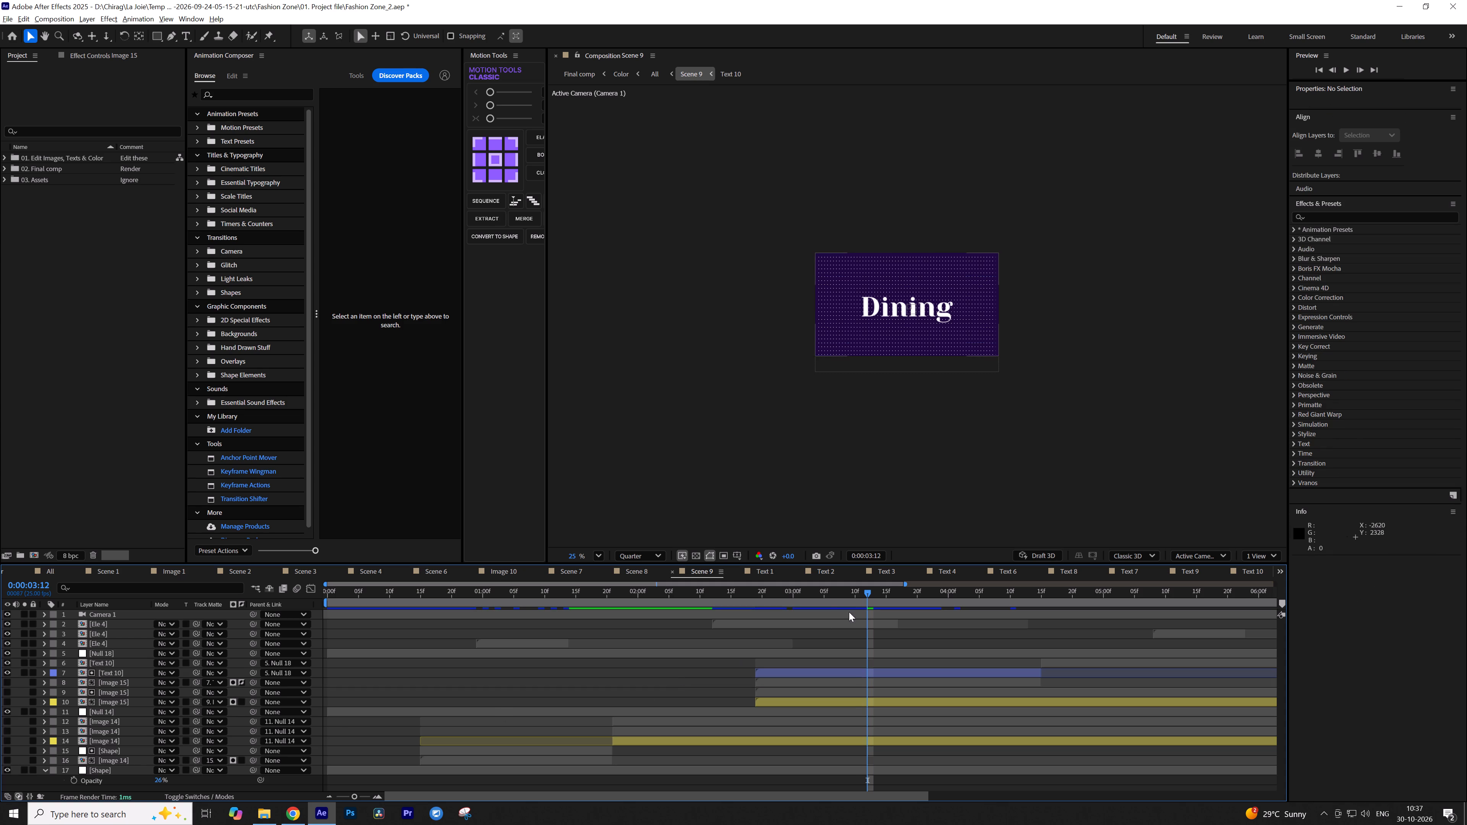
Scrub through Scene 9, then play back the All composition from 0:00:12:04 and again from 0:00:14:07 to check the revised "Dining" background.
{"action": "left_click_drag", "start_coordinate": [860, 598], "coordinate": [920, 614]}
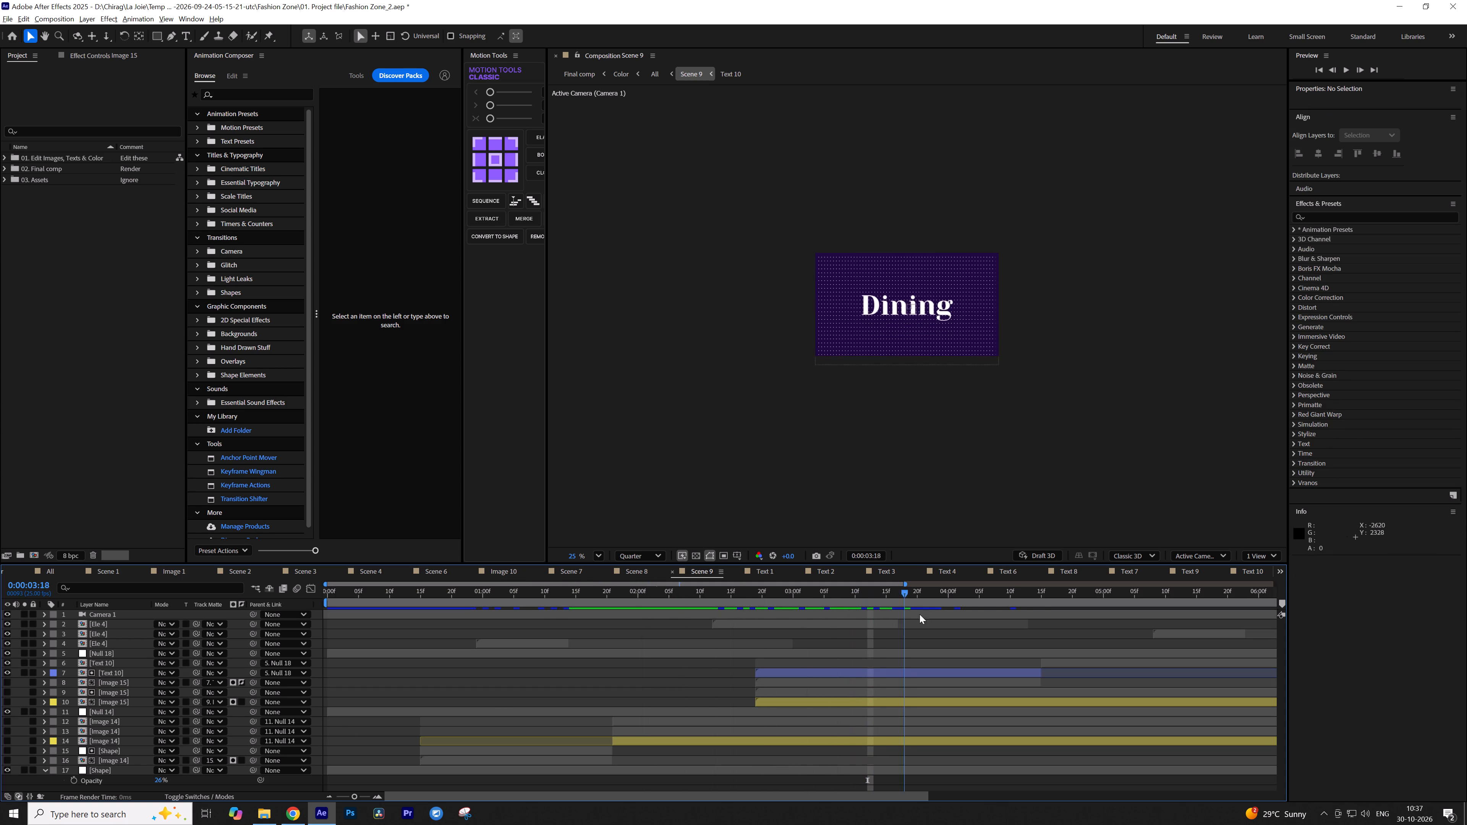
{"action": "left_click_drag", "start_coordinate": [920, 614], "coordinate": [982, 643]}
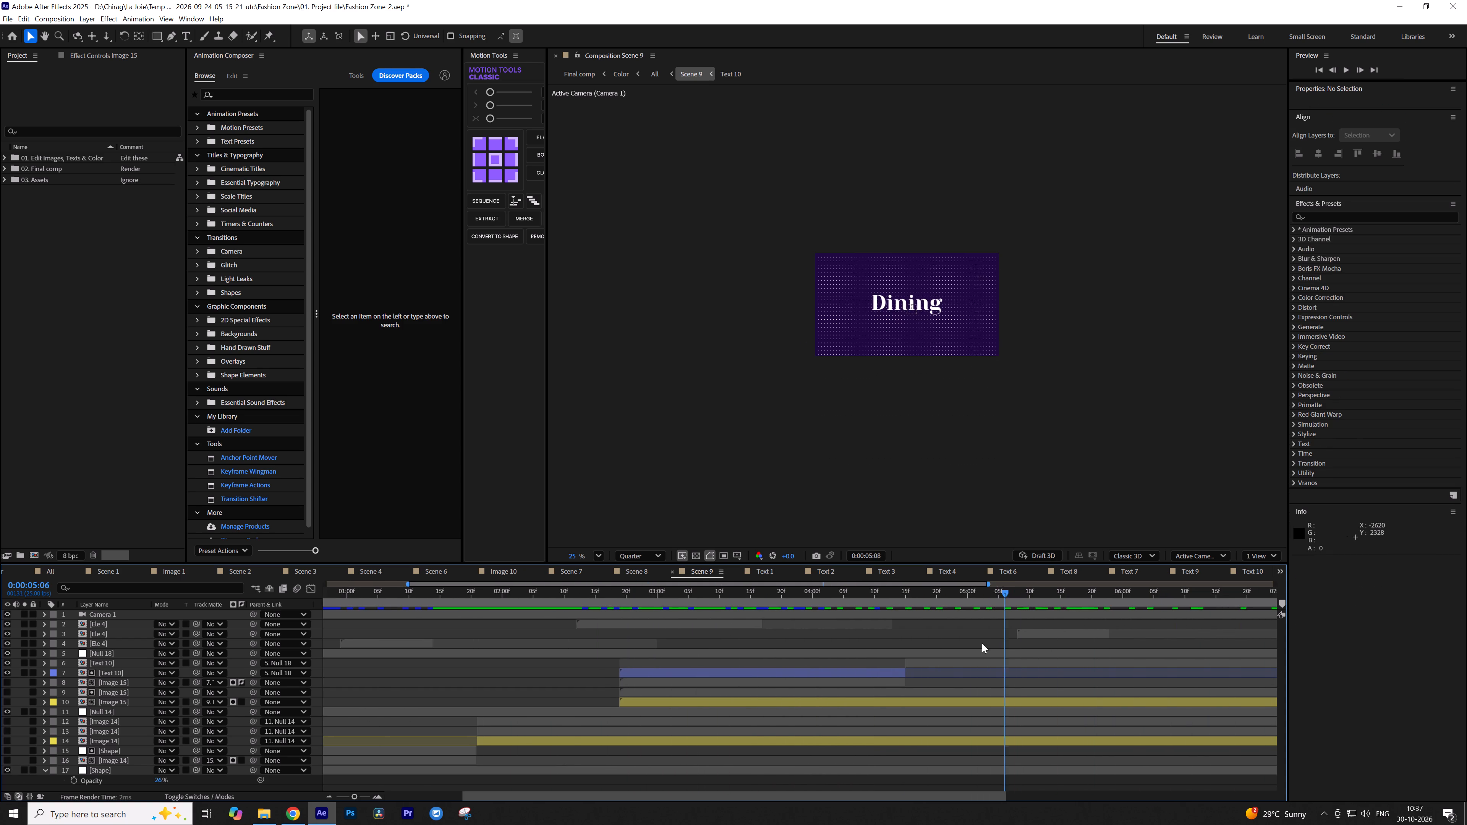
{"action": "left_click_drag", "start_coordinate": [982, 643], "coordinate": [792, 646]}
{"action": "key", "text": "Tab"}
{"action": "left_click", "coordinate": [745, 664]}
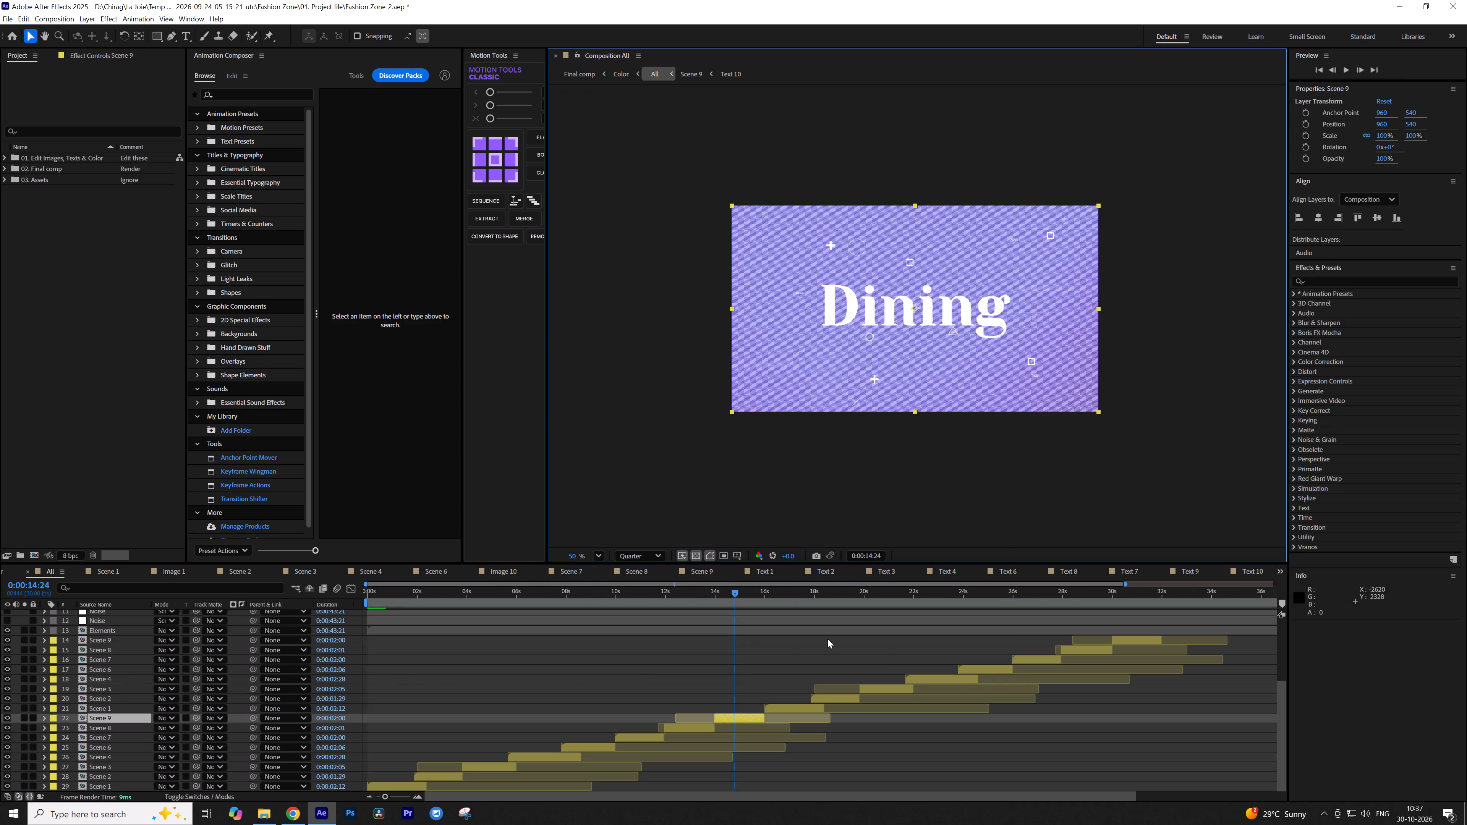
{"action": "left_click", "coordinate": [669, 599]}
{"action": "key", "text": "space"}
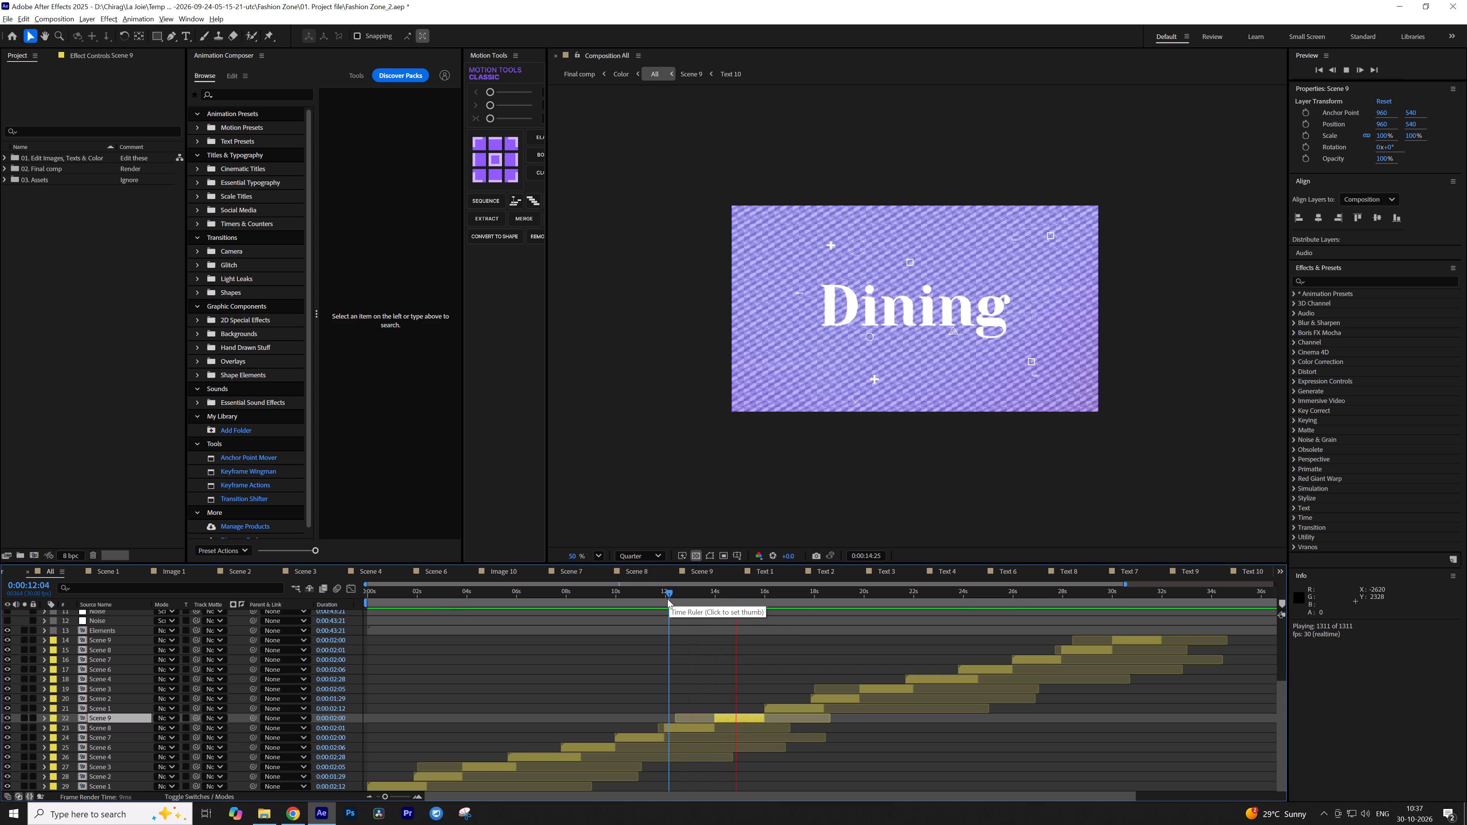
{"action": "key", "text": "space"}
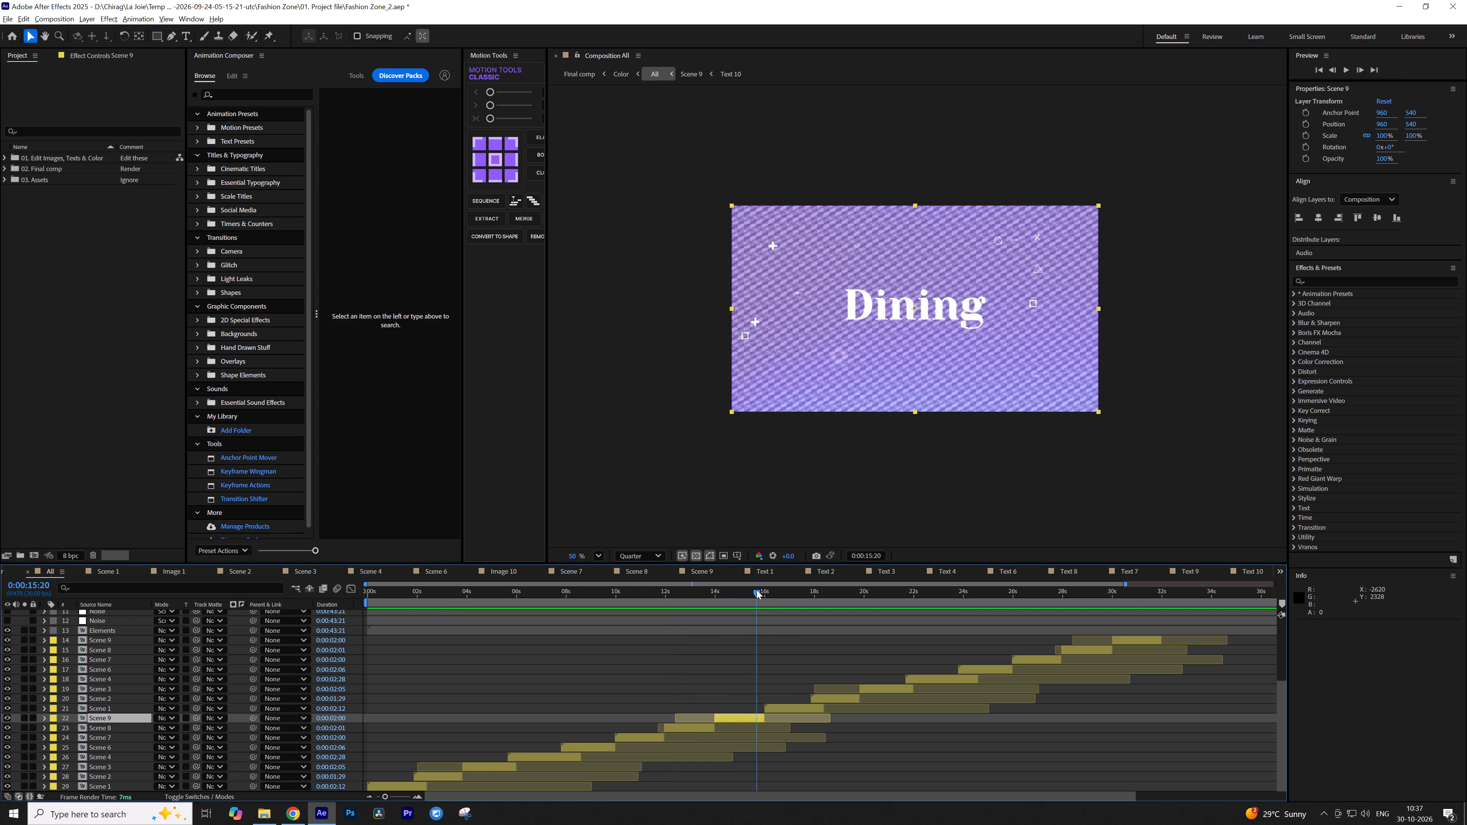
{"action": "left_click_drag", "start_coordinate": [756, 590], "coordinate": [721, 596]}
{"action": "key", "text": "space"}
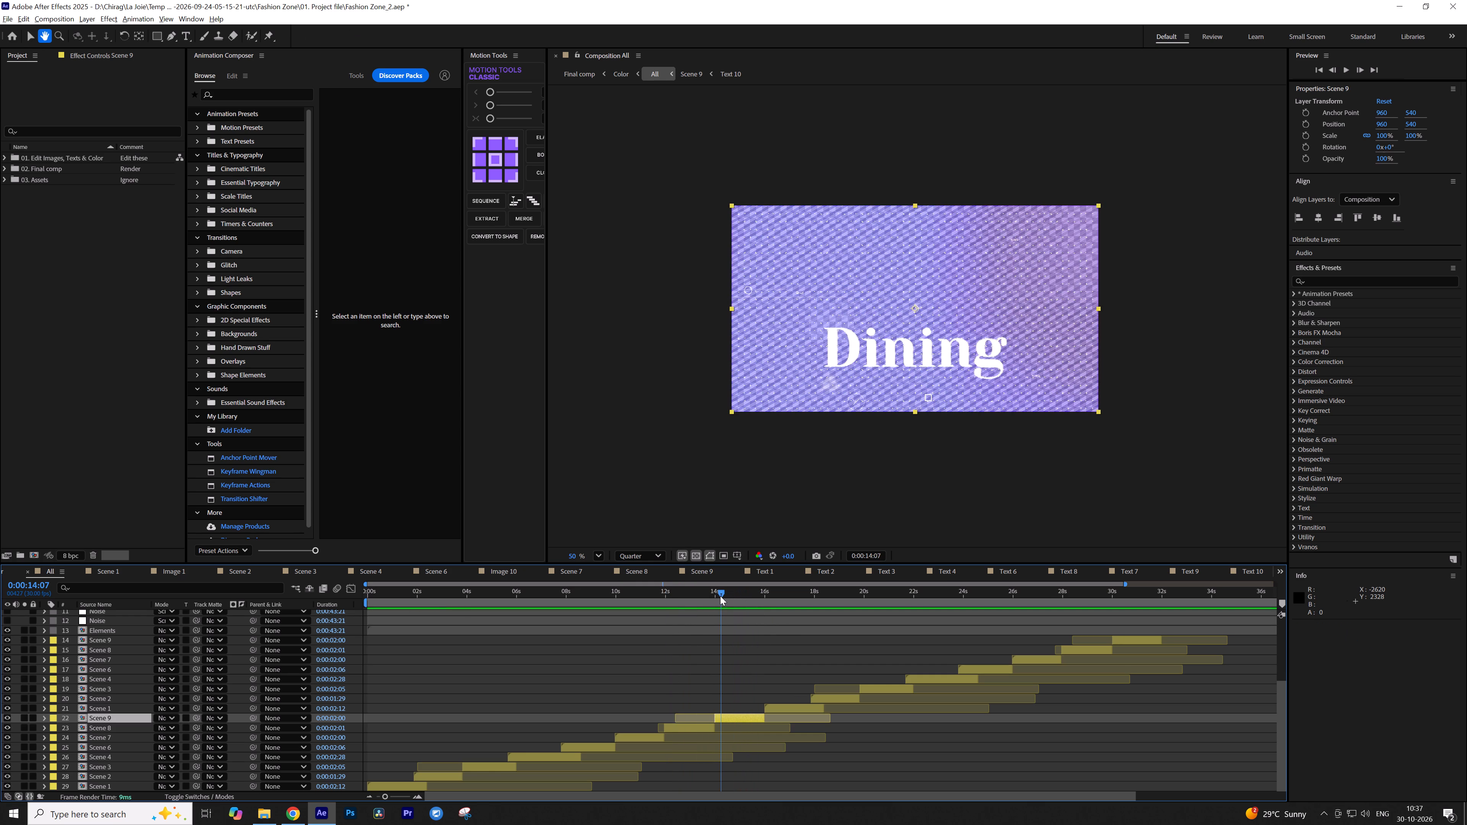
{"action": "key", "text": "space"}
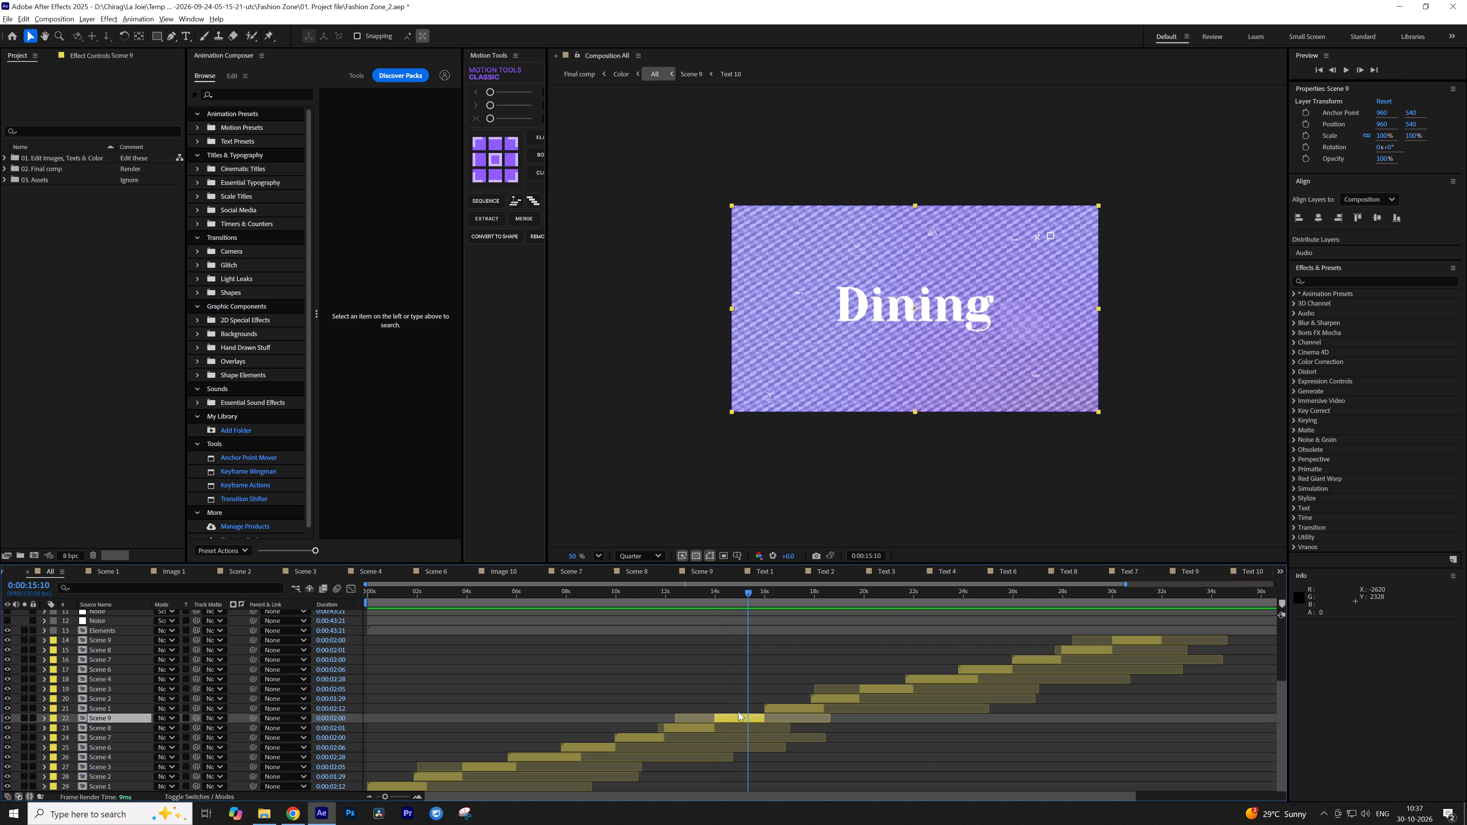
Open Scene 9, scrub to the switch between the two Text 10 layers at 0:00:04:15, and reveal the upper layer's Scale keyframes.
{"action": "double_click", "coordinate": [738, 717]}
{"action": "left_click", "coordinate": [889, 310]}
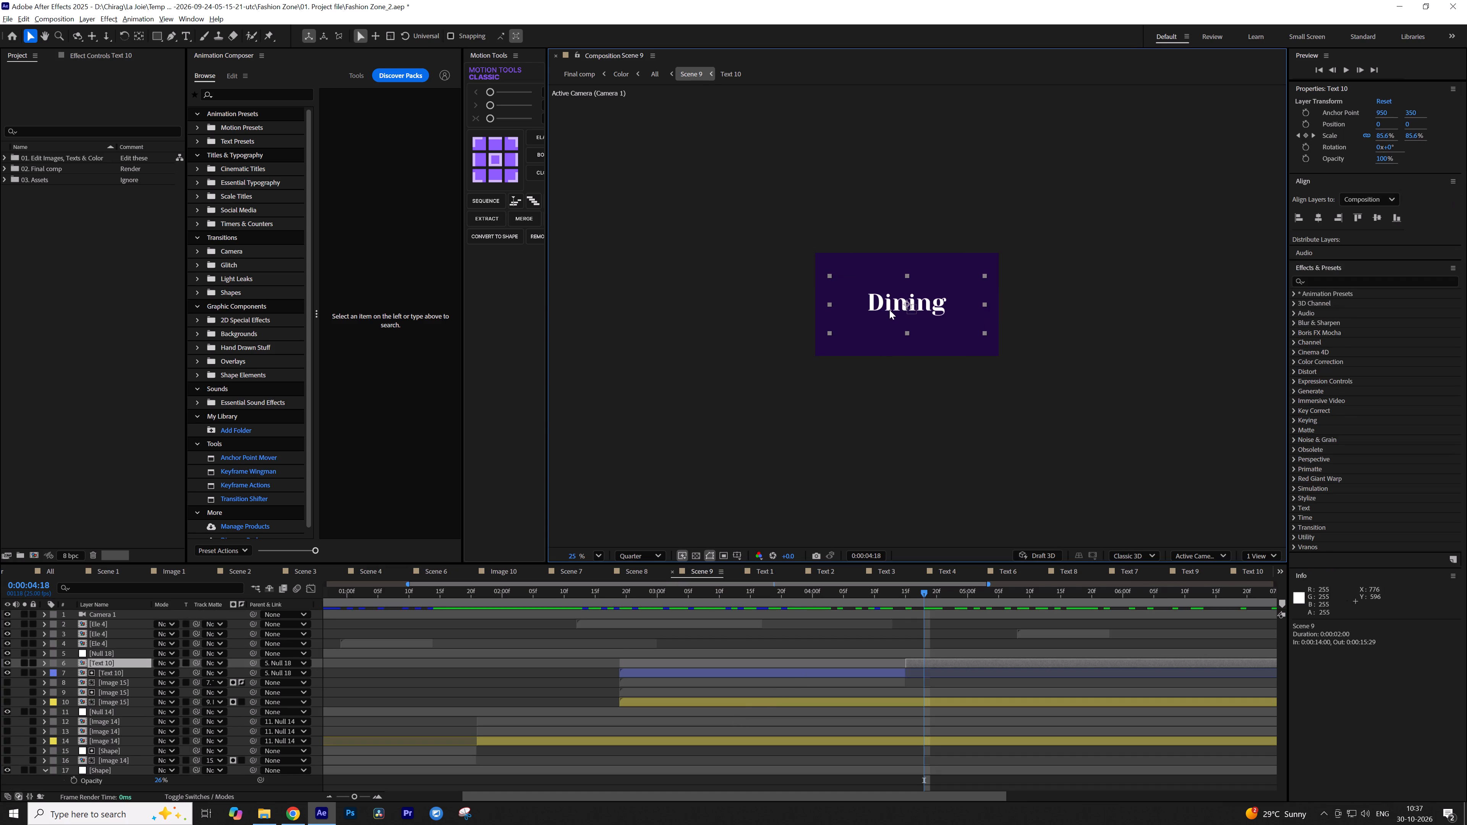
{"action": "left_click_drag", "start_coordinate": [925, 594], "coordinate": [921, 594]}
{"action": "left_click_drag", "start_coordinate": [921, 594], "coordinate": [902, 600]}
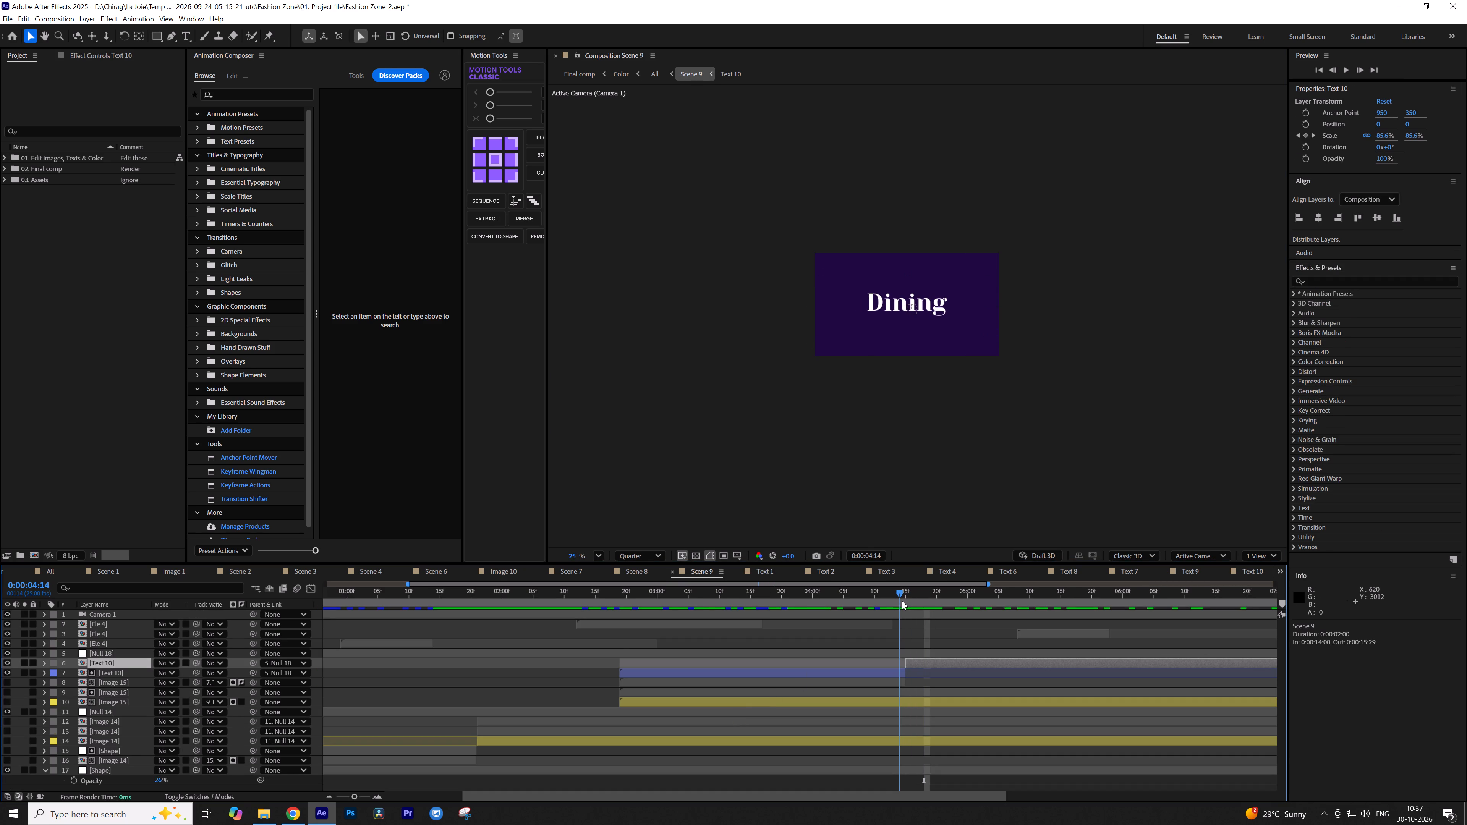
{"action": "left_click_drag", "start_coordinate": [902, 600], "coordinate": [907, 599]}
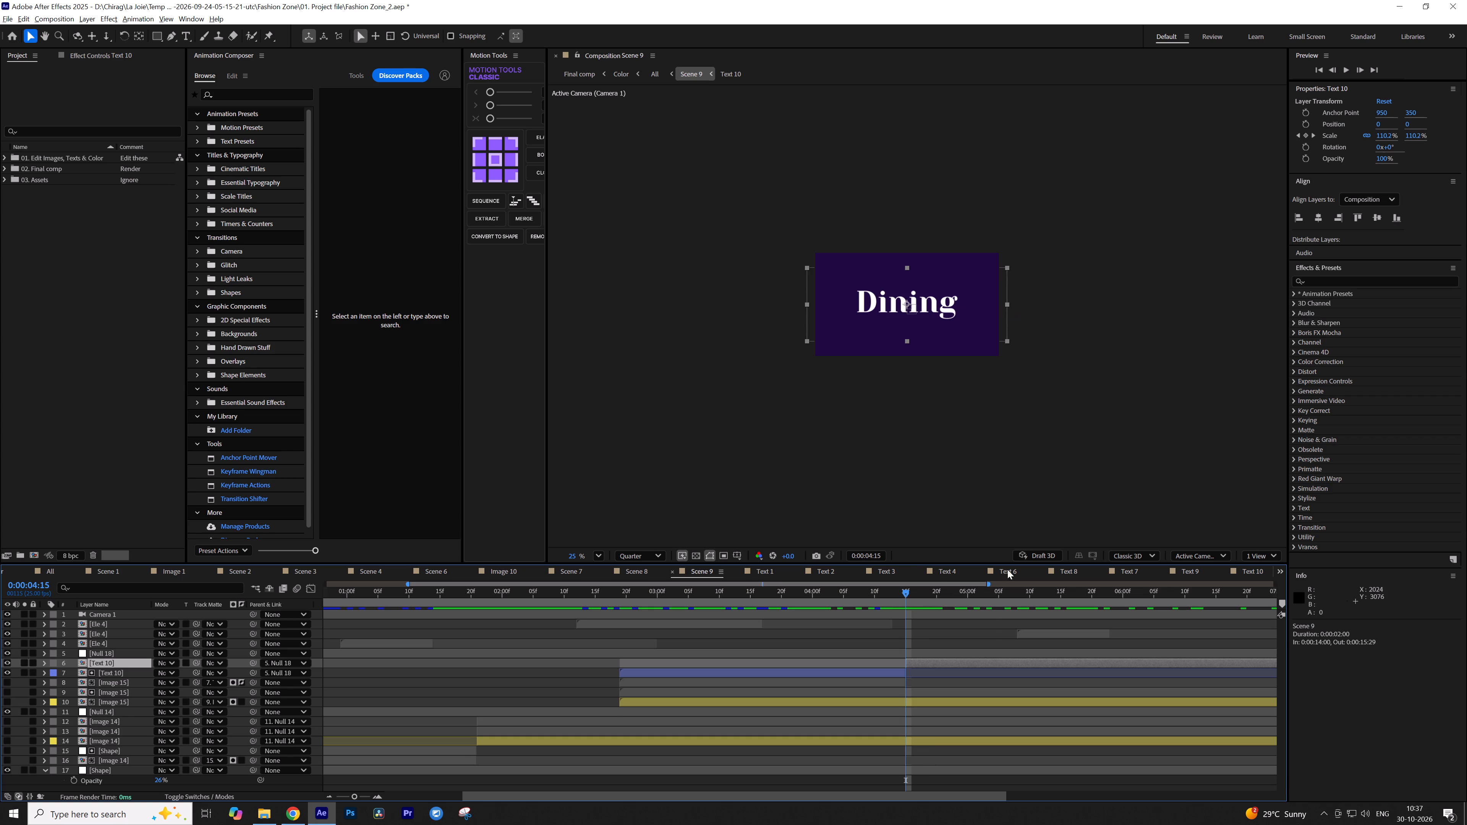
{"action": "key", "text": "s"}
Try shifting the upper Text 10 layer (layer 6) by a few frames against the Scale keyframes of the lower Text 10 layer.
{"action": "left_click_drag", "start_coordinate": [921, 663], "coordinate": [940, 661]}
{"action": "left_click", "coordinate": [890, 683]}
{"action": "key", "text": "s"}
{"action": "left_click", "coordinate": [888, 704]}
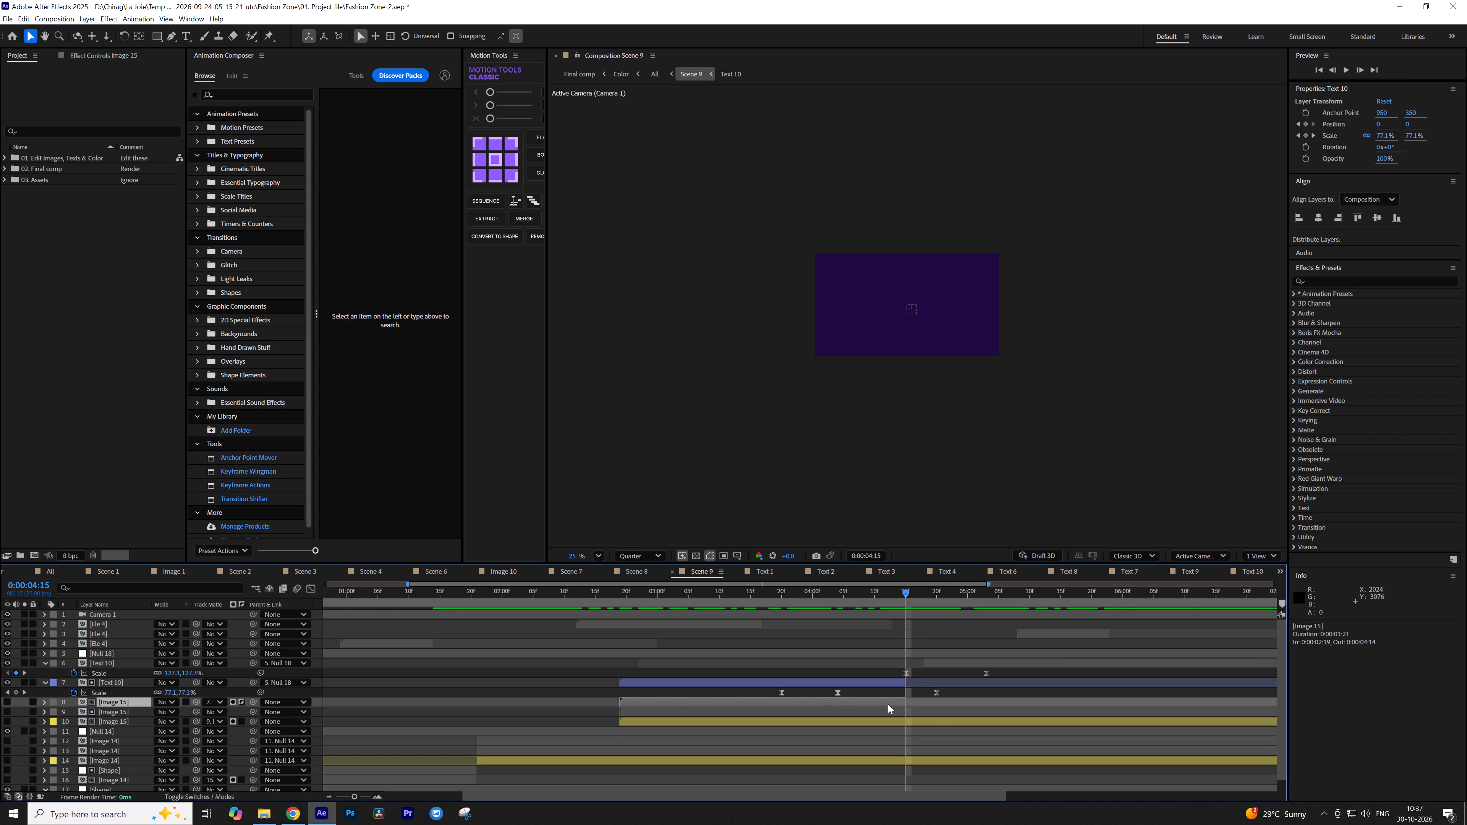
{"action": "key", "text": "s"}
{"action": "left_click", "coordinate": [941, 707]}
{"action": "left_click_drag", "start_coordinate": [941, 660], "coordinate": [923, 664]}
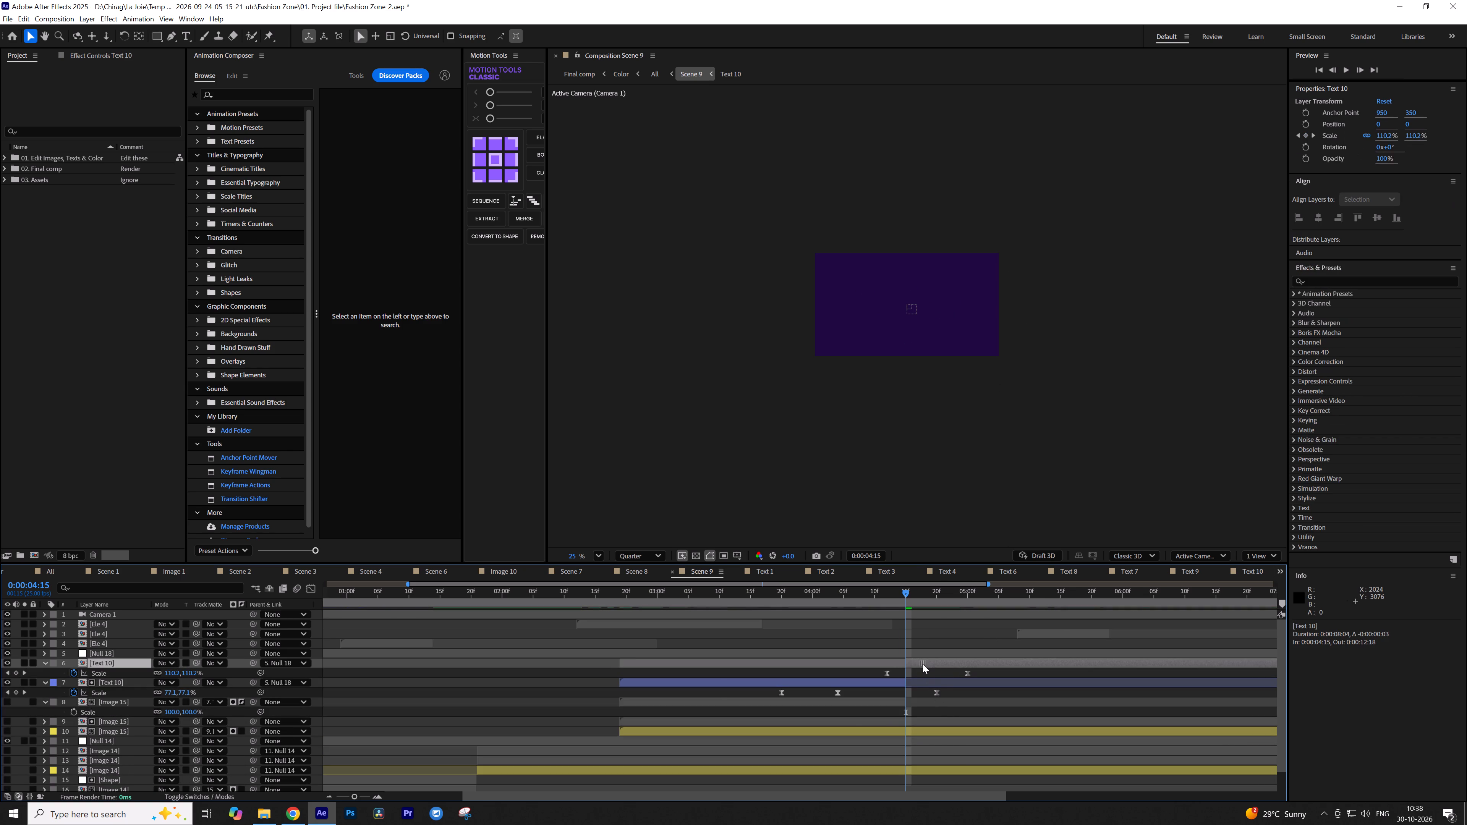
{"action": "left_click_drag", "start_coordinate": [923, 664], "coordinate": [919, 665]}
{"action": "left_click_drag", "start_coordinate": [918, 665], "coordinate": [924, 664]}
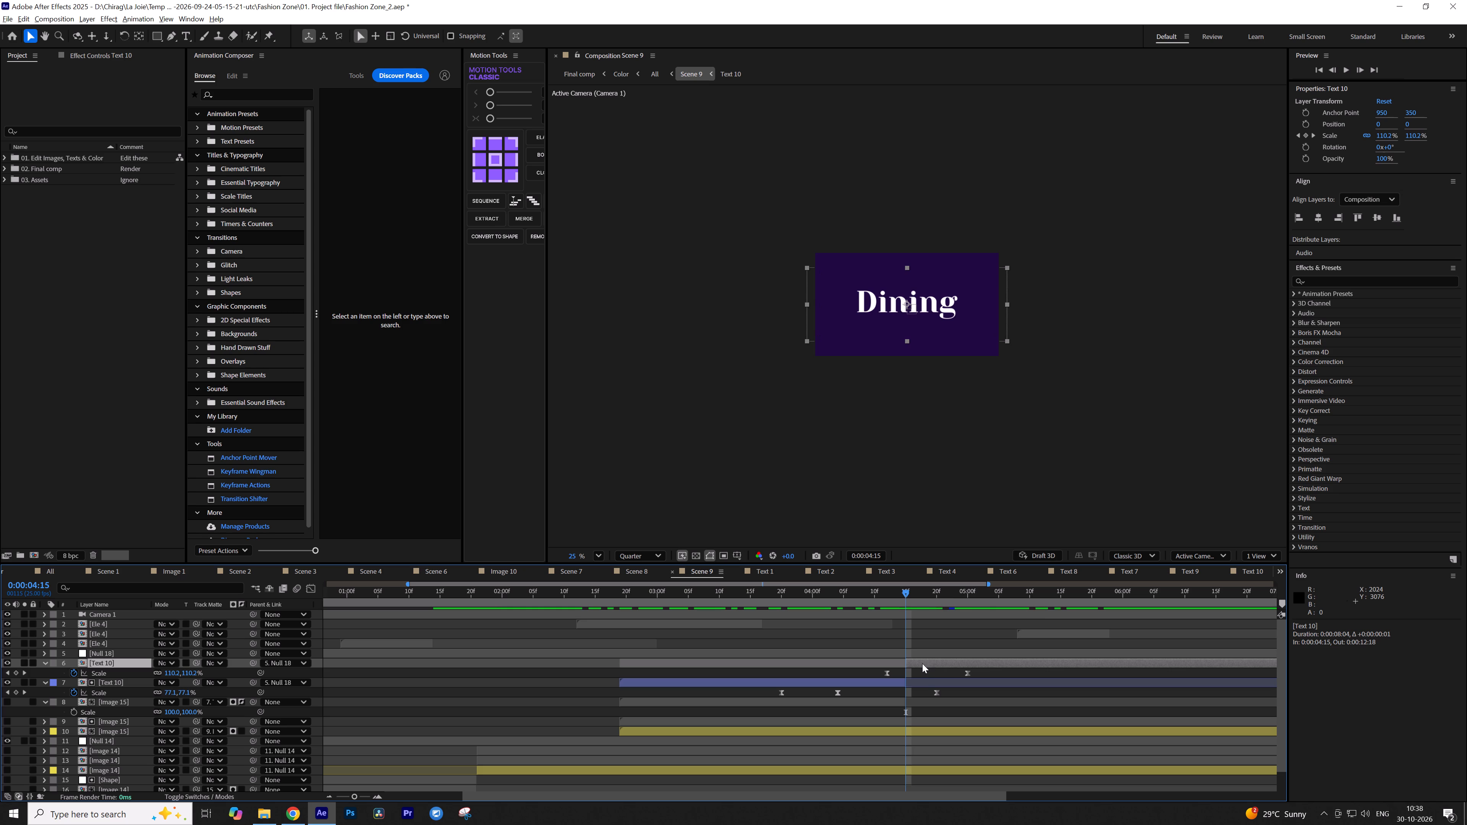
Scale the upper Text 10 layer to 77% at 0:00:04:15, extending the lower one by one frame as size reference, then trimming it back.
{"action": "key", "text": "Page_Up"}
{"action": "key", "text": "Page_Up"}
{"action": "key", "text": "Page_Down"}
{"action": "key", "text": "Page_Down"}
{"action": "key", "text": "Page_Up"}
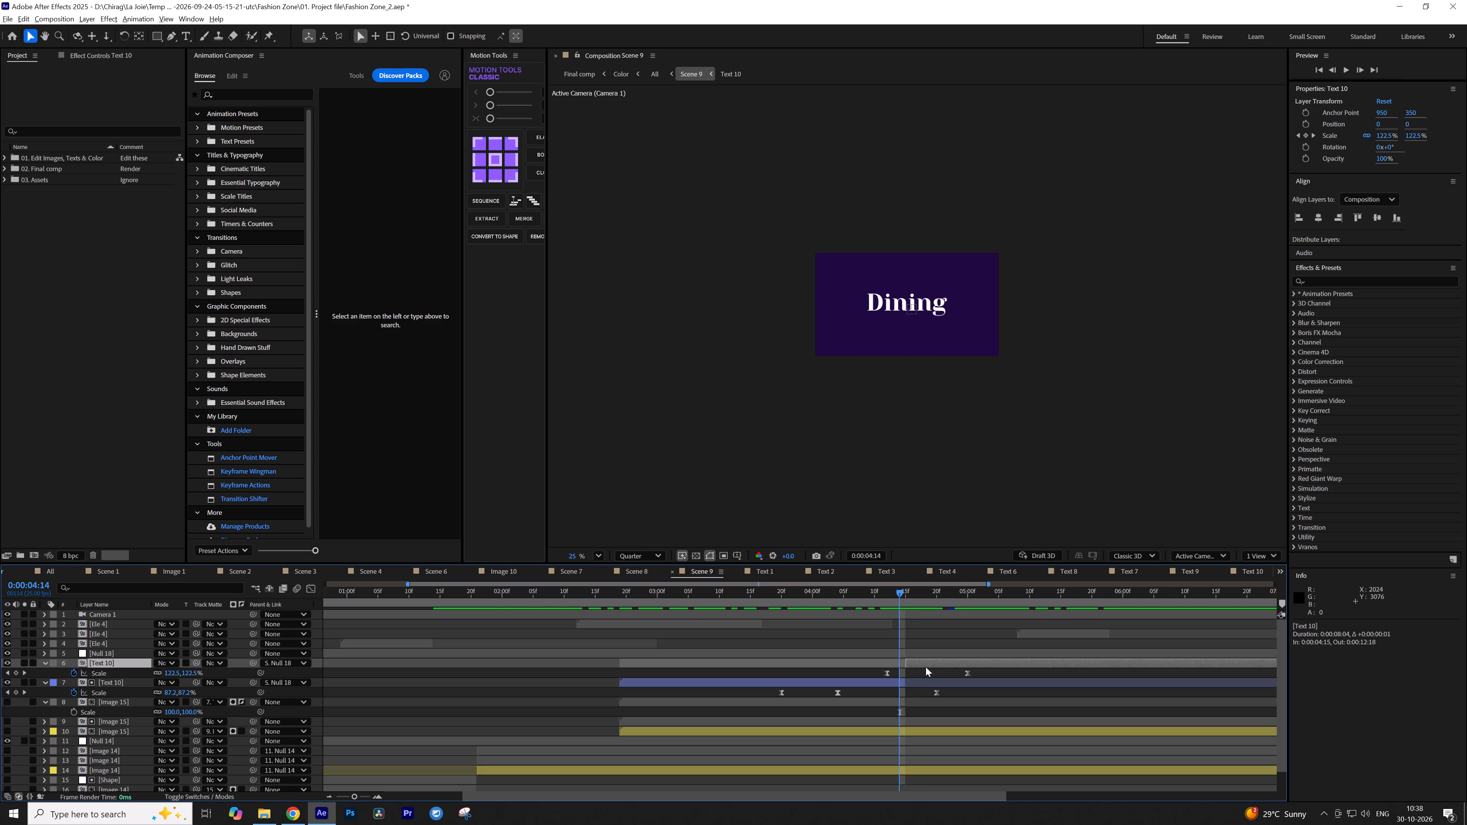
{"action": "key", "text": "Page_Down"}
{"action": "left_click_drag", "start_coordinate": [907, 683], "coordinate": [912, 683]}
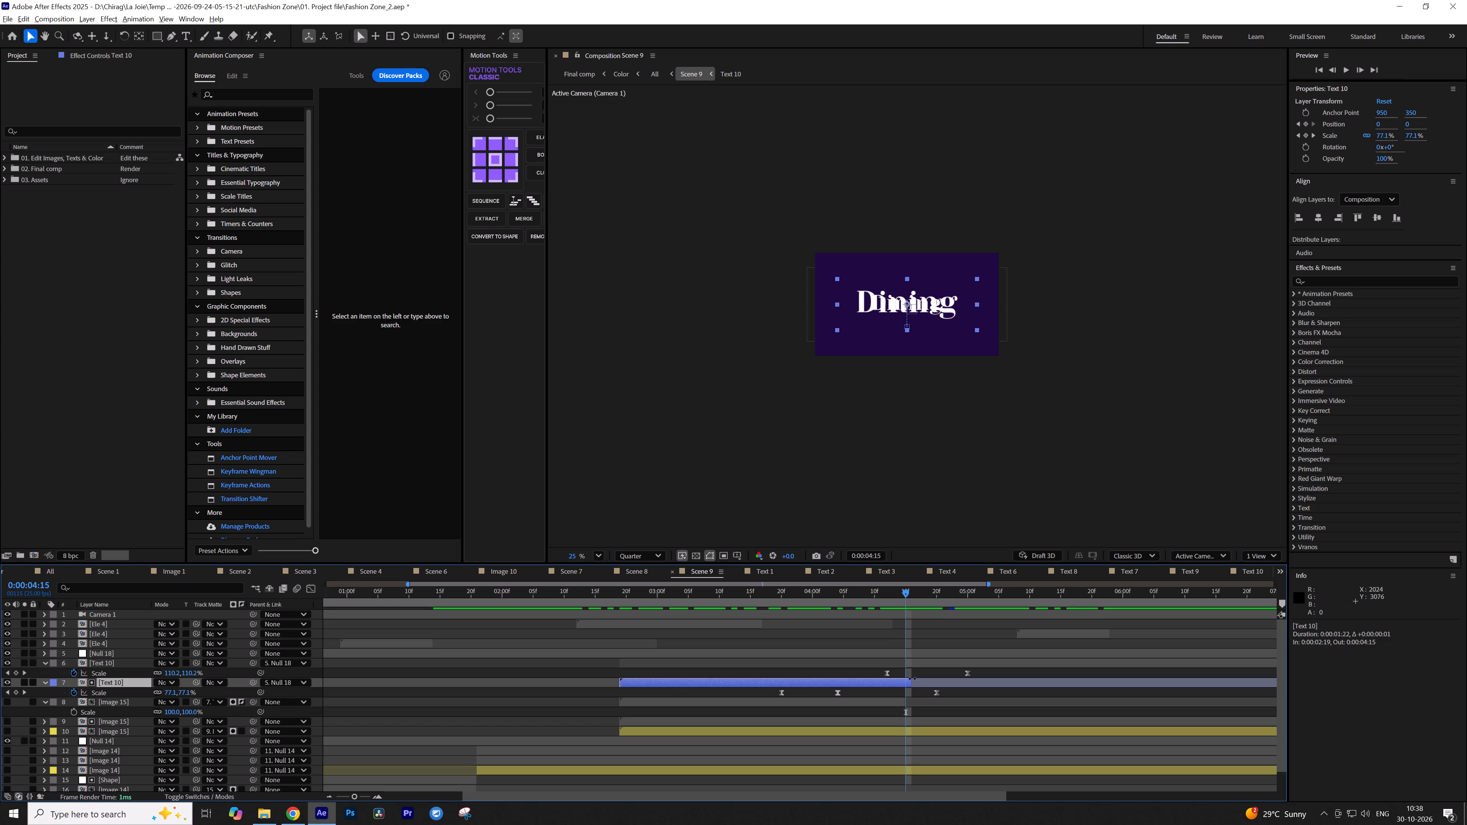
{"action": "left_click_drag", "start_coordinate": [977, 305], "coordinate": [965, 305]}
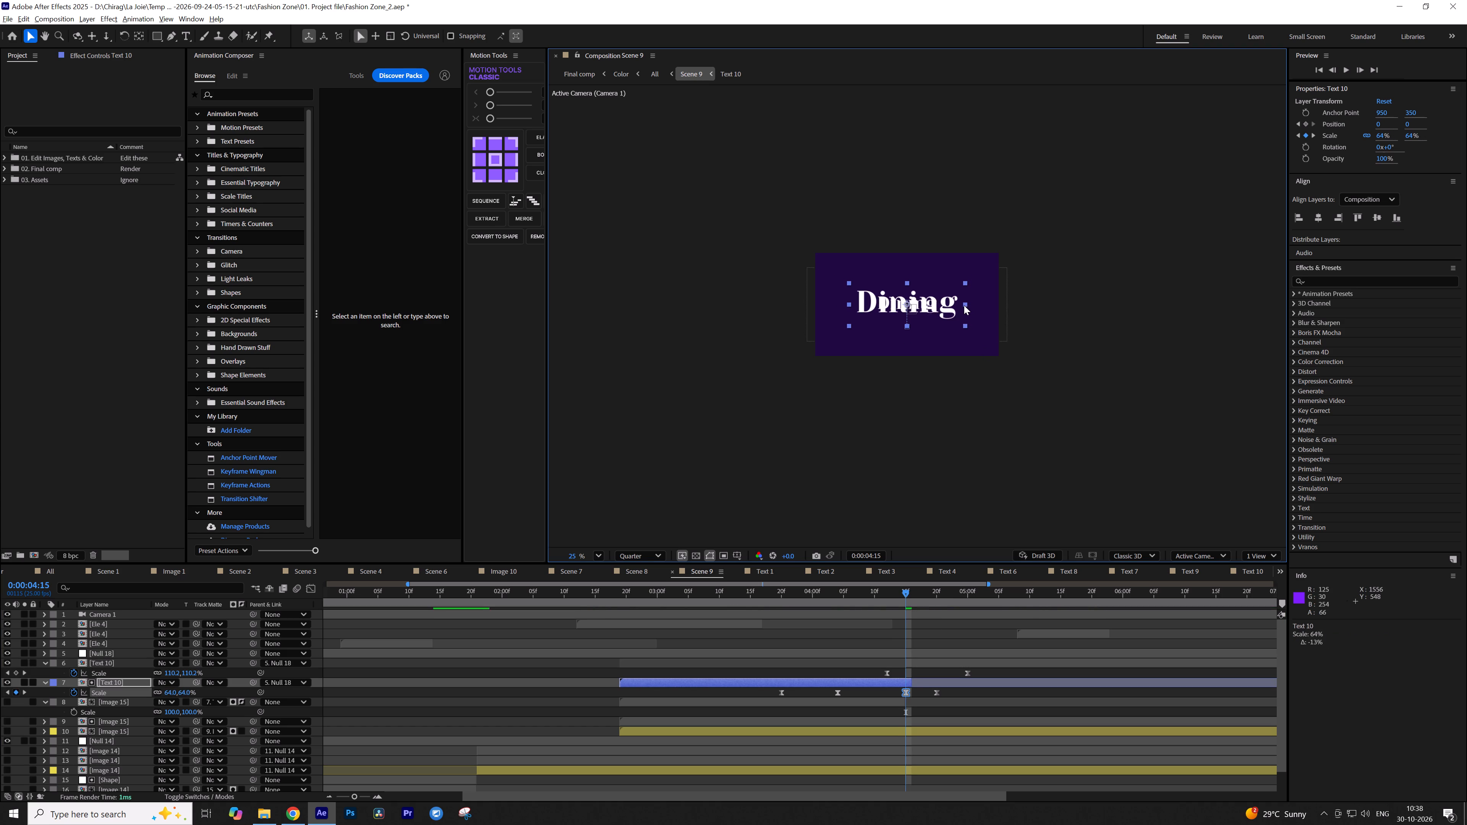
{"action": "key", "text": "ctrl+z"}
{"action": "left_click", "coordinate": [1002, 298]}
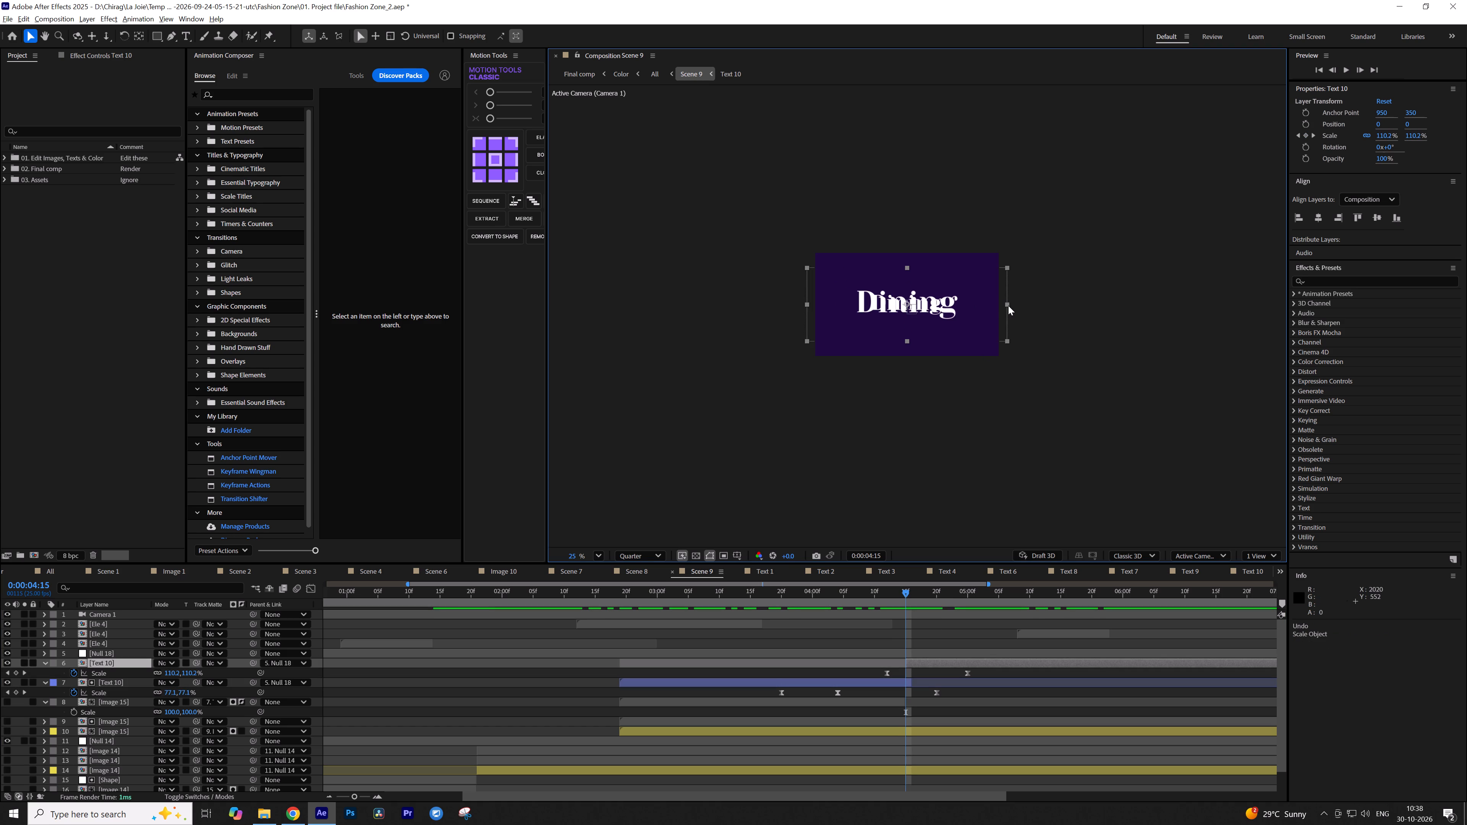
{"action": "left_click_drag", "start_coordinate": [1008, 306], "coordinate": [978, 302]}
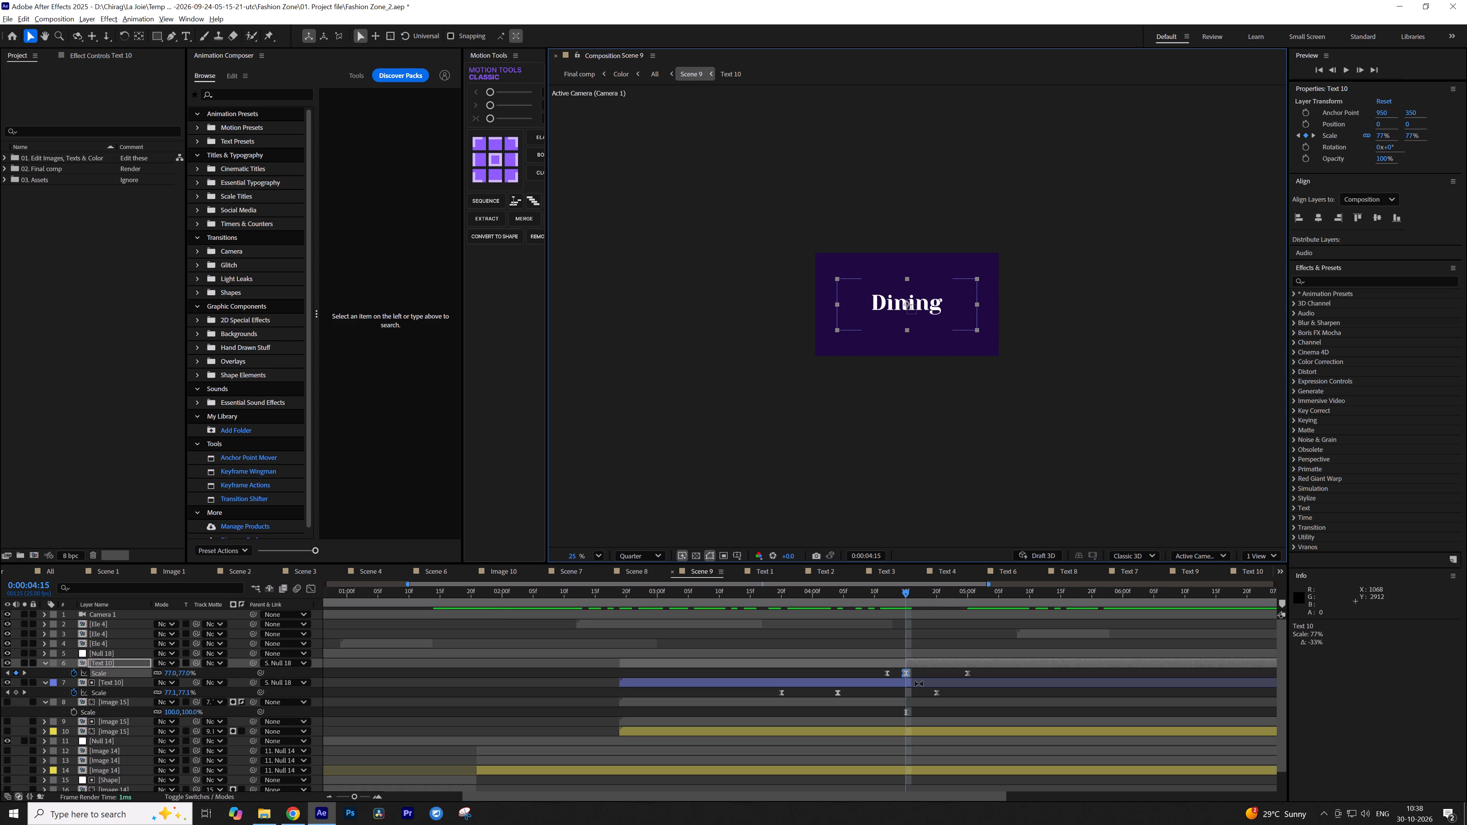
{"action": "left_click_drag", "start_coordinate": [913, 684], "coordinate": [907, 686]}
Play back Scene 9 from 0:00:04:09 and the All composition from 0:00:16:00 to check the title and the scene that follows.
{"action": "left_click_drag", "start_coordinate": [903, 588], "coordinate": [872, 595]}
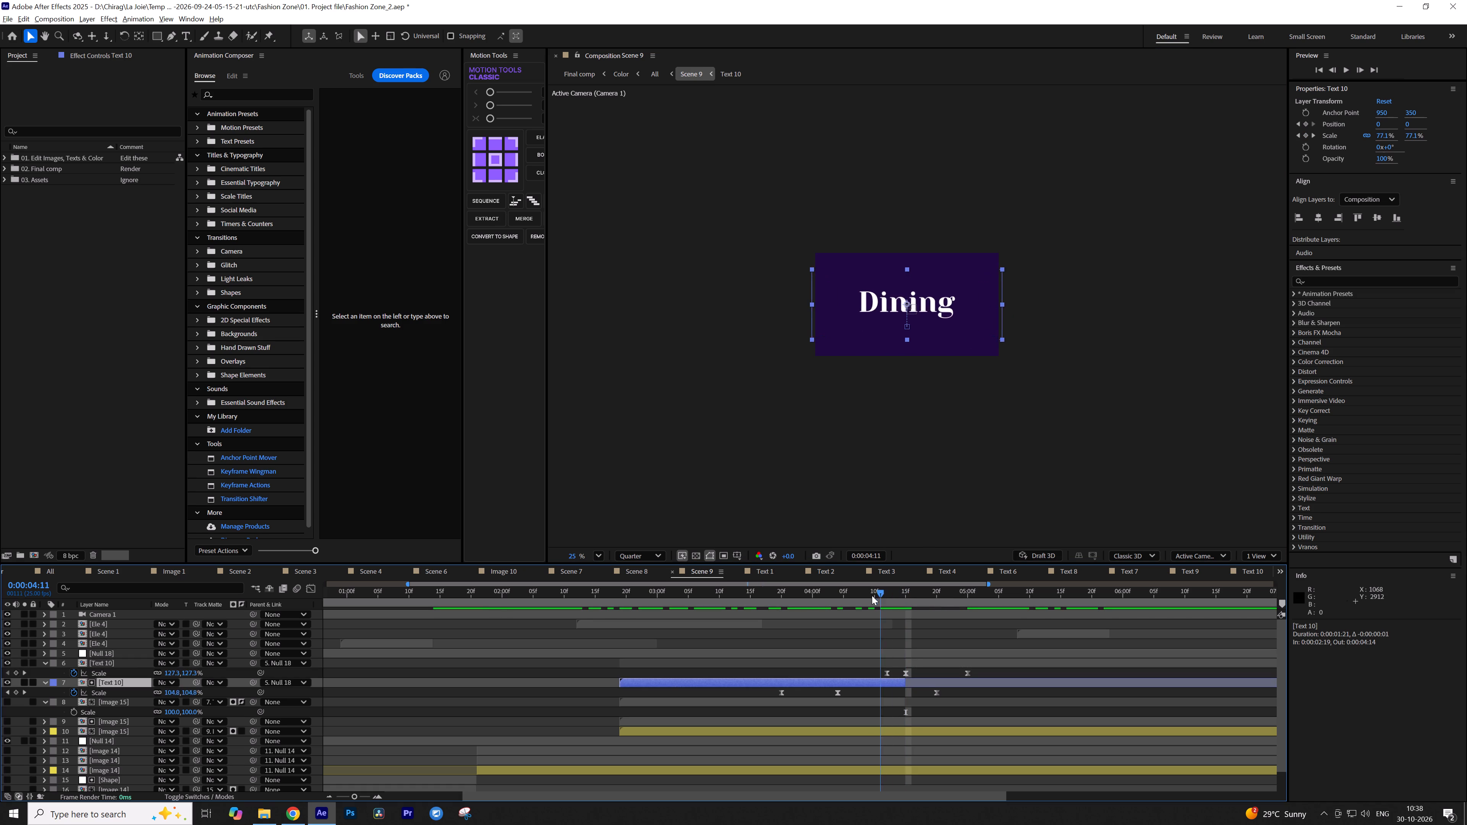
{"action": "left_click_drag", "start_coordinate": [872, 595], "coordinate": [866, 595]}
{"action": "key", "text": "space"}
{"action": "key", "text": "space"}
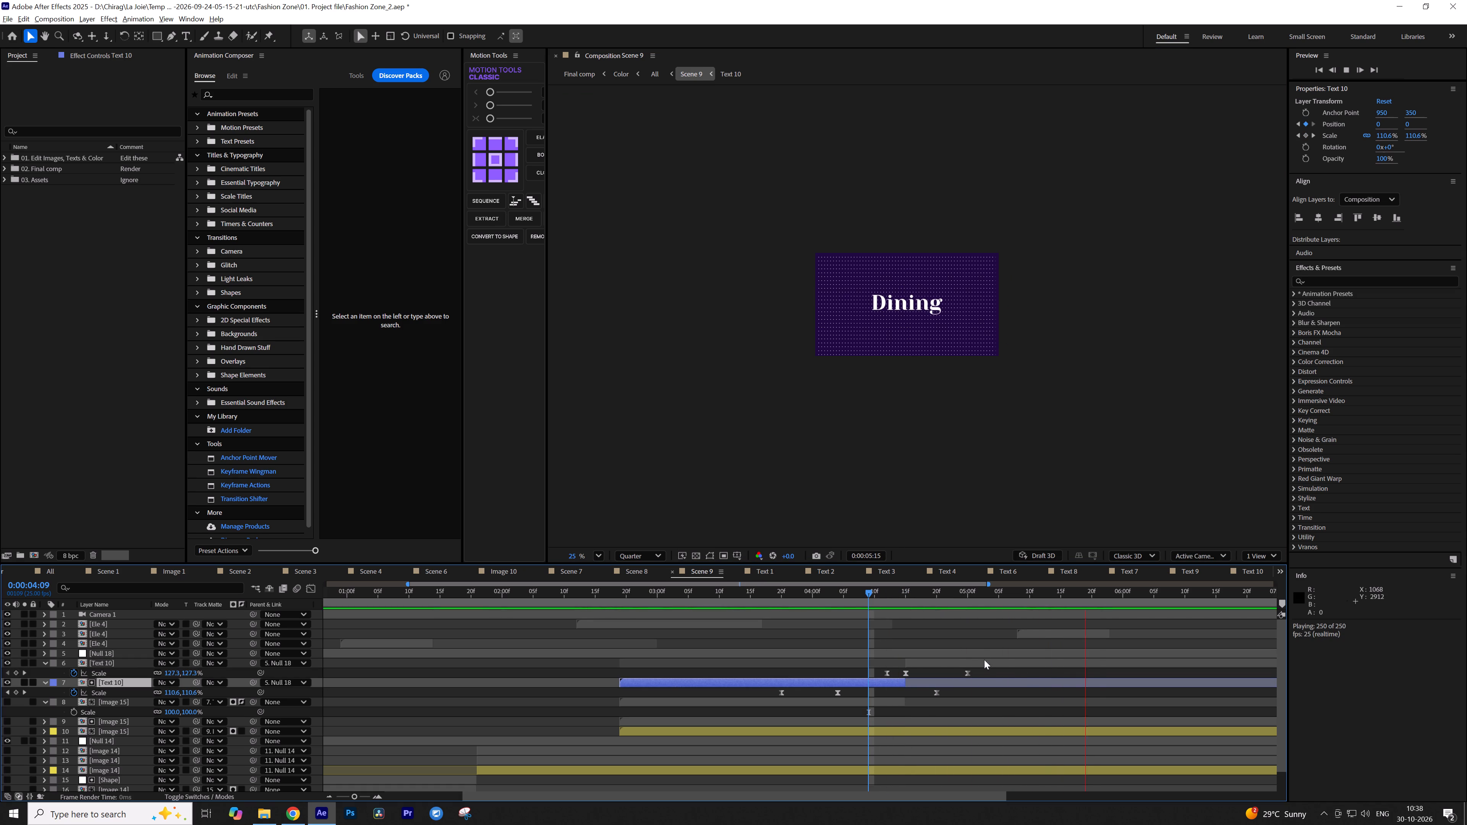
{"action": "key", "text": "Tab"}
{"action": "left_click", "coordinate": [932, 666]}
{"action": "left_click", "coordinate": [857, 658]}
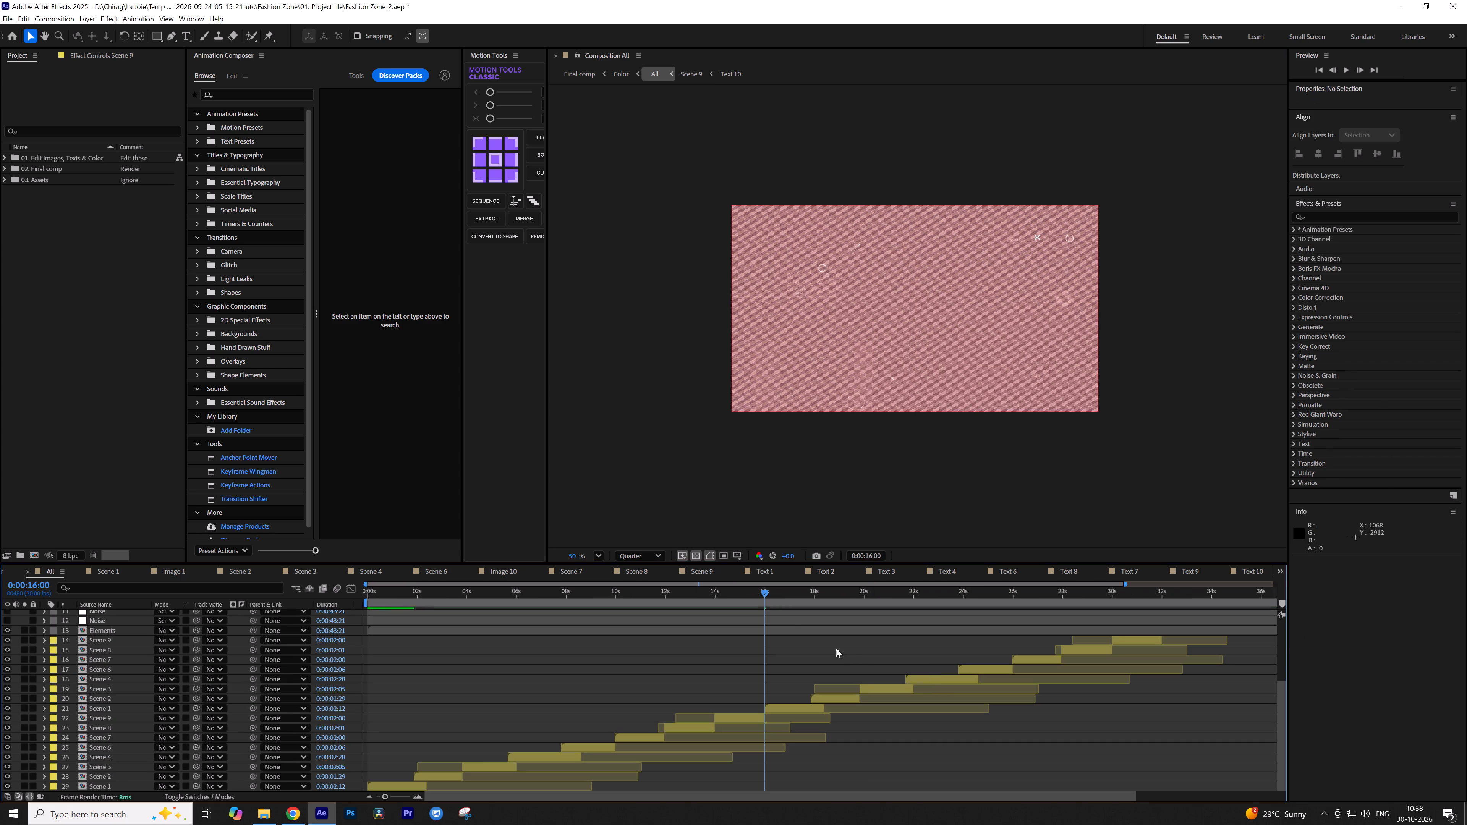
{"action": "key", "text": "space"}
{"action": "key", "text": "space"}
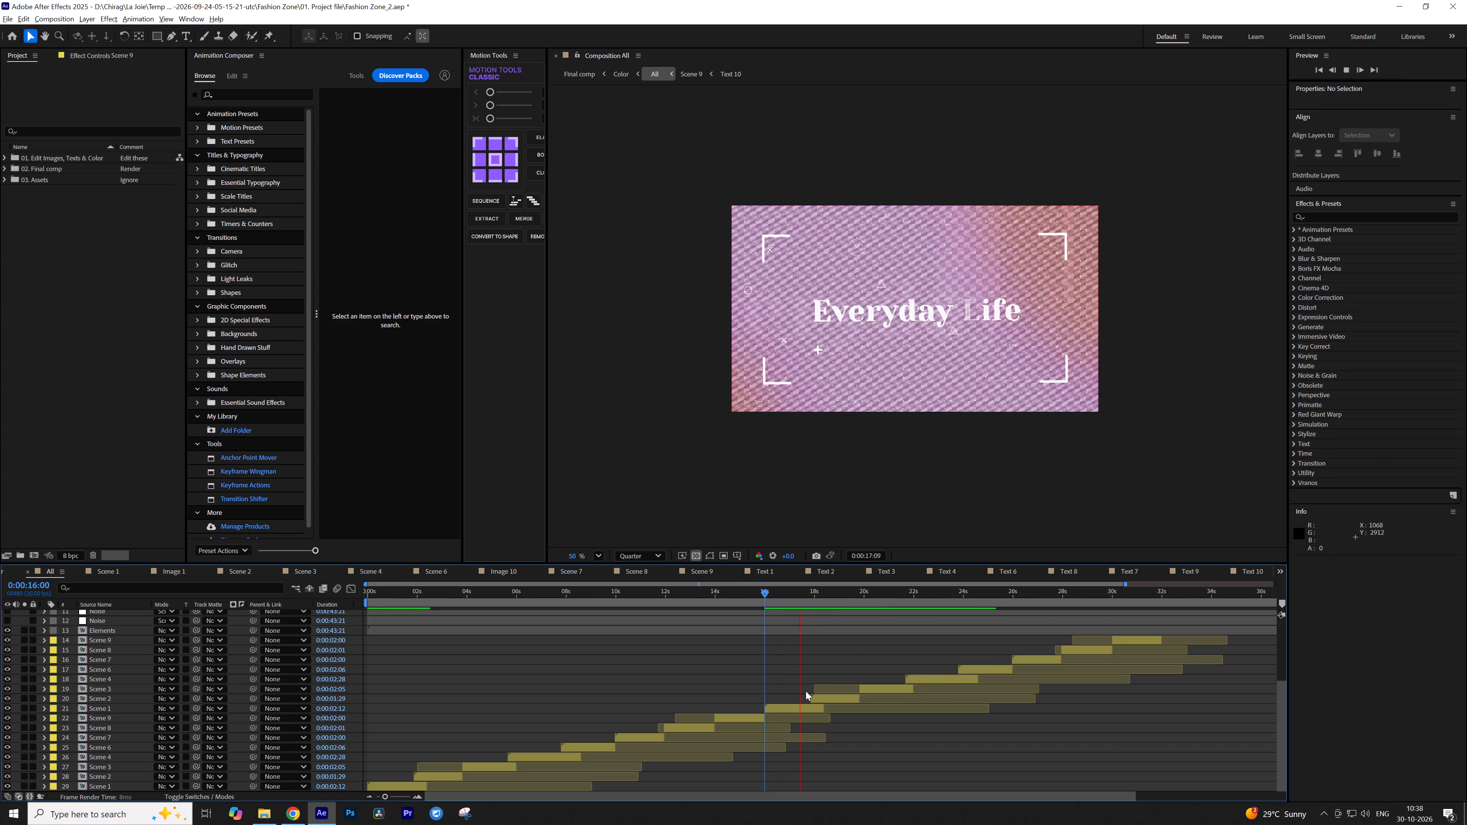
Duplicate the Scene 1 composition in the project and replace the source of the second Scene 1 layer (layer 21) in All with the duplicate.
{"action": "right_click", "coordinate": [787, 705]}
{"action": "left_click", "coordinate": [848, 599]}
{"action": "left_click", "coordinate": [954, 607]}
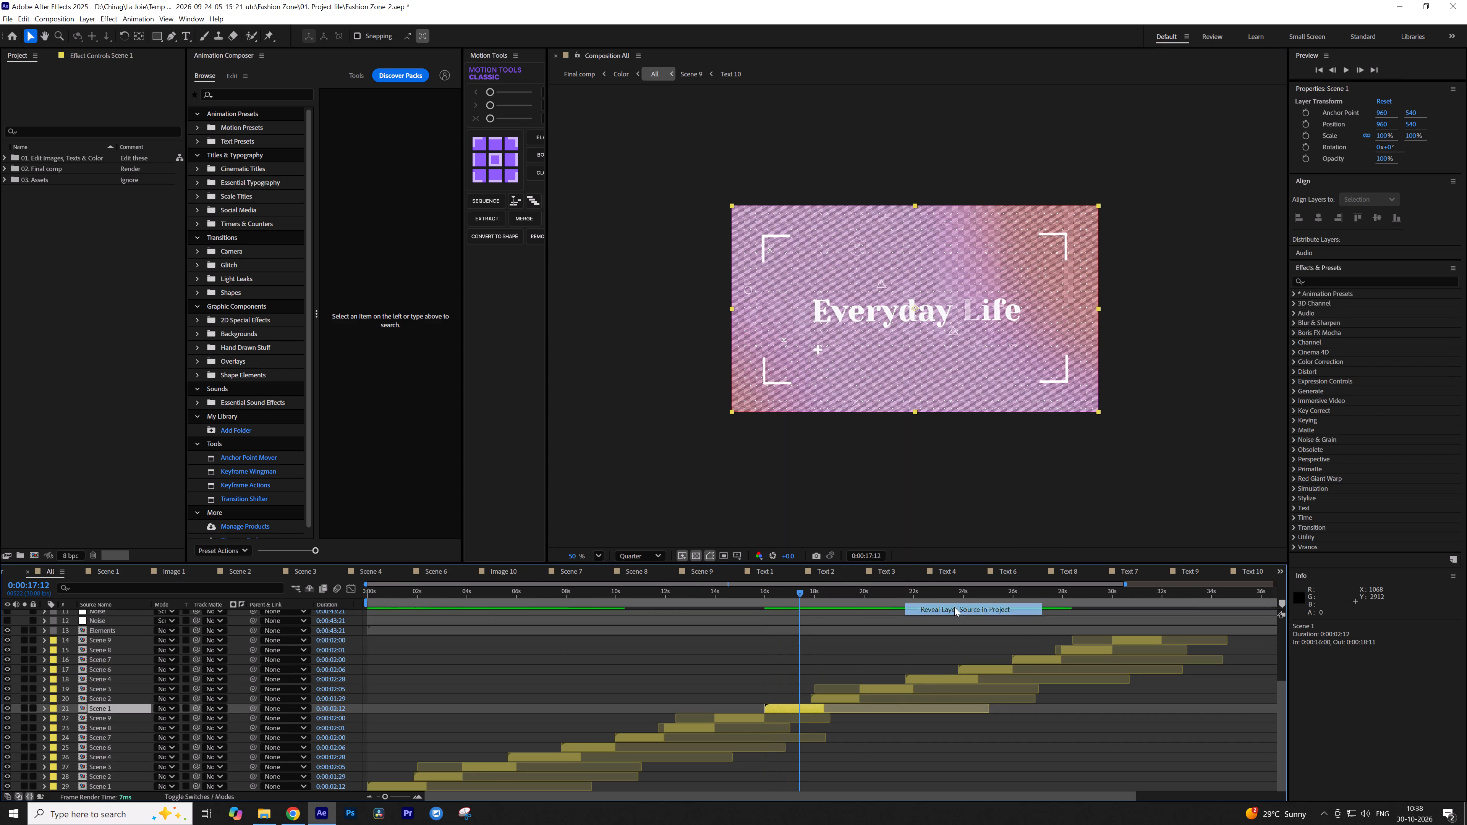
{"action": "key", "text": "ctrl+d"}
{"action": "left_click_drag", "start_coordinate": [70, 537], "coordinate": [782, 699], "text": "alt"}
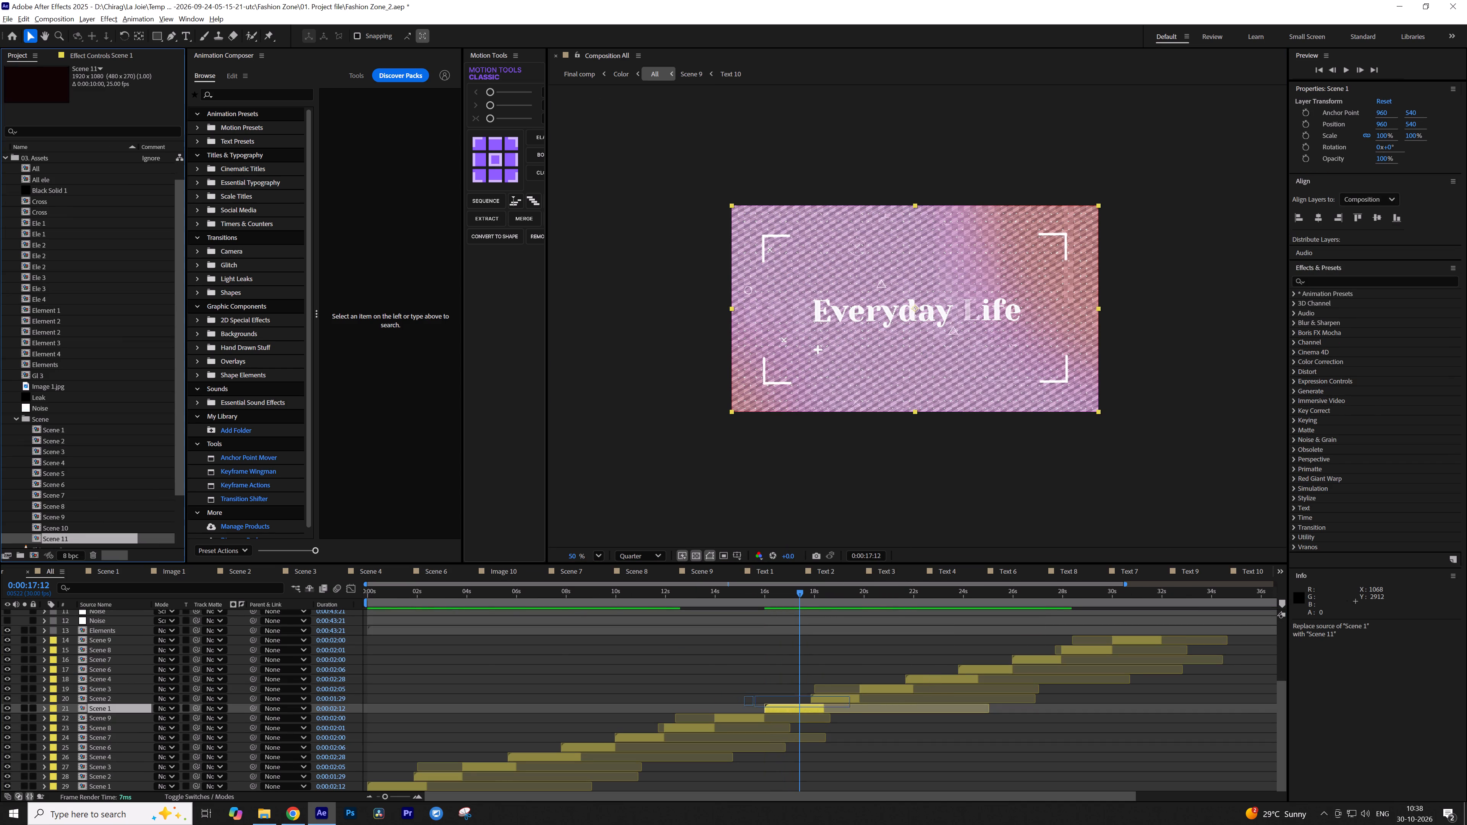
{"action": "left_click_drag", "start_coordinate": [782, 699], "coordinate": [789, 708], "text": "alt"}
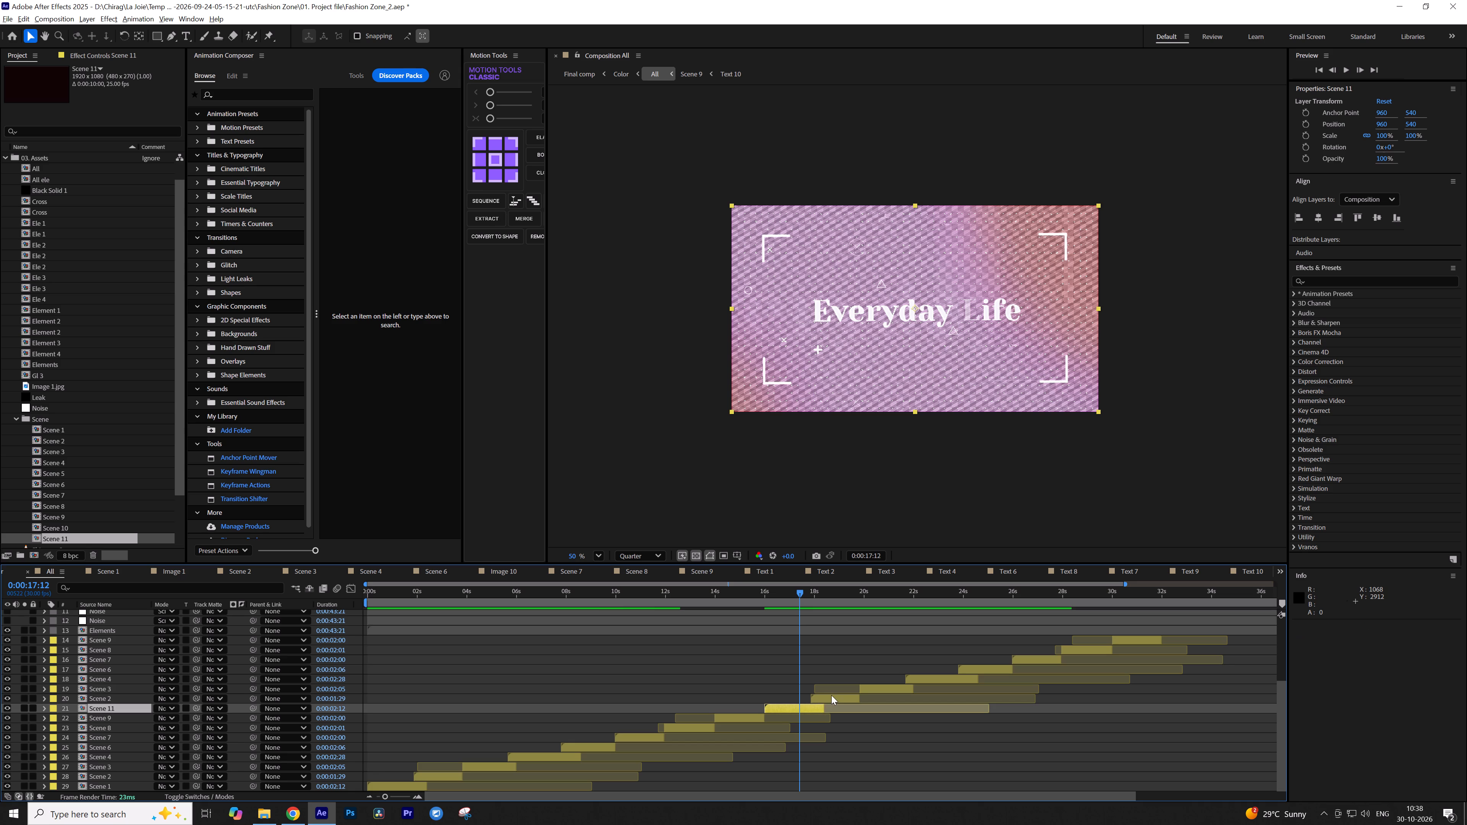
Duplicate the Scene 2 composition and replace the source of the repeated Scene 2 layer (layer 20) with the duplicate.
{"action": "right_click", "coordinate": [116, 699]}
{"action": "left_click", "coordinate": [178, 593]}
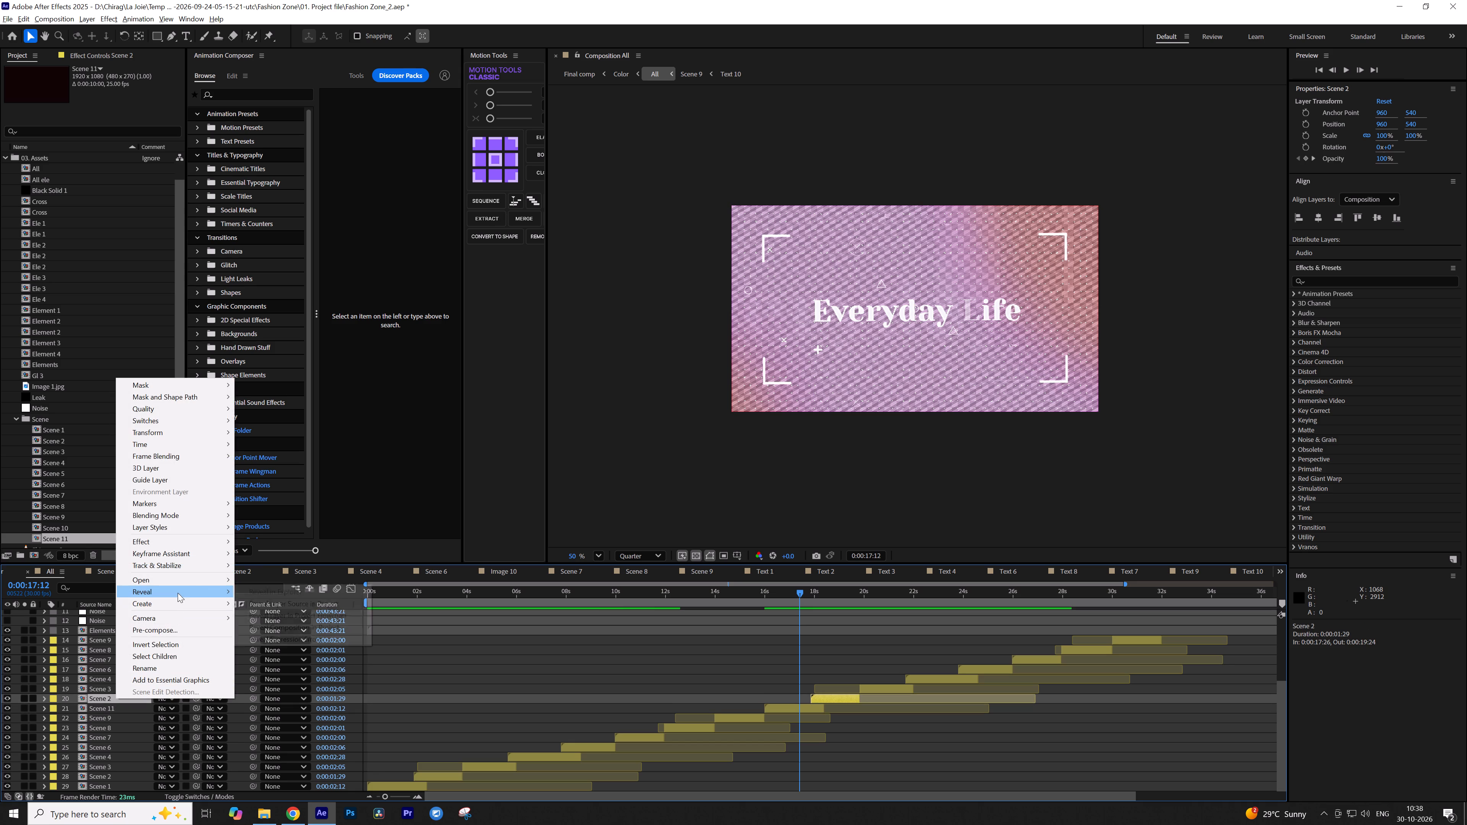
{"action": "left_click", "coordinate": [281, 605]}
{"action": "key", "text": "ctrl+d"}
{"action": "left_click_drag", "start_coordinate": [72, 540], "coordinate": [89, 610], "text": "alt"}
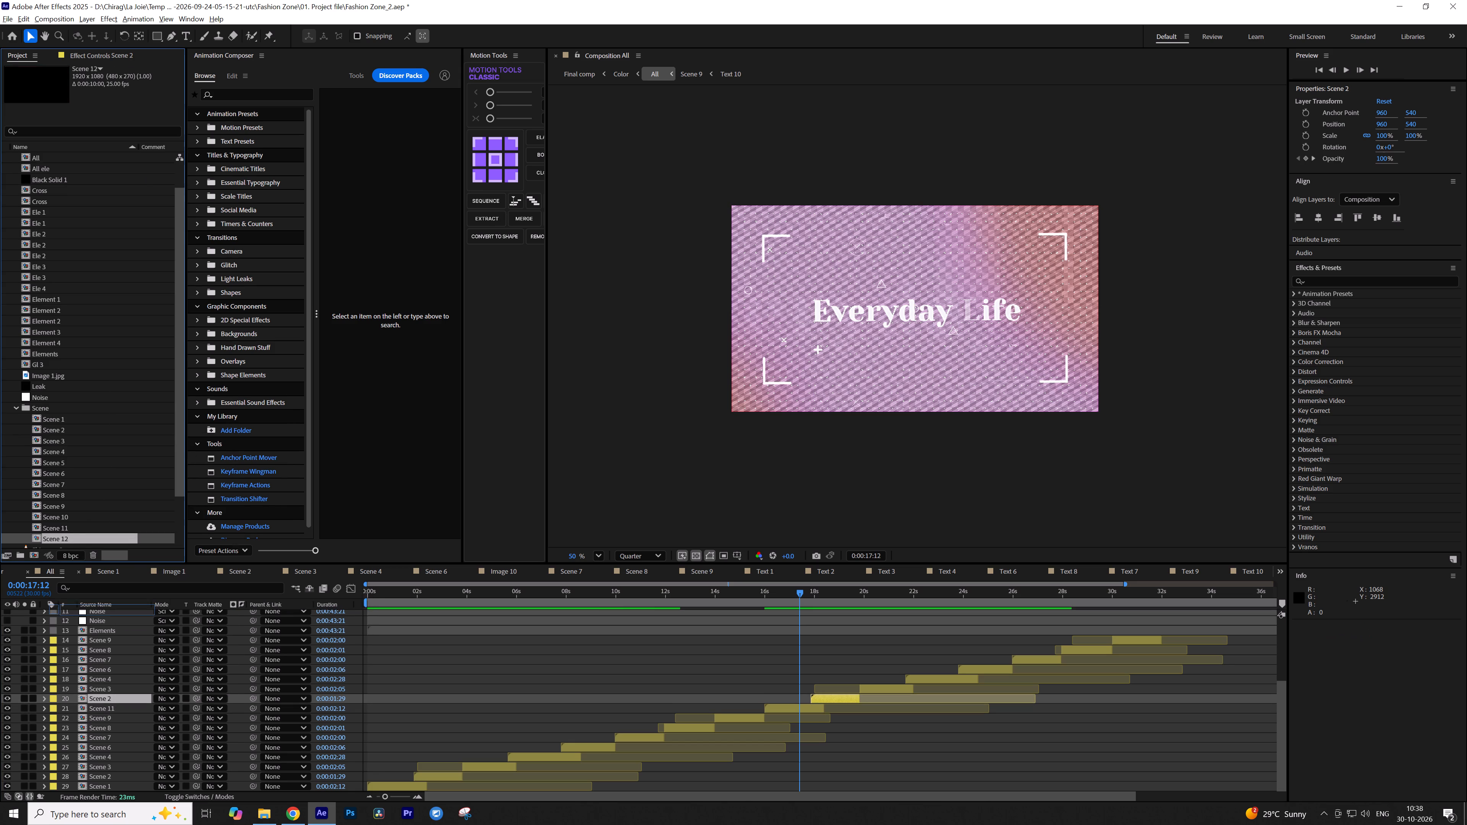
{"action": "left_click_drag", "start_coordinate": [89, 610], "coordinate": [108, 699], "text": "alt"}
Duplicate the Scene 3 composition and replace the source of the repeated Scene 3 layer (layer 19) with the duplicate.
{"action": "right_click", "coordinate": [113, 694]}
{"action": "right_click", "coordinate": [114, 690]}
{"action": "right_click", "coordinate": [100, 689]}
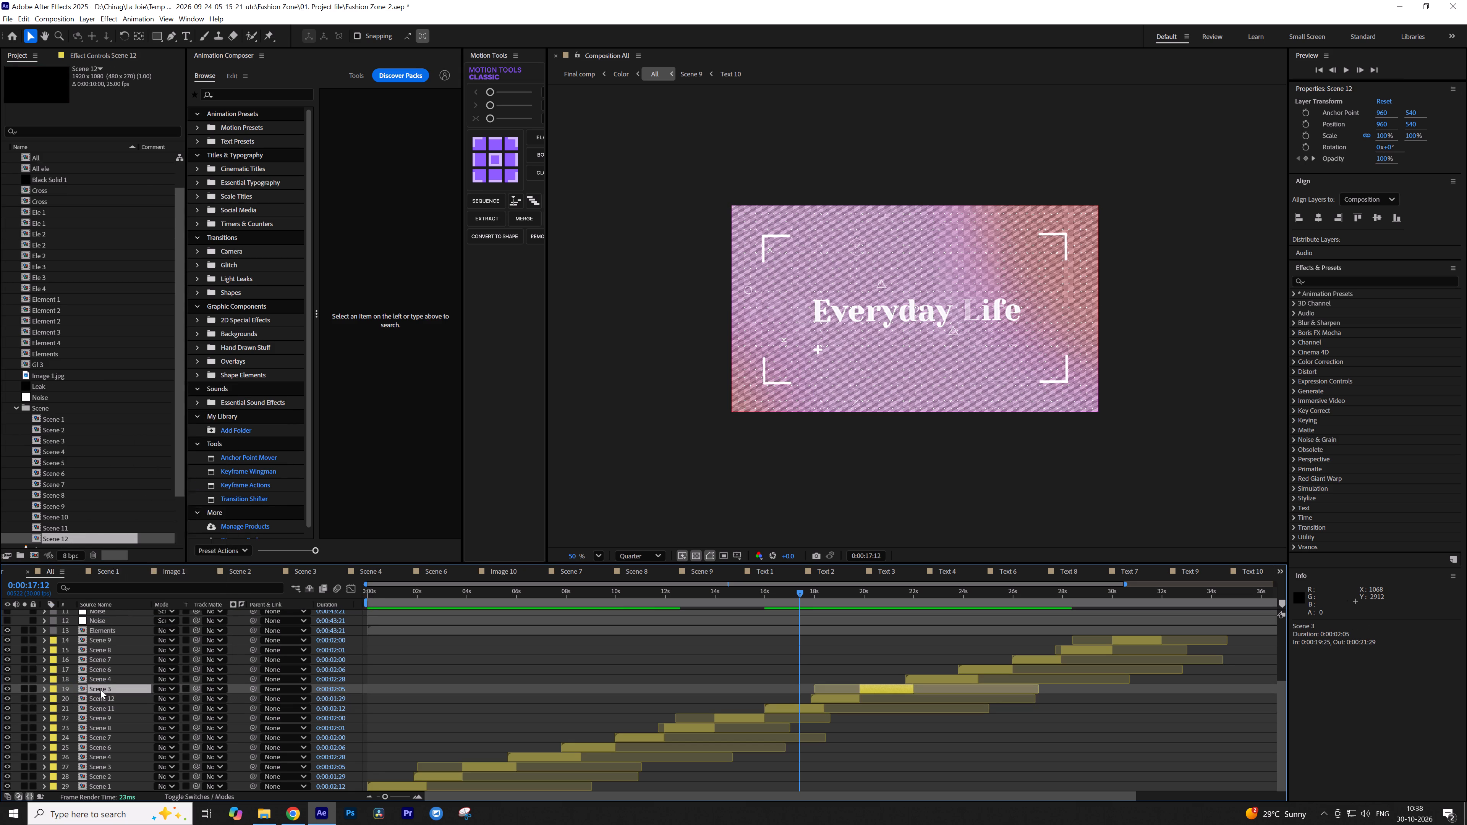
{"action": "left_click", "coordinate": [170, 588]}
{"action": "left_click", "coordinate": [172, 583]}
{"action": "left_click", "coordinate": [246, 591]}
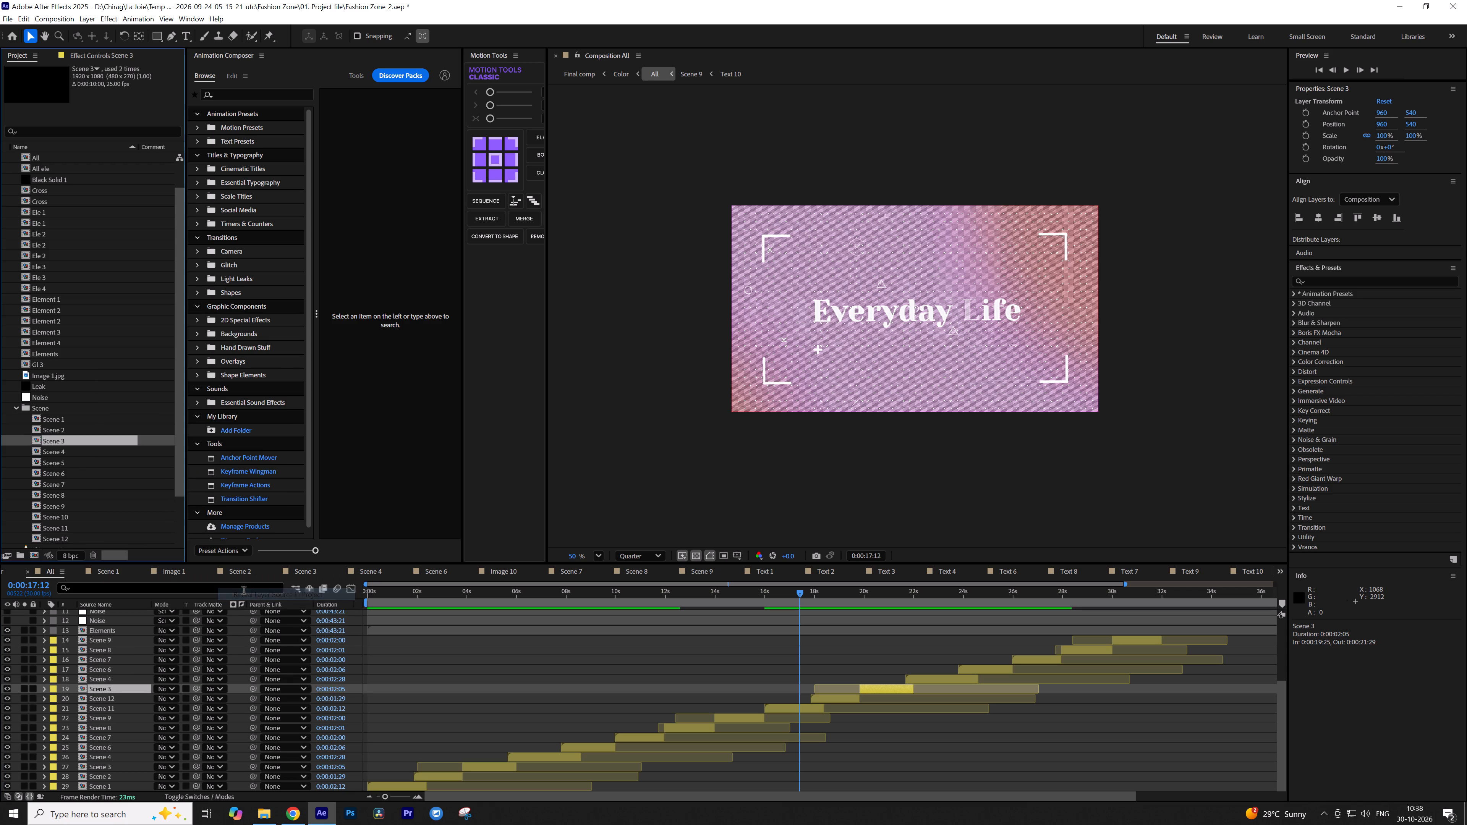
{"action": "key", "text": "ctrl+d"}
{"action": "left_click_drag", "start_coordinate": [79, 539], "coordinate": [118, 687], "text": "alt"}
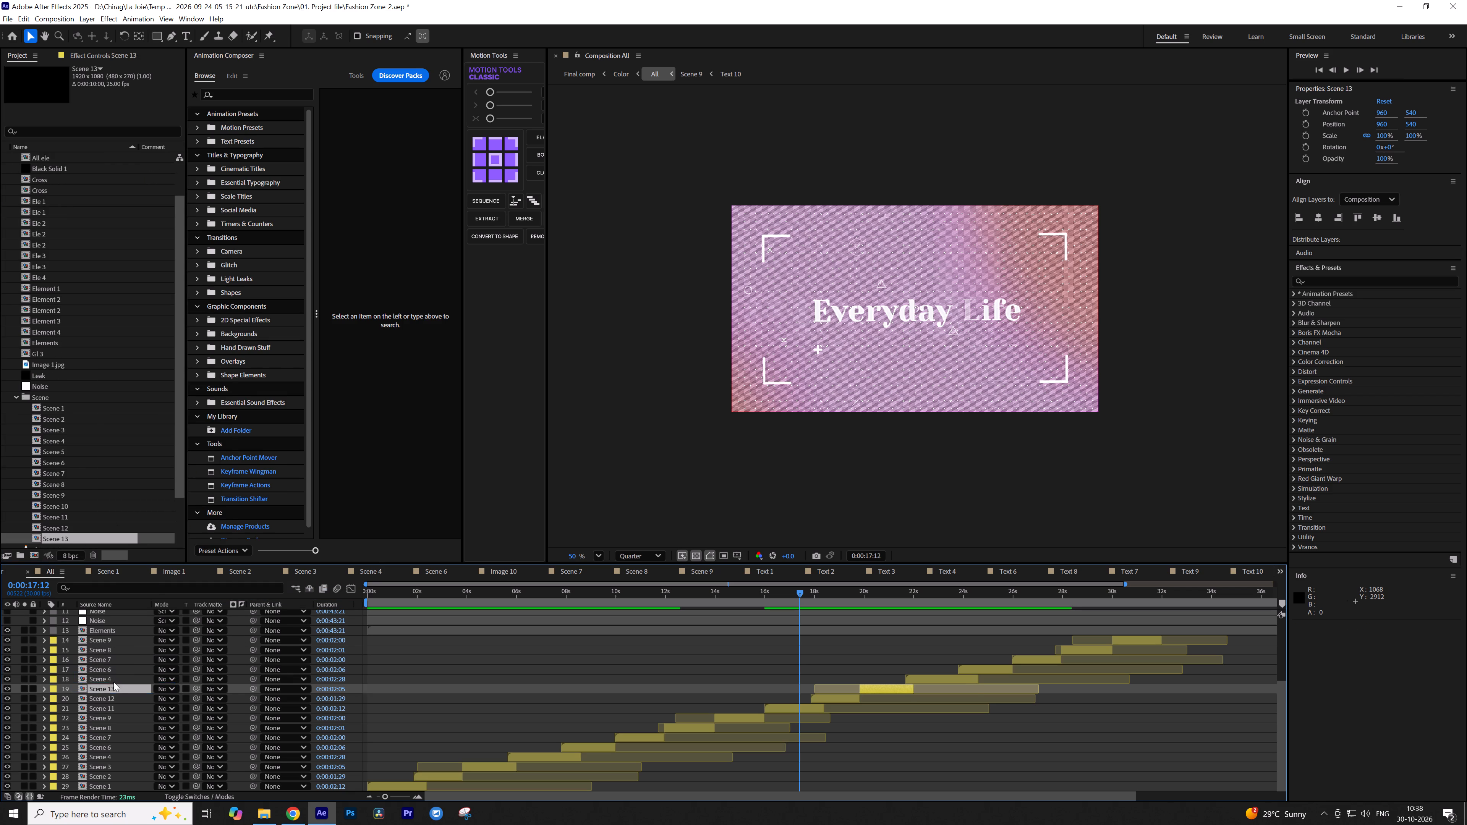
Duplicate the Scene 4 composition and replace the source of the repeated Scene 4 layer (layer 18) with the duplicate.
{"action": "right_click", "coordinate": [113, 682]}
{"action": "left_click", "coordinate": [159, 571]}
{"action": "left_click", "coordinate": [271, 586]}
{"action": "key", "text": "ctrl+d"}
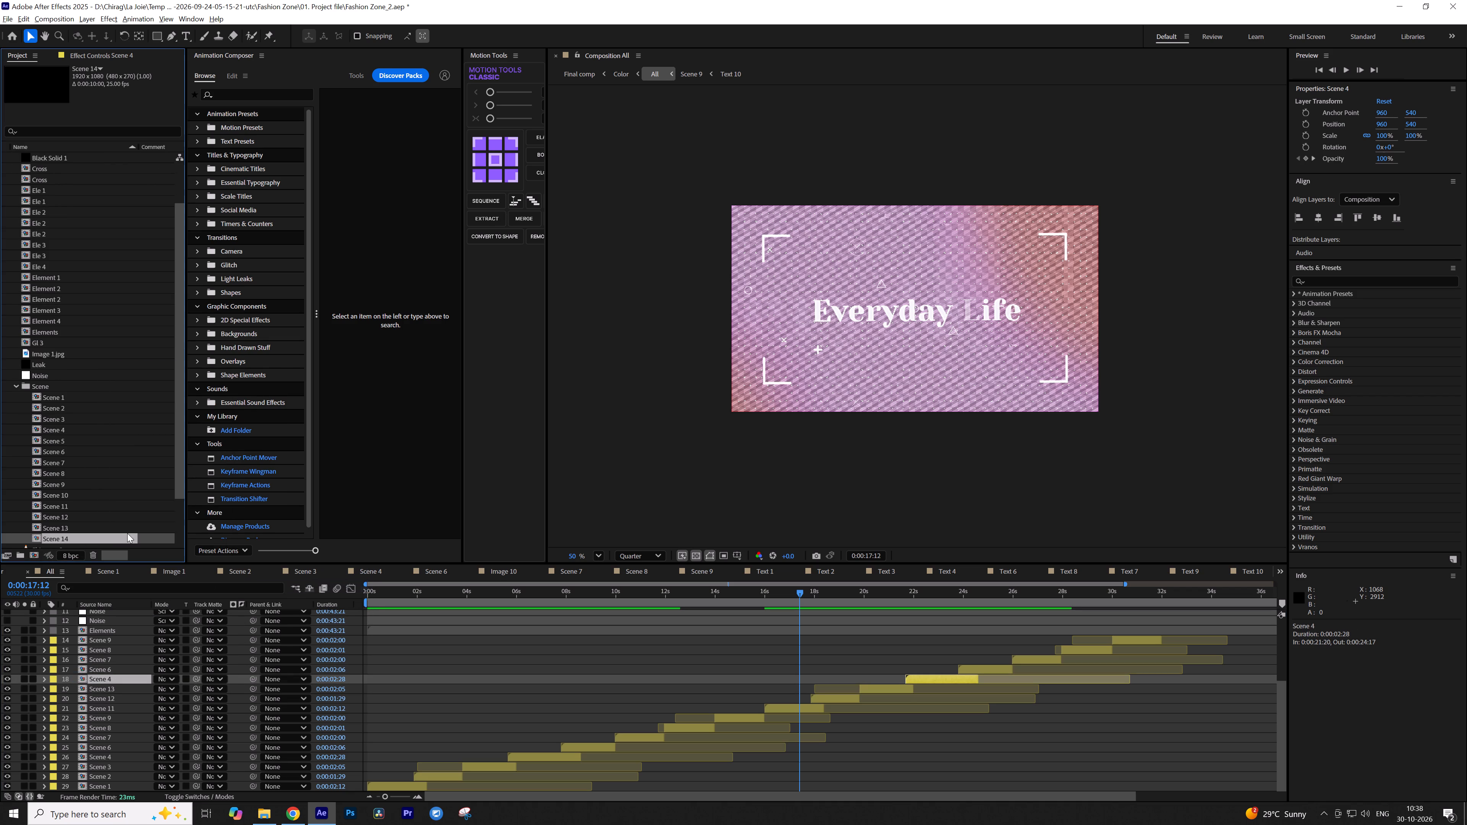
{"action": "left_click_drag", "start_coordinate": [86, 538], "coordinate": [121, 681], "text": "alt"}
Duplicate the Scene 6 composition and replace the source of the repeated Scene 6 layer (layer 17) with the duplicate.
{"action": "right_click", "coordinate": [119, 673]}
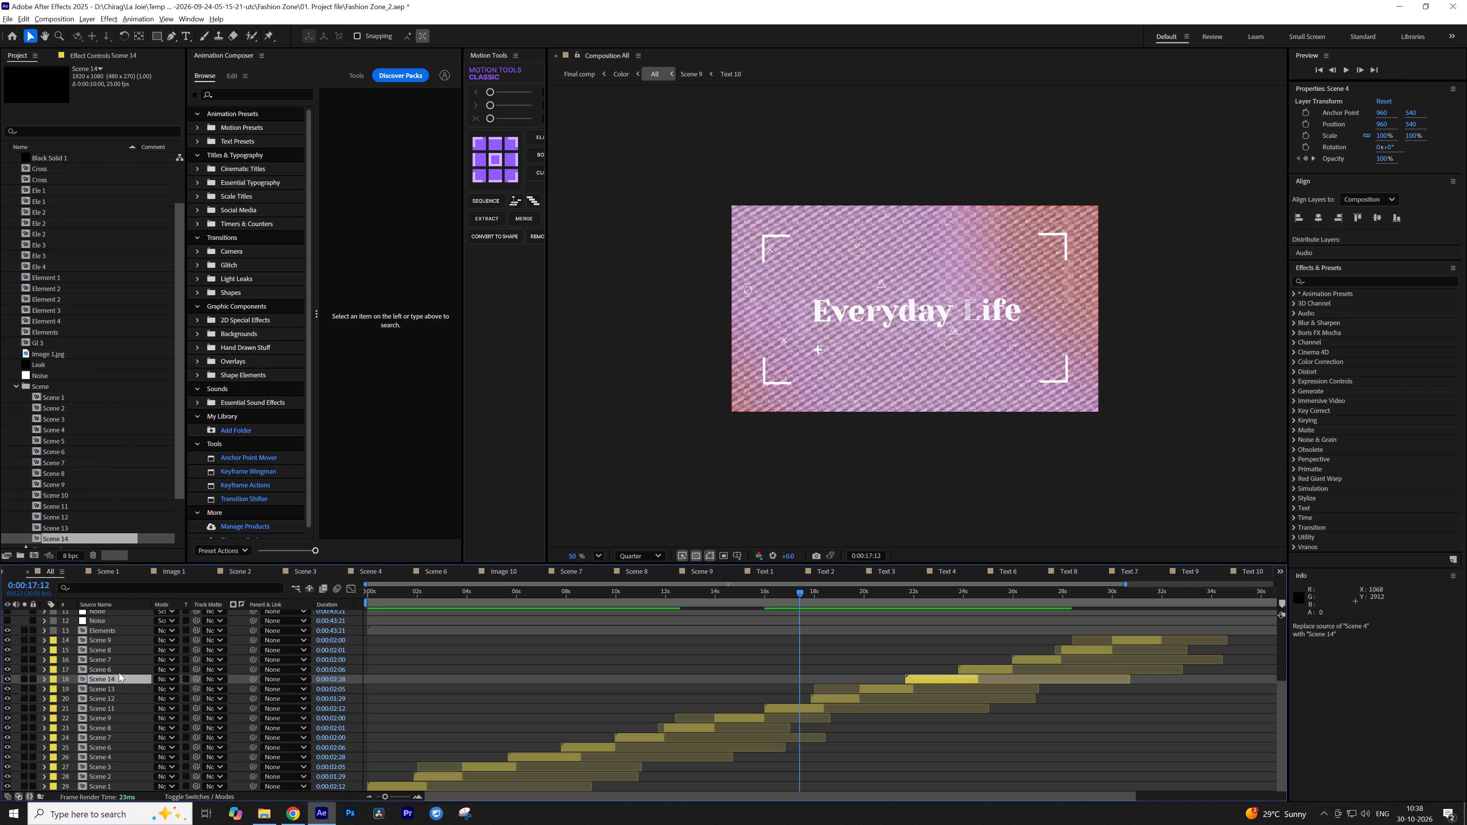
{"action": "left_click", "coordinate": [178, 569]}
{"action": "left_click", "coordinate": [265, 577]}
{"action": "key", "text": "ctrl+d"}
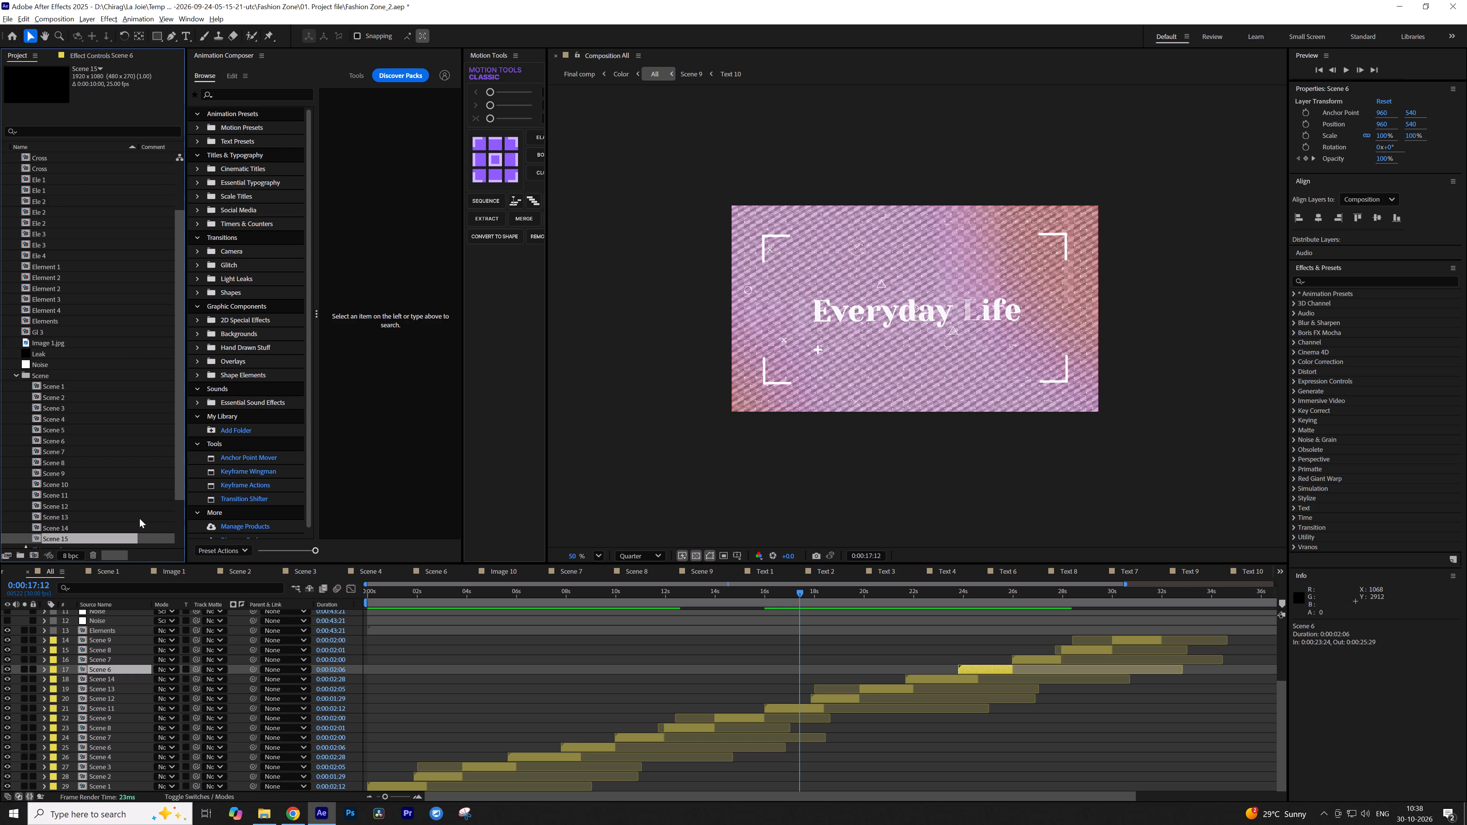
{"action": "left_click_drag", "start_coordinate": [84, 540], "coordinate": [118, 666], "text": "alt"}
Duplicate the Scene 7 composition and replace the source of the repeated Scene 7 layer (layer 16) with the duplicate.
{"action": "right_click", "coordinate": [115, 662]}
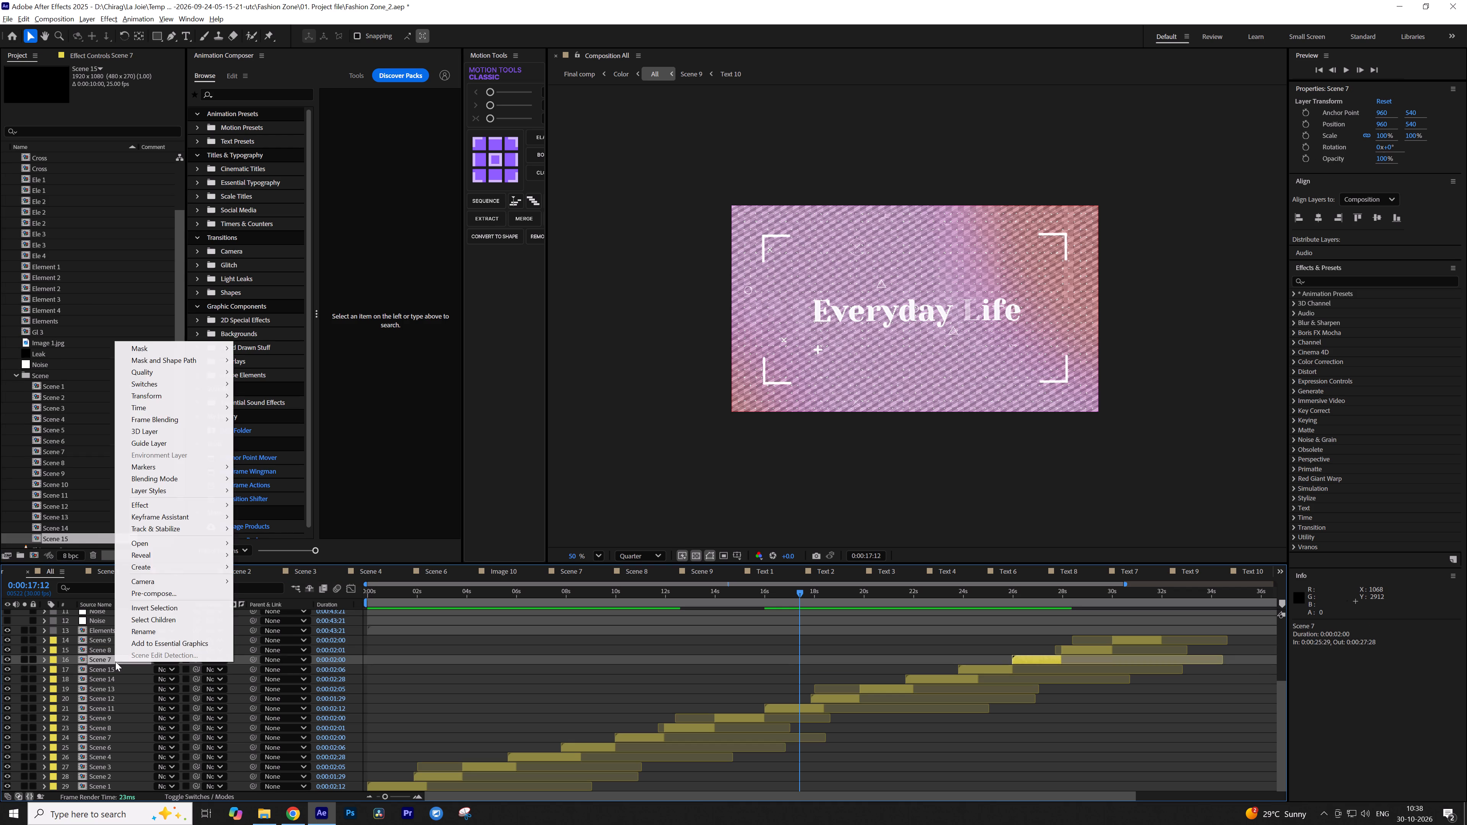
{"action": "left_click", "coordinate": [159, 560]}
{"action": "left_click", "coordinate": [263, 564]}
{"action": "key", "text": "ctrl+d"}
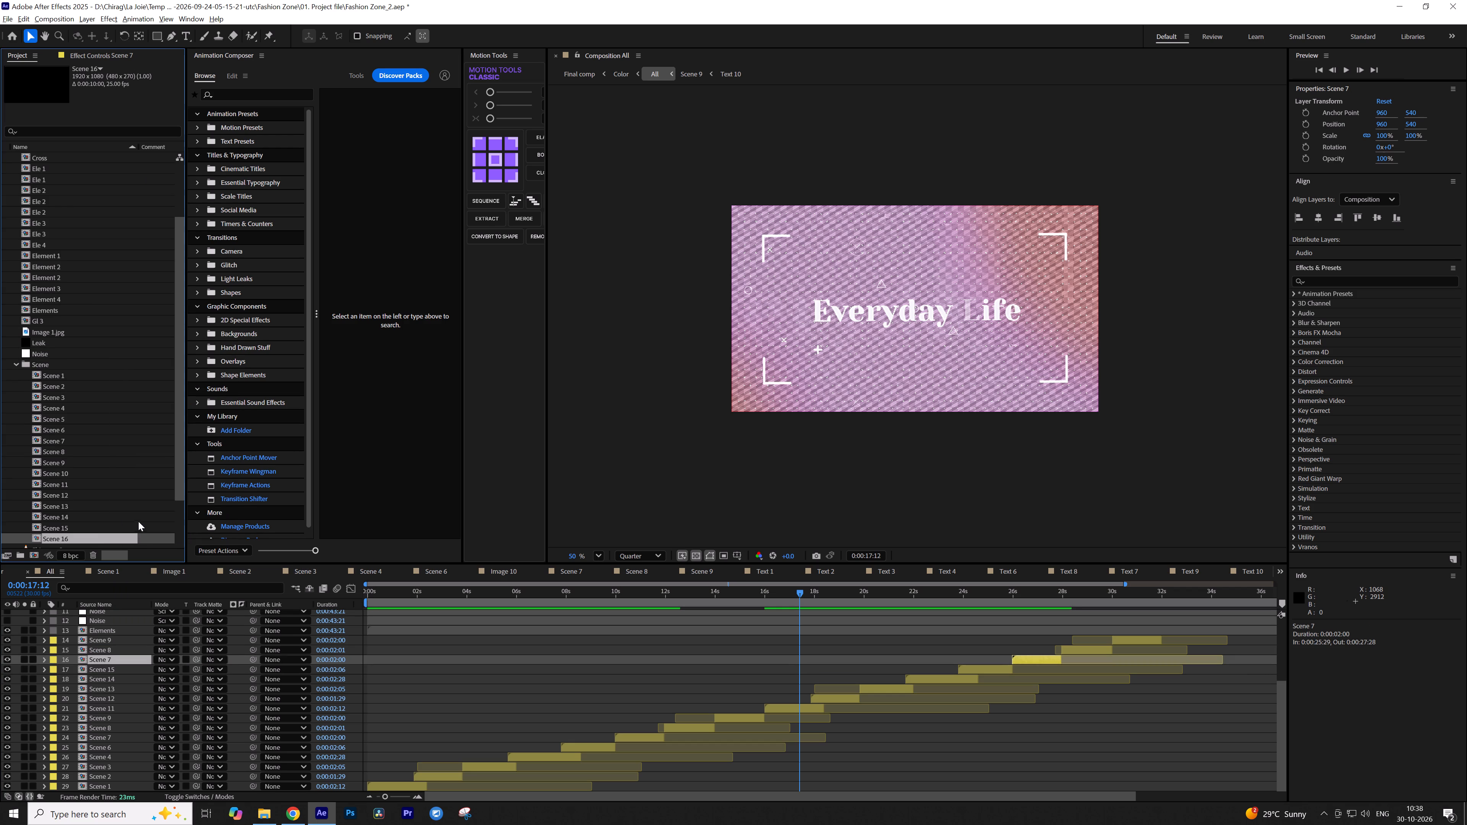
{"action": "left_click_drag", "start_coordinate": [91, 537], "coordinate": [118, 659], "text": "alt"}
Duplicate the Scene 8 composition and replace the source of the repeated Scene 8 layer (layer 15) with the duplicate.
{"action": "right_click", "coordinate": [118, 650]}
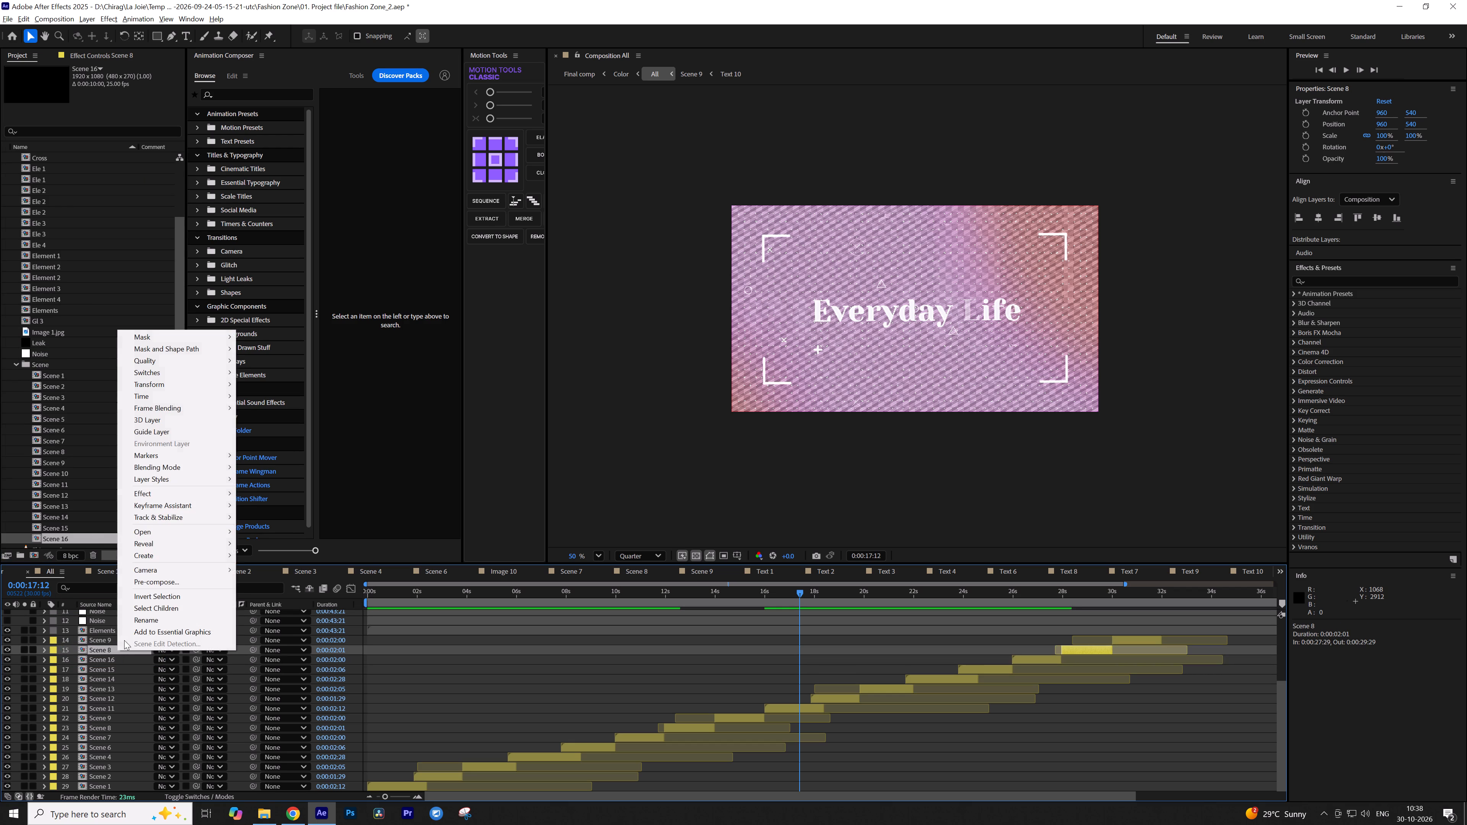
{"action": "left_click", "coordinate": [170, 548]}
{"action": "left_click", "coordinate": [291, 560]}
{"action": "key", "text": "ctrl+d"}
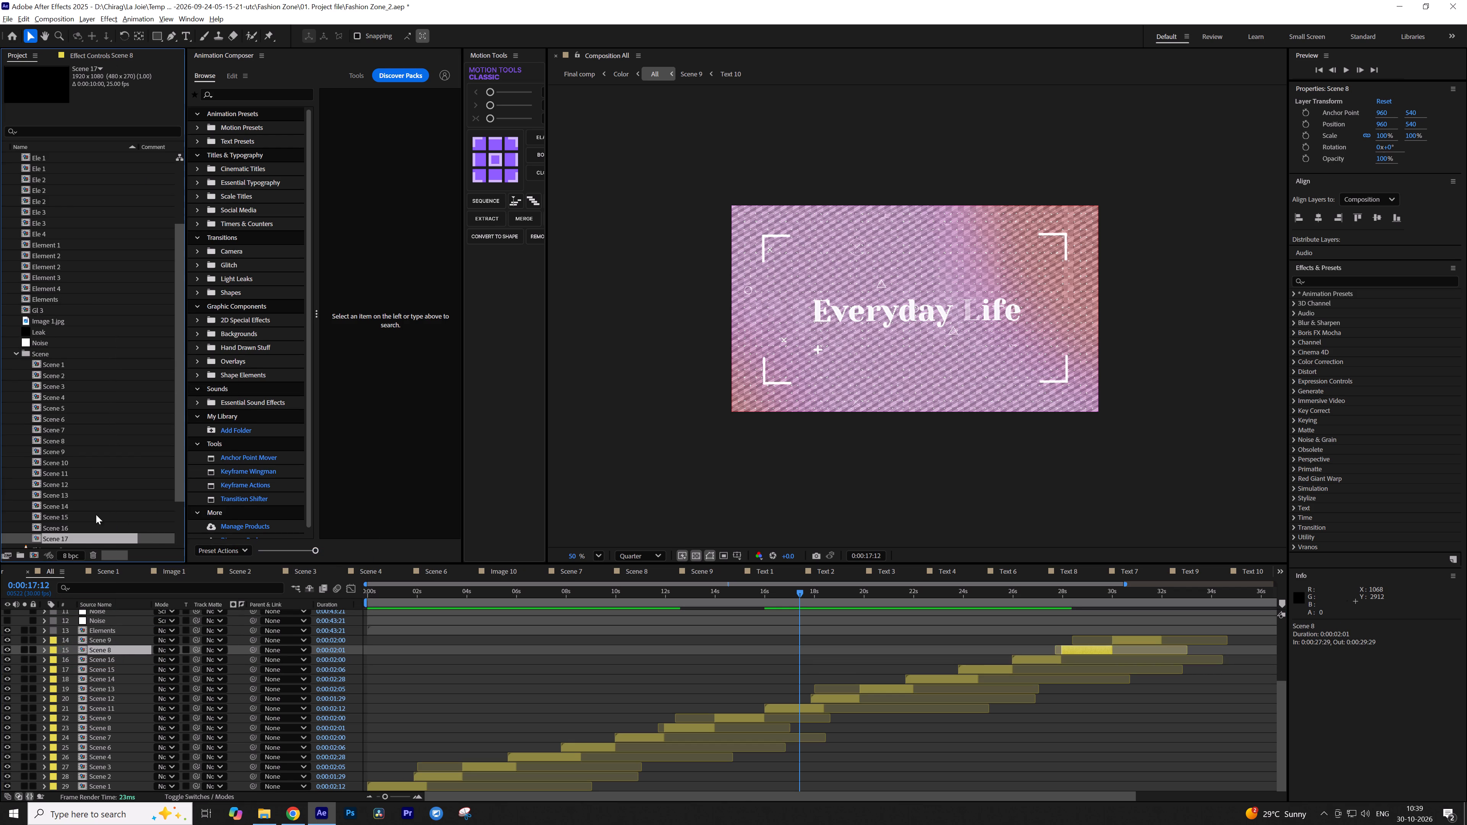
{"action": "left_click_drag", "start_coordinate": [84, 541], "coordinate": [121, 649], "text": "alt"}
Duplicate the Scene 9 composition and replace the source of the repeated Scene 9 layer (layer 14) with the duplicate.
{"action": "right_click", "coordinate": [120, 645]}
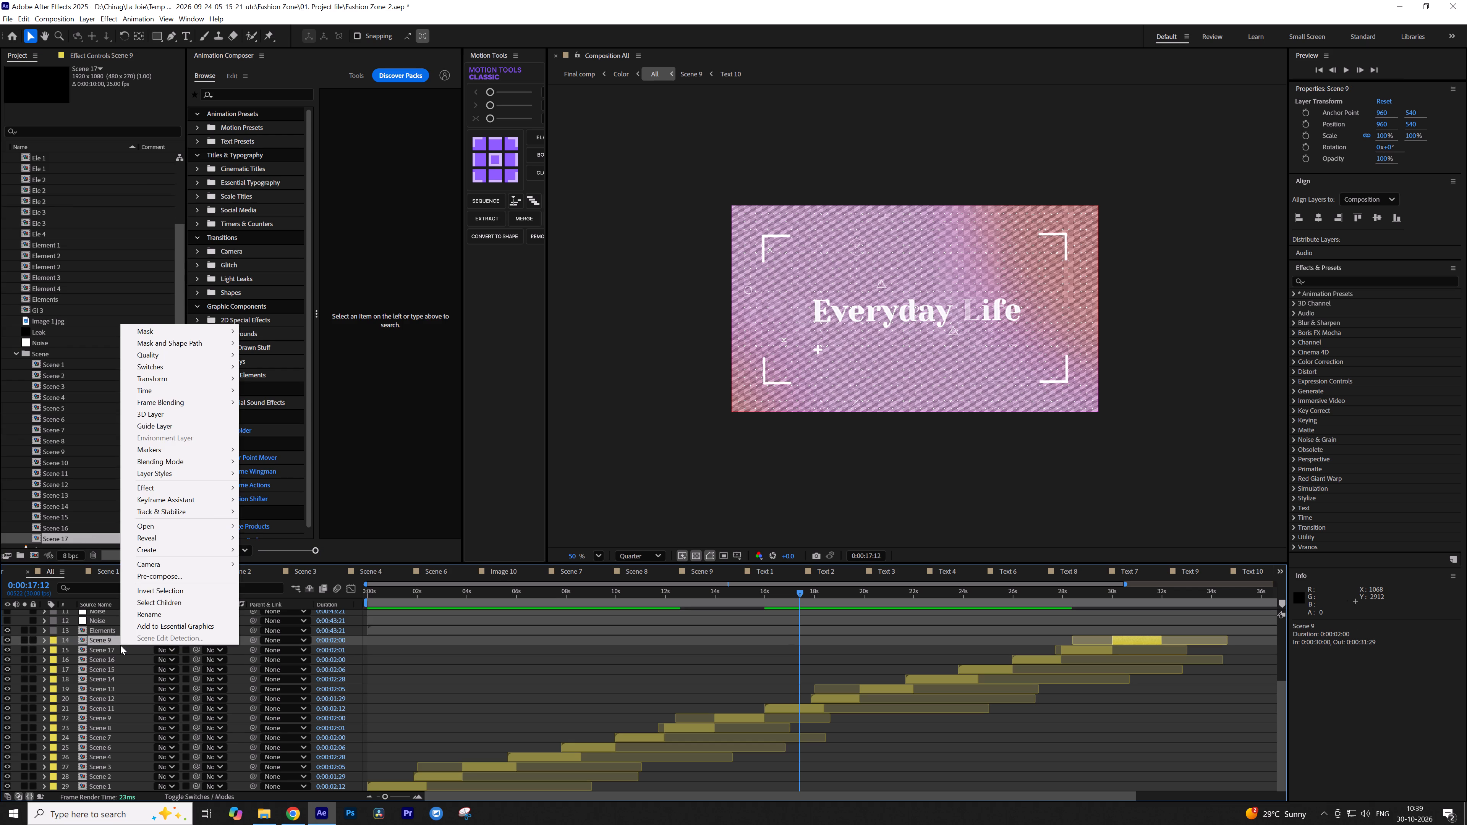
{"action": "left_click", "coordinate": [171, 544]}
{"action": "left_click", "coordinate": [174, 539]}
{"action": "left_click", "coordinate": [275, 553]}
{"action": "key", "text": "ctrl+d"}
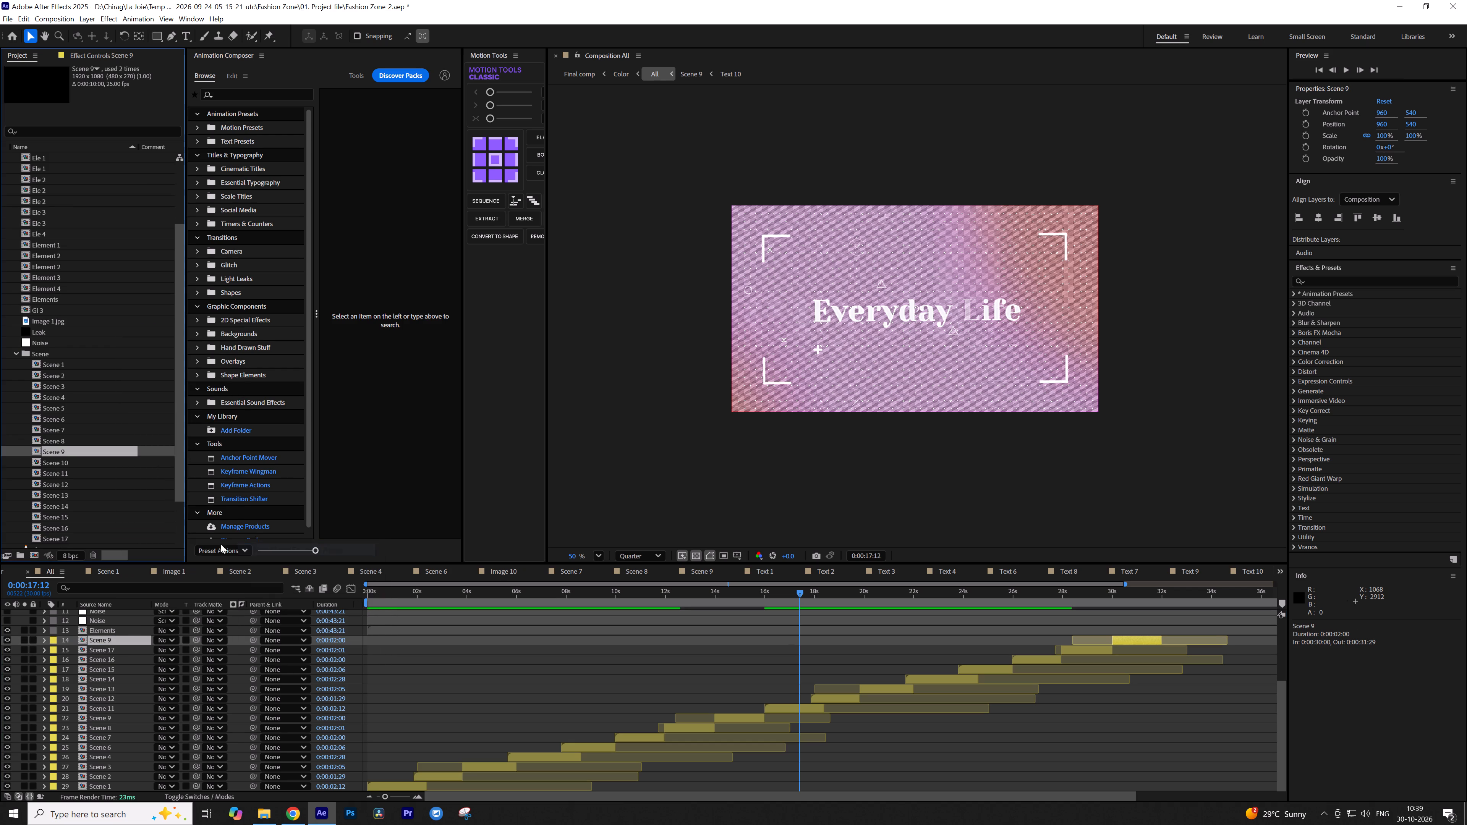
{"action": "left_click_drag", "start_coordinate": [95, 538], "coordinate": [129, 639], "text": "alt"}
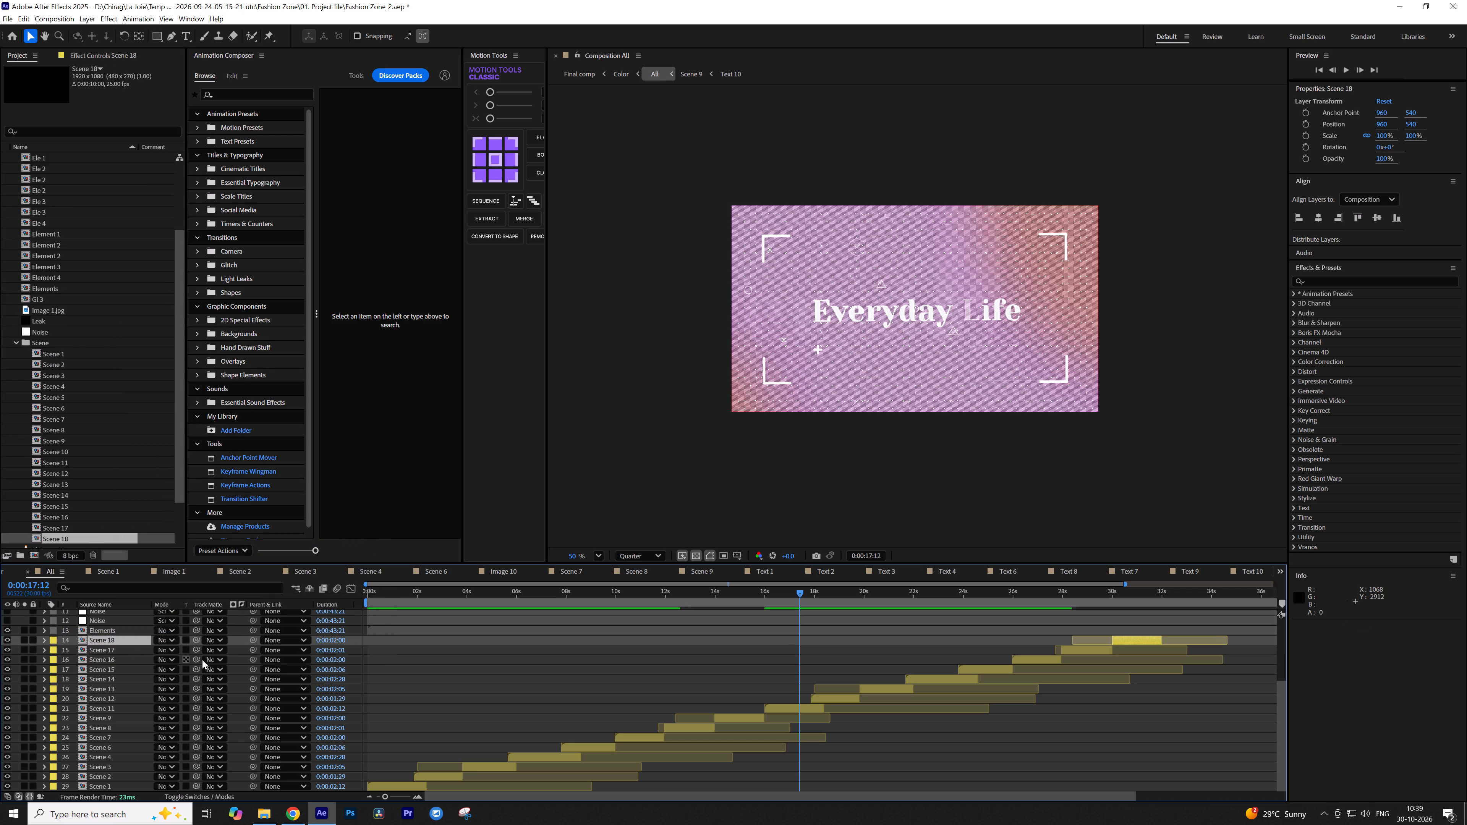
In the Scene 11 composition, duplicate the Text 1 composition and replace the Text 1 layer's source with the duplicate.
{"action": "left_click_drag", "start_coordinate": [1015, 594], "coordinate": [1033, 594]}
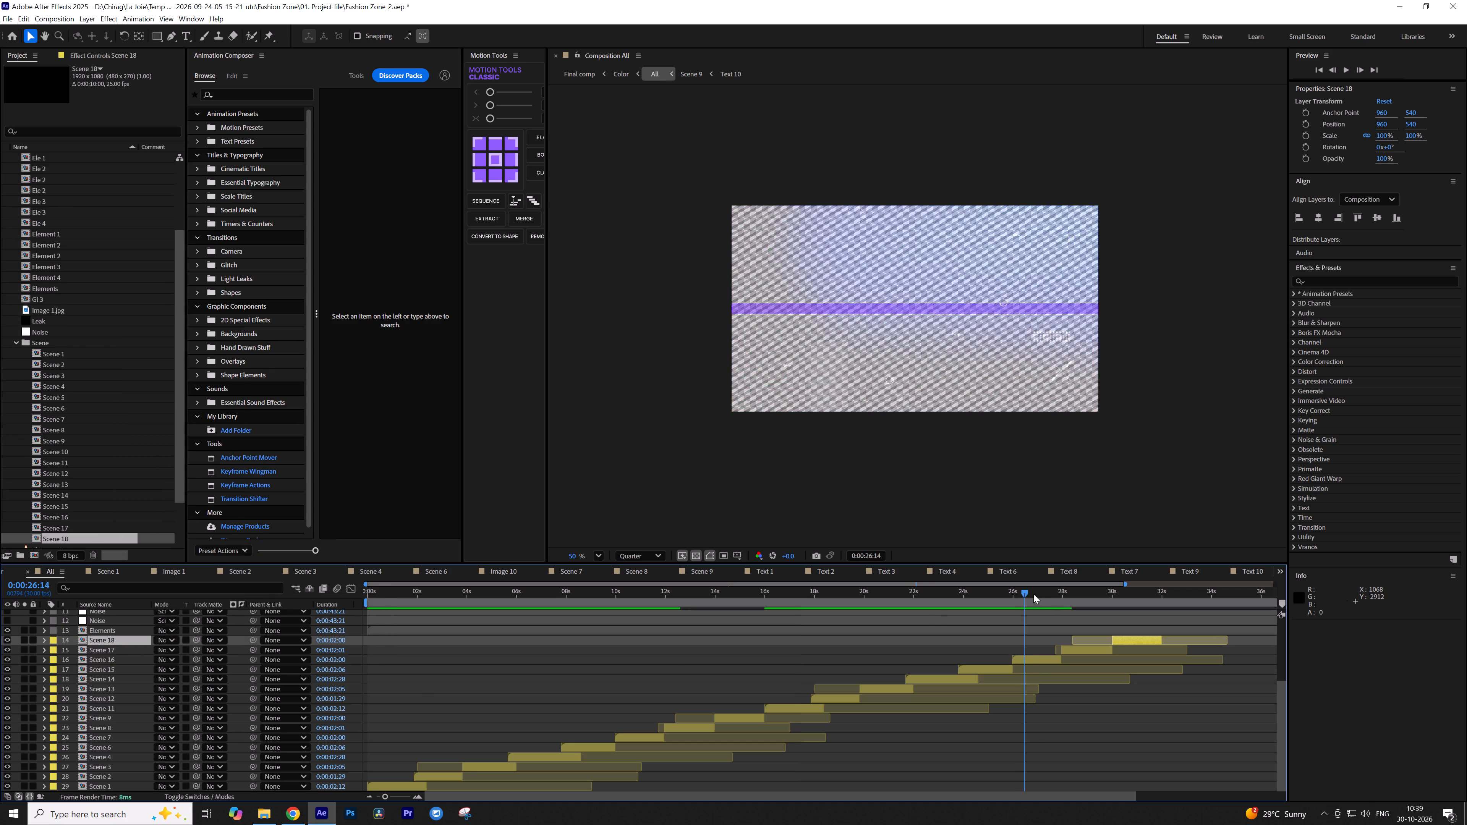
{"action": "left_click_drag", "start_coordinate": [1033, 594], "coordinate": [1102, 594]}
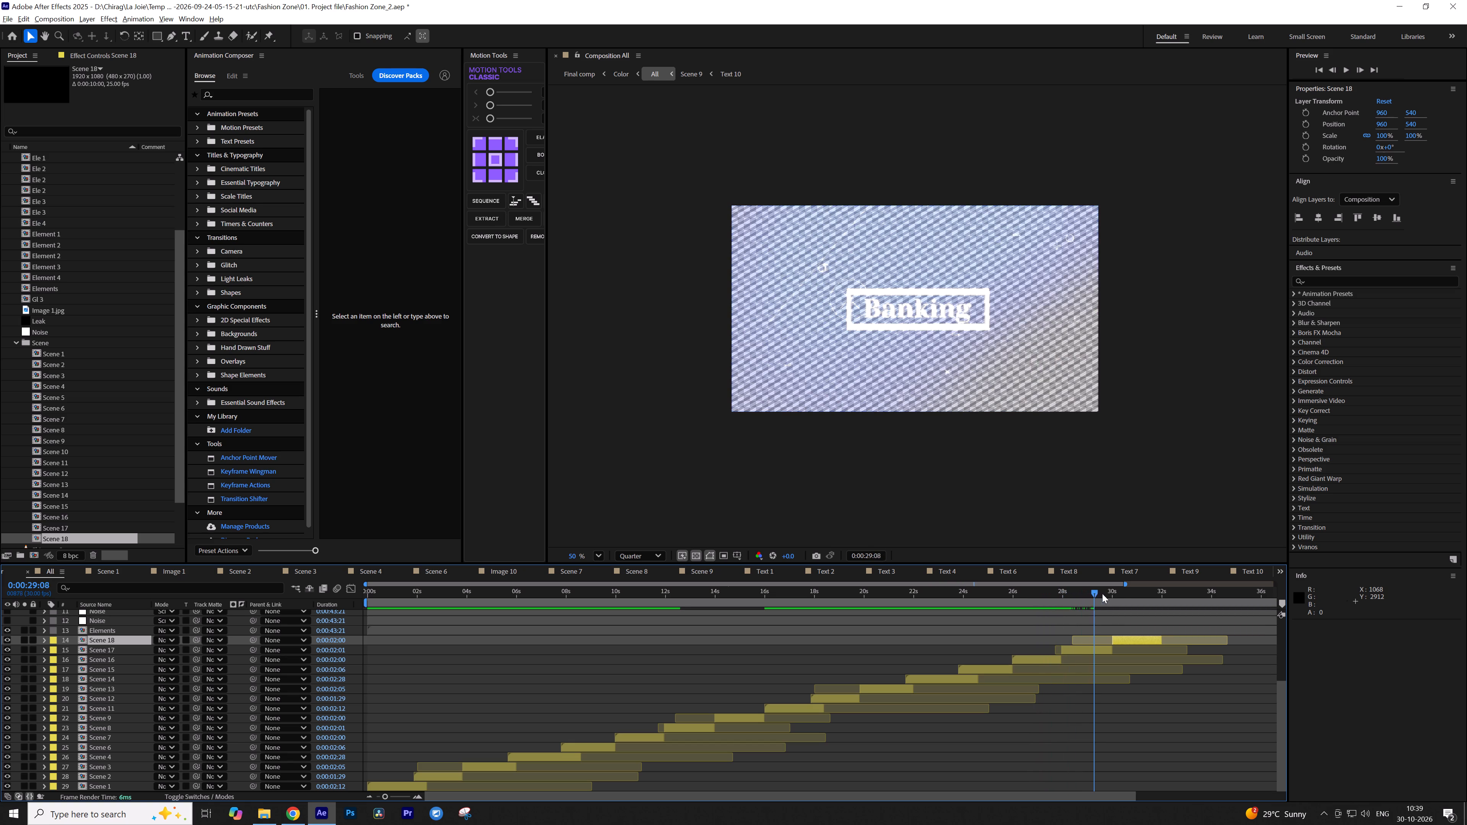
{"action": "left_click_drag", "start_coordinate": [1102, 594], "coordinate": [916, 636]}
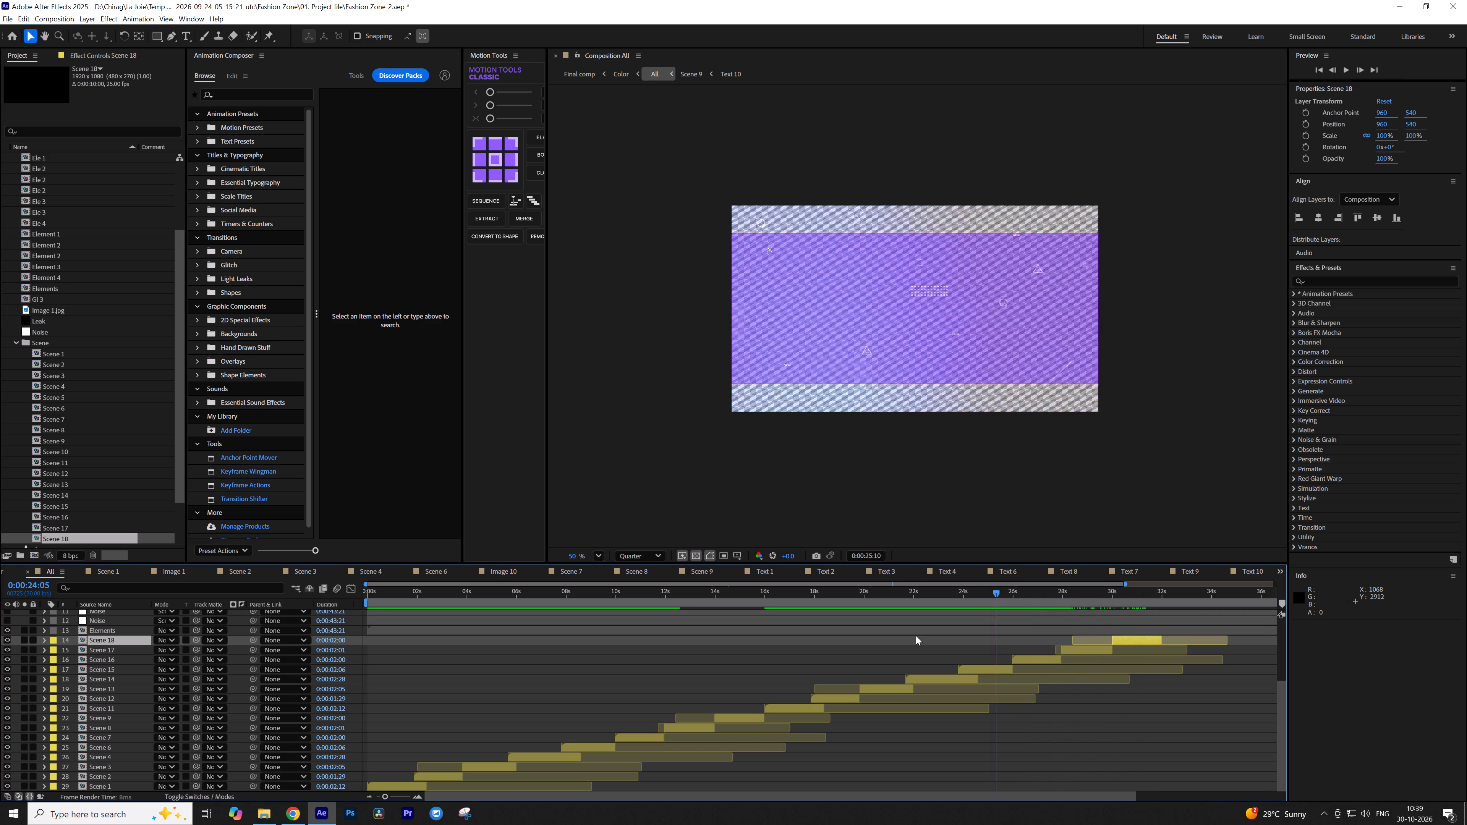
{"action": "left_click_drag", "start_coordinate": [916, 636], "coordinate": [749, 651]}
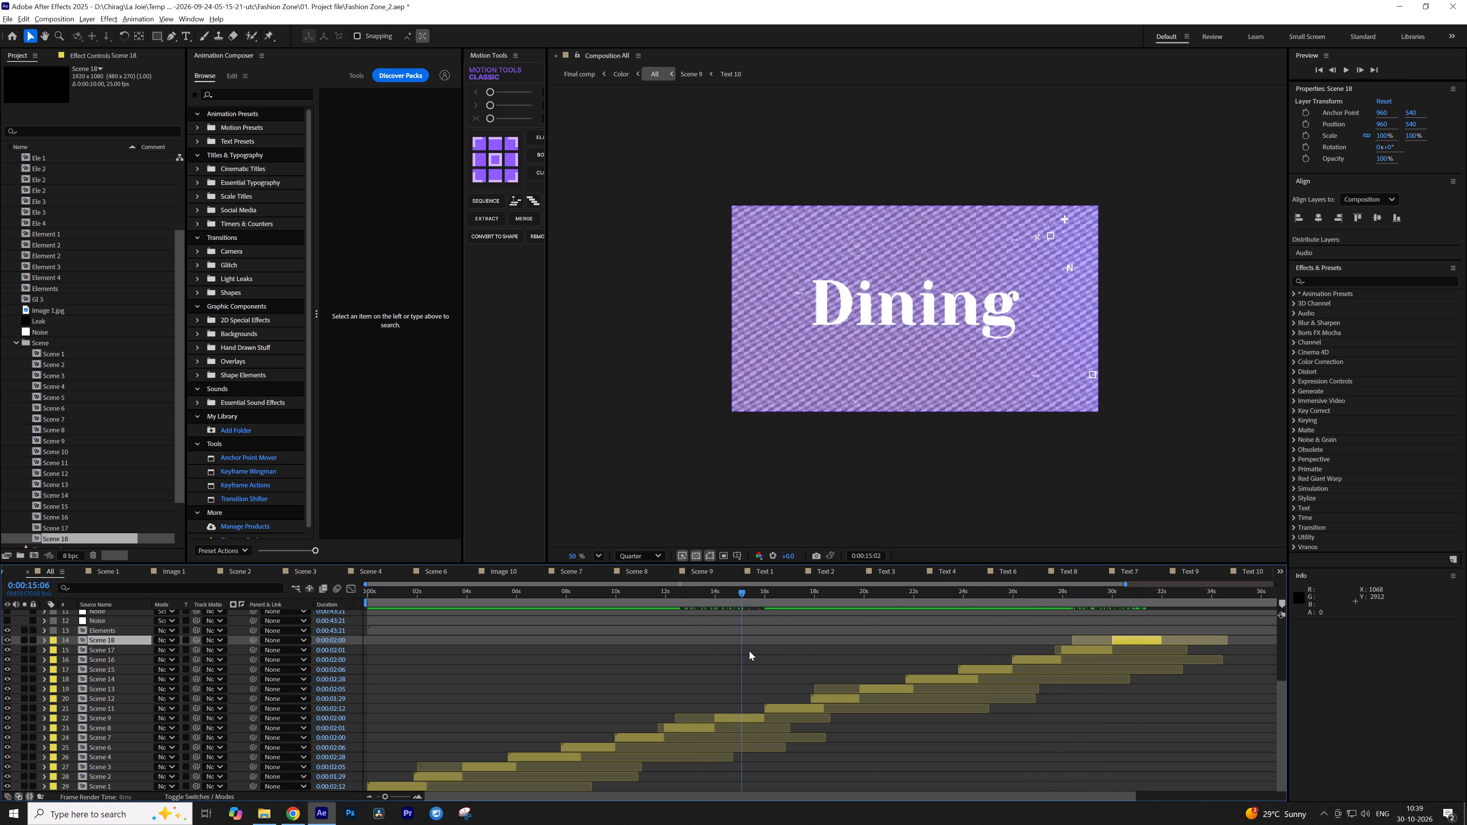
{"action": "left_click_drag", "start_coordinate": [749, 651], "coordinate": [795, 656]}
{"action": "double_click", "coordinate": [792, 711]}
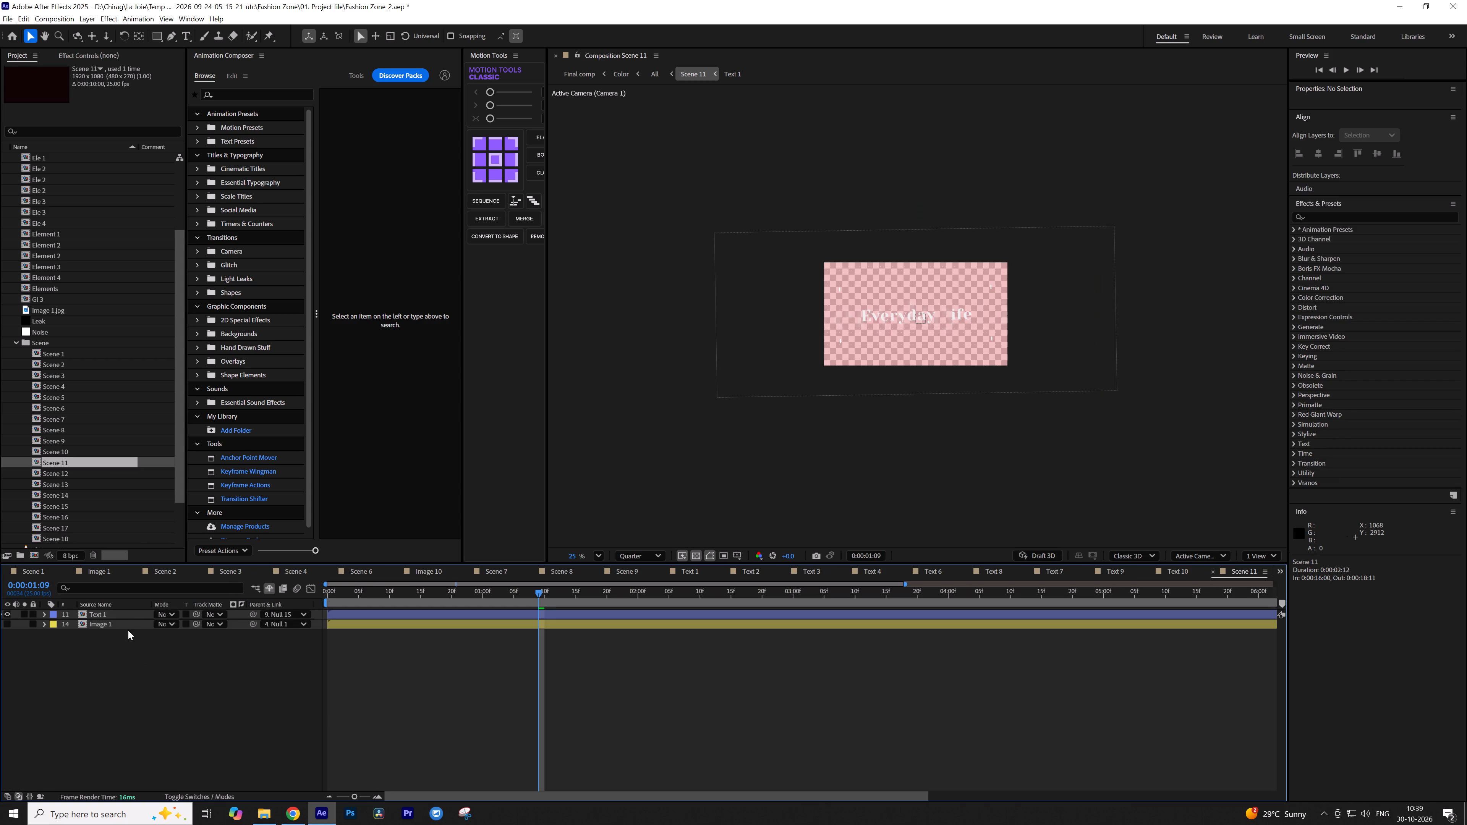
{"action": "right_click", "coordinate": [122, 618]}
{"action": "double_click", "coordinate": [187, 517]}
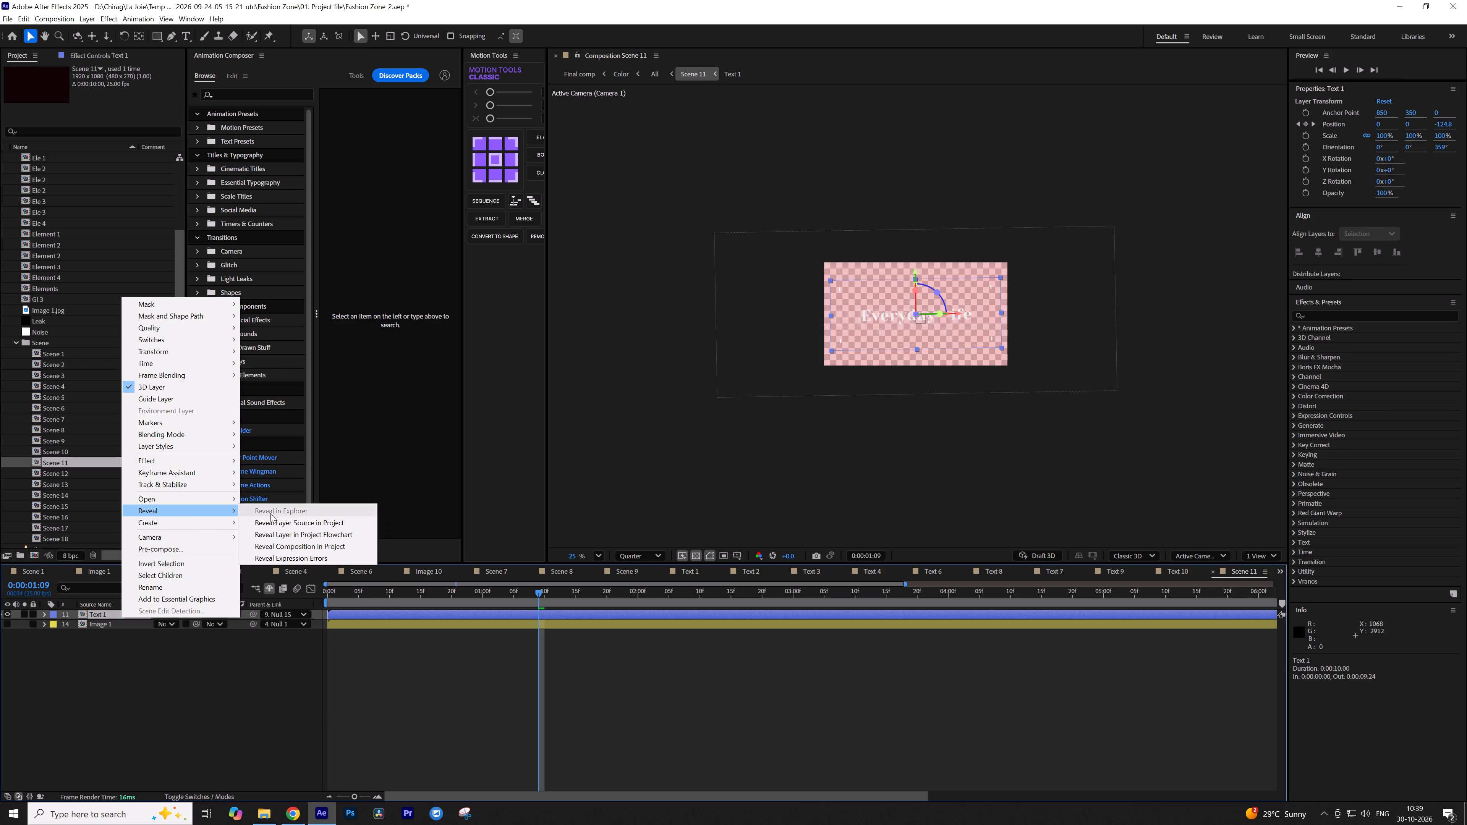
{"action": "left_click", "coordinate": [275, 517]}
{"action": "key", "text": "ctrl+d"}
{"action": "left_click_drag", "start_coordinate": [86, 290], "coordinate": [108, 540], "text": "alt"}
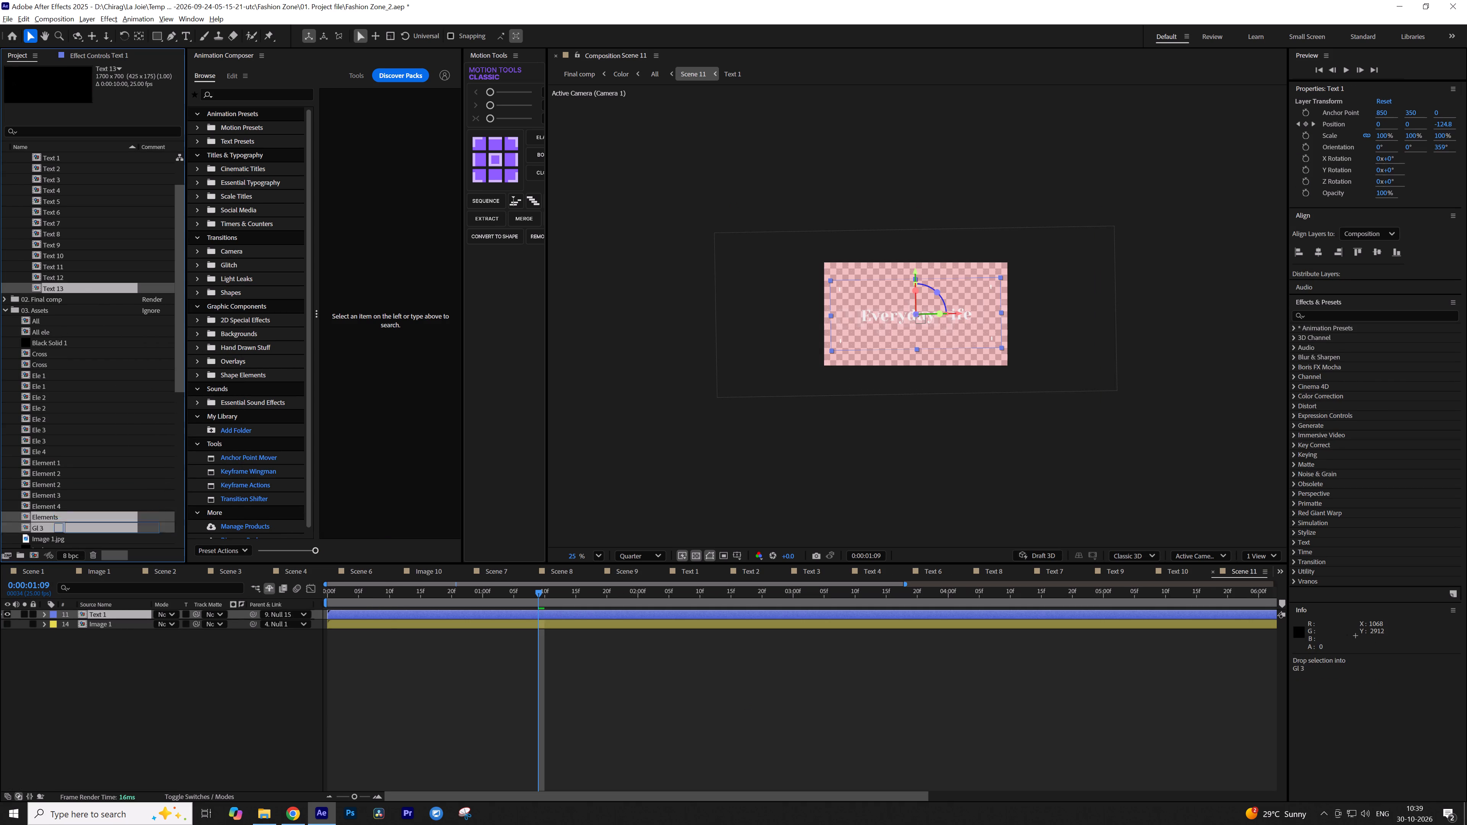
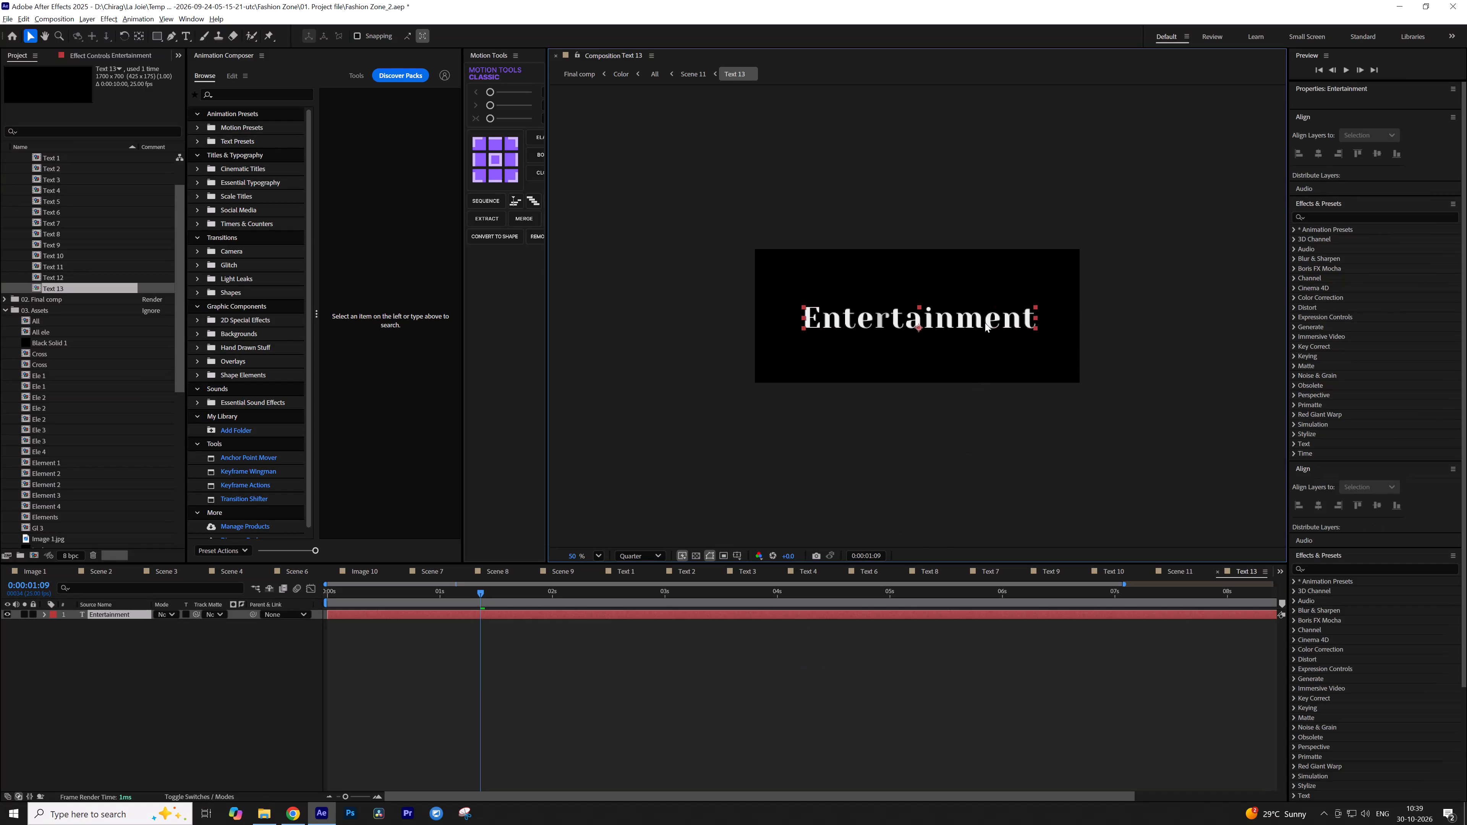
Return to the All composition, move the playhead to the Connections scene at about 0:00:18:29, and open the Scene 12 composition.
{"action": "key", "text": "Tab"}
{"action": "left_click", "coordinate": [612, 662]}
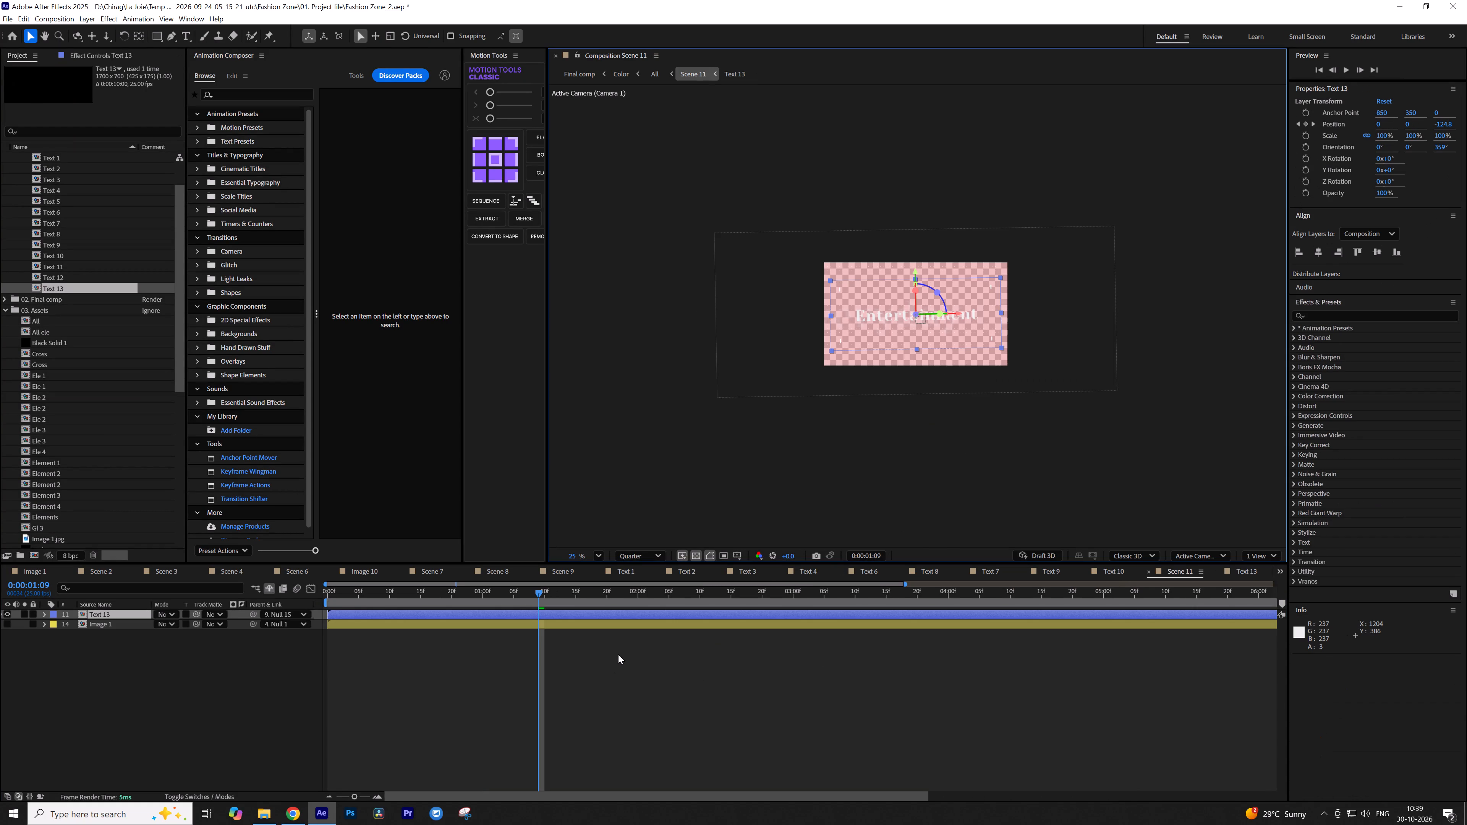
{"action": "key", "text": "Tab"}
{"action": "left_click", "coordinate": [574, 673]}
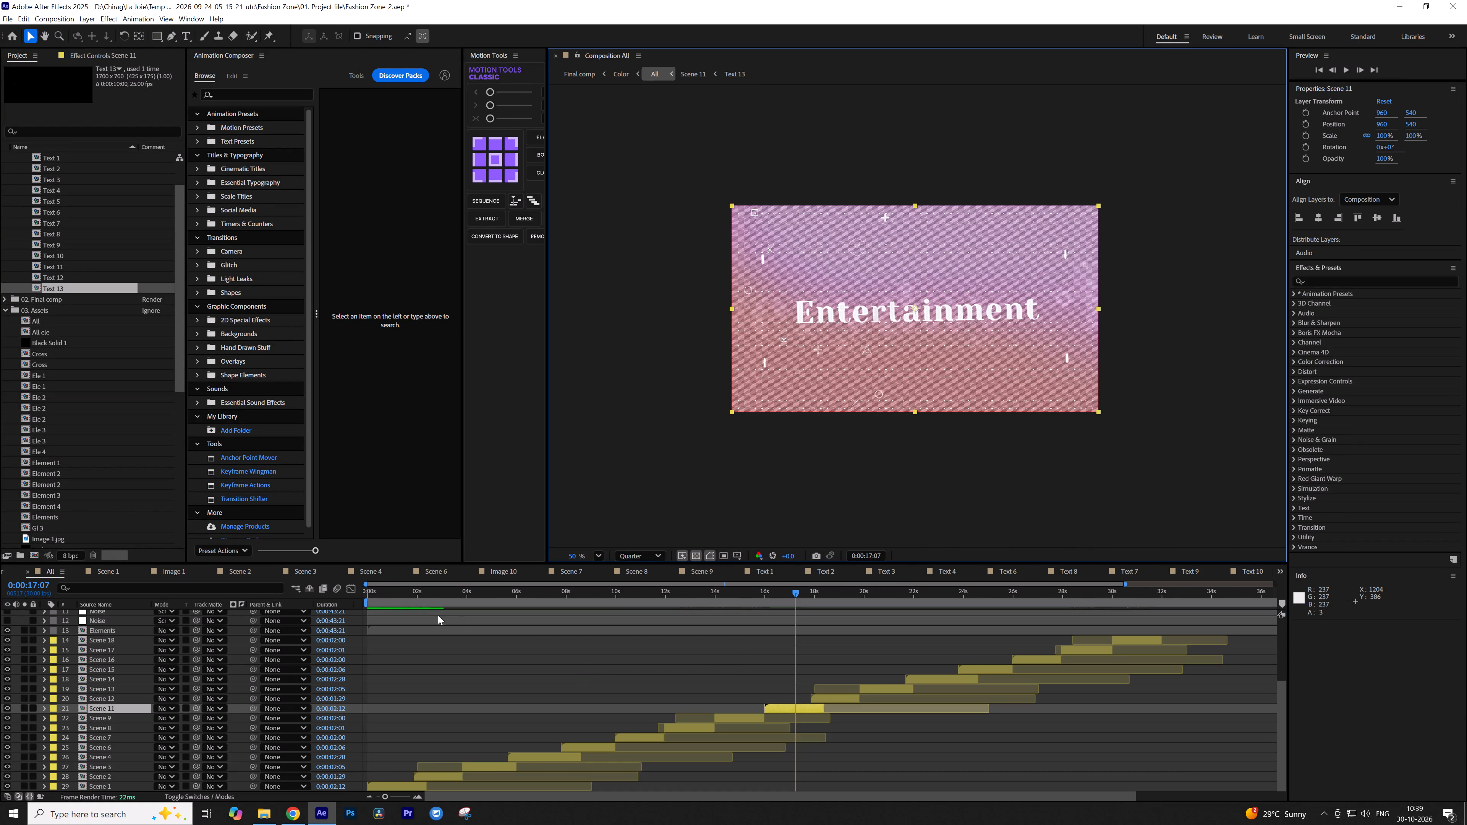
{"action": "left_click", "coordinate": [394, 597]}
{"action": "left_click_drag", "start_coordinate": [788, 601], "coordinate": [838, 605]}
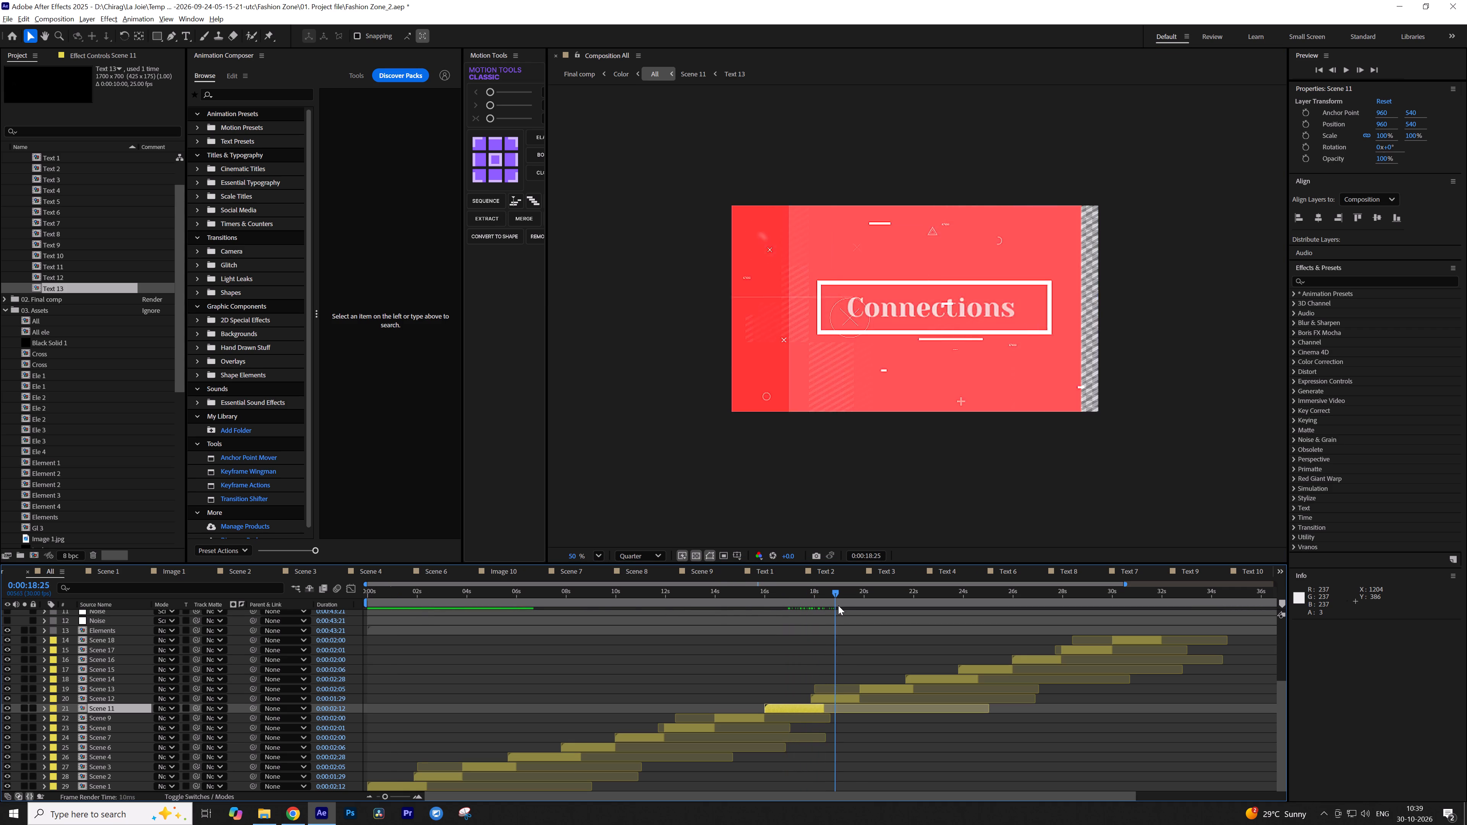
{"action": "left_click_drag", "start_coordinate": [838, 605], "coordinate": [852, 607]}
{"action": "left_click_drag", "start_coordinate": [846, 588], "coordinate": [839, 591]}
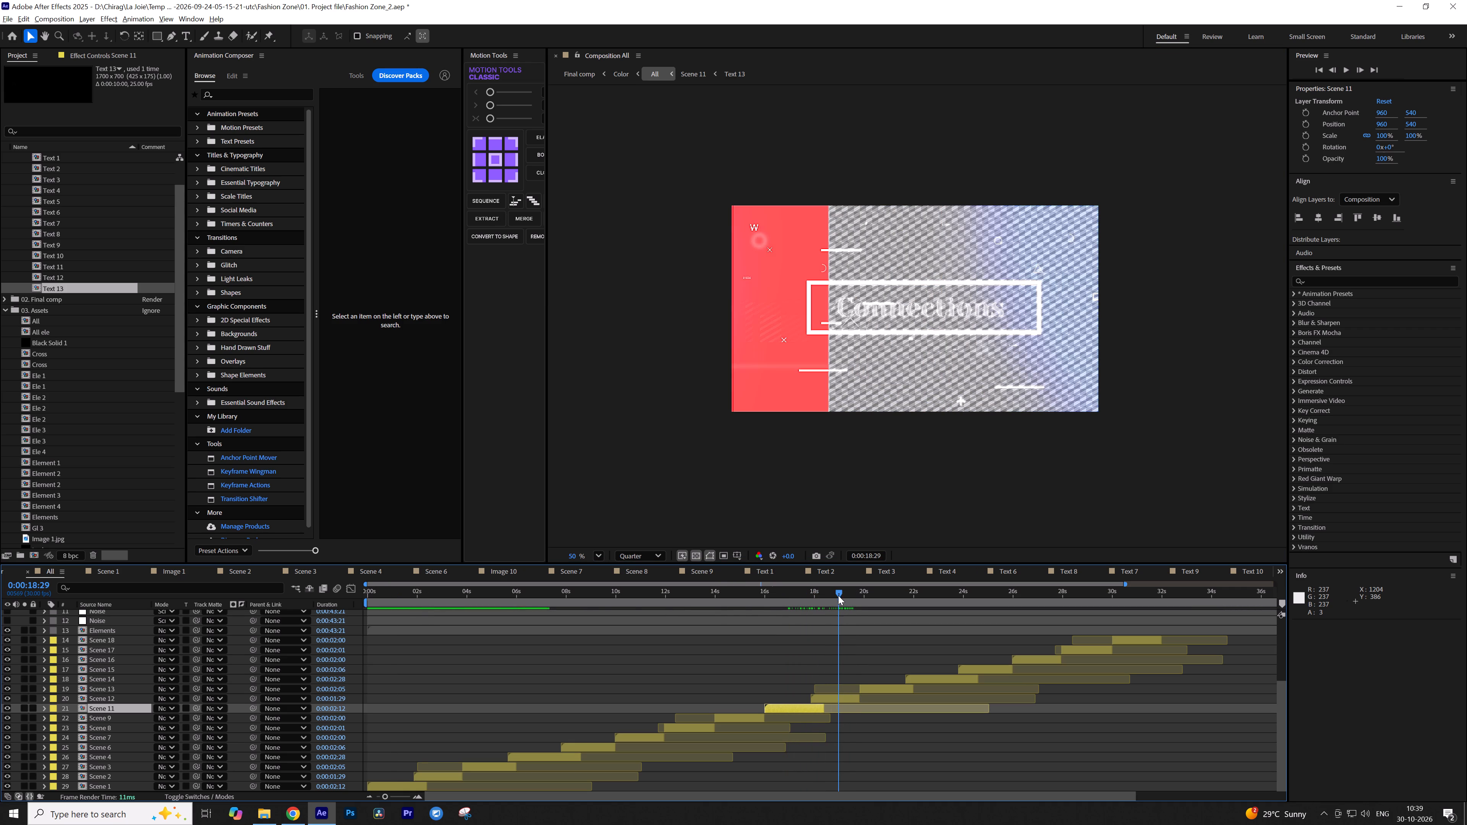
{"action": "double_click", "coordinate": [833, 698]}
Reveal the source composition of Scene 12's Text 2 layer in the project.
{"action": "right_click", "coordinate": [110, 614]}
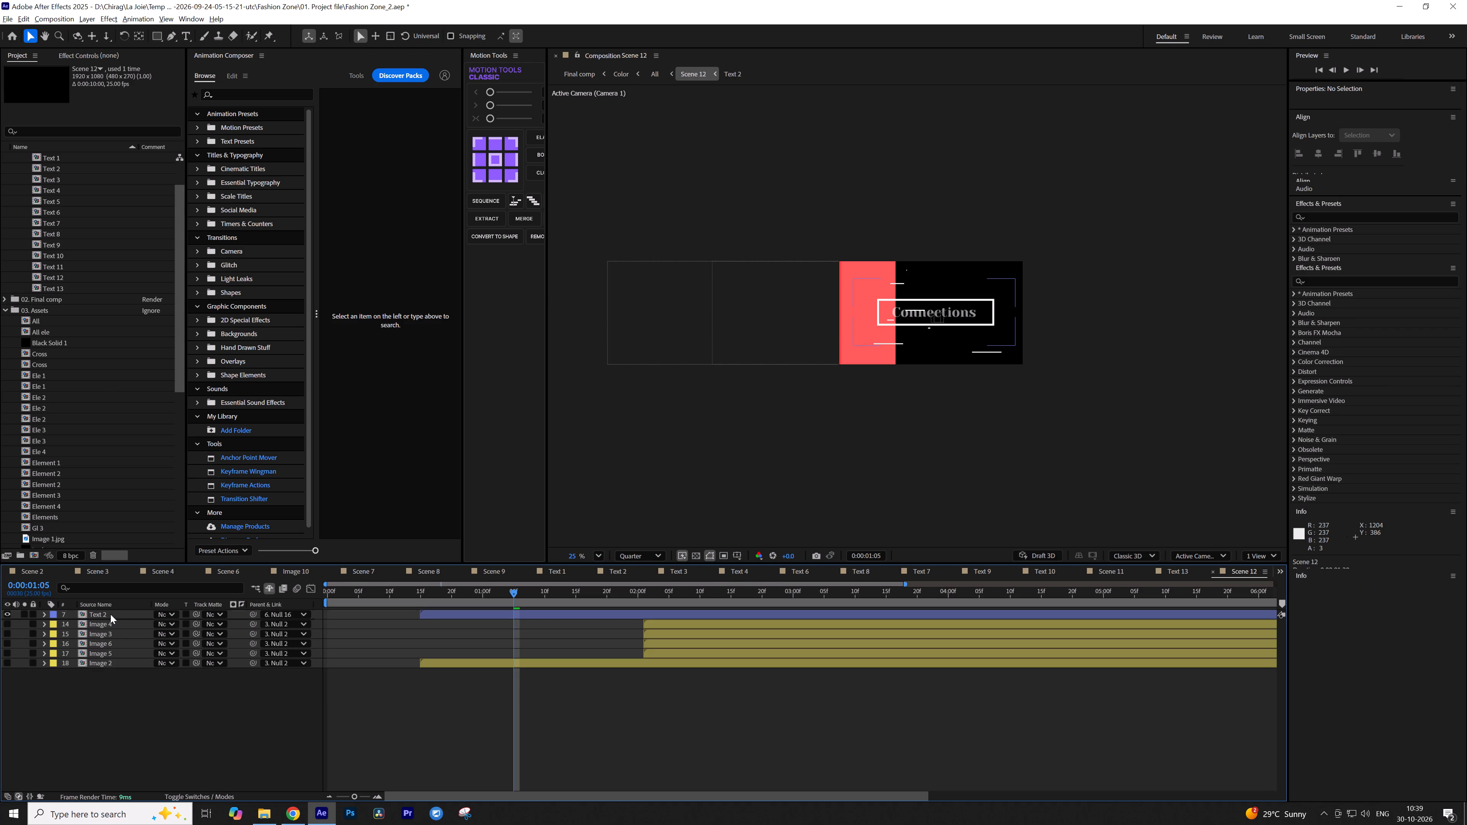
{"action": "left_click", "coordinate": [189, 508]}
{"action": "left_click", "coordinate": [260, 521]}
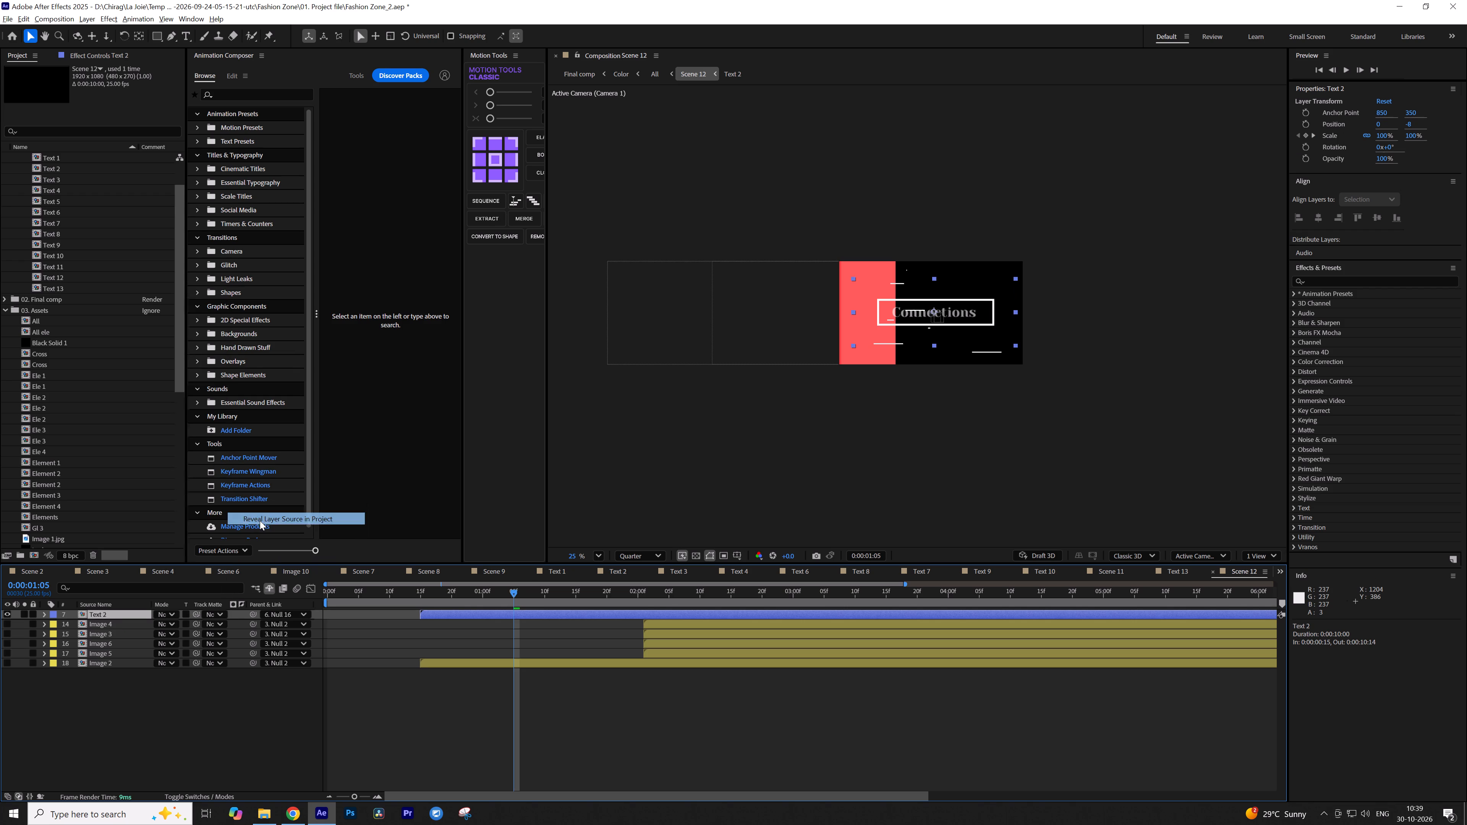
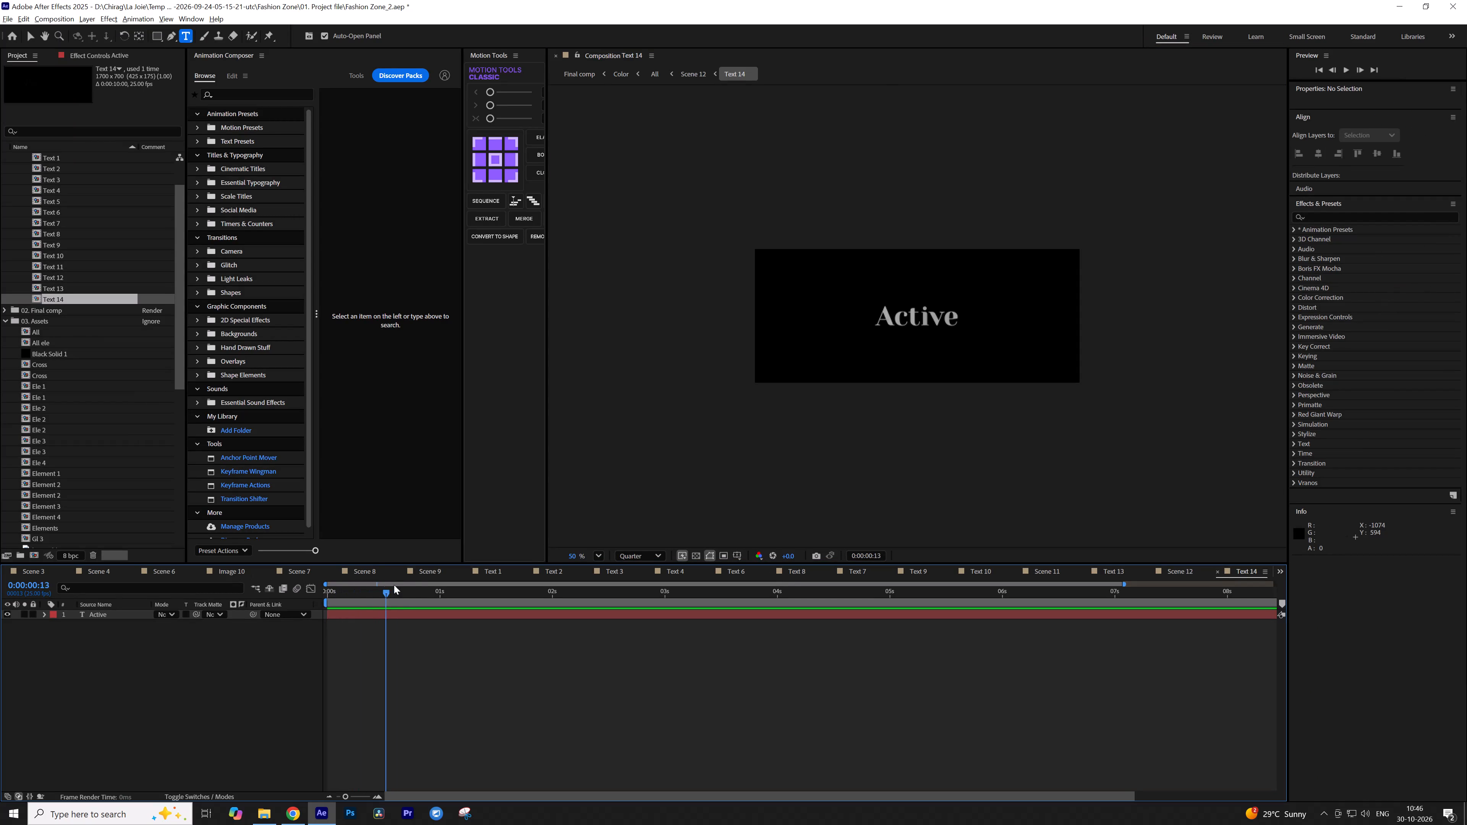
Return to the Scene 12 composition and enlarge the Text 14 layer to about 138% scale at 0:00:02:06.
{"action": "left_click_drag", "start_coordinate": [394, 585], "coordinate": [512, 585]}
{"action": "key", "text": "Tab"}
{"action": "left_click", "coordinate": [421, 651]}
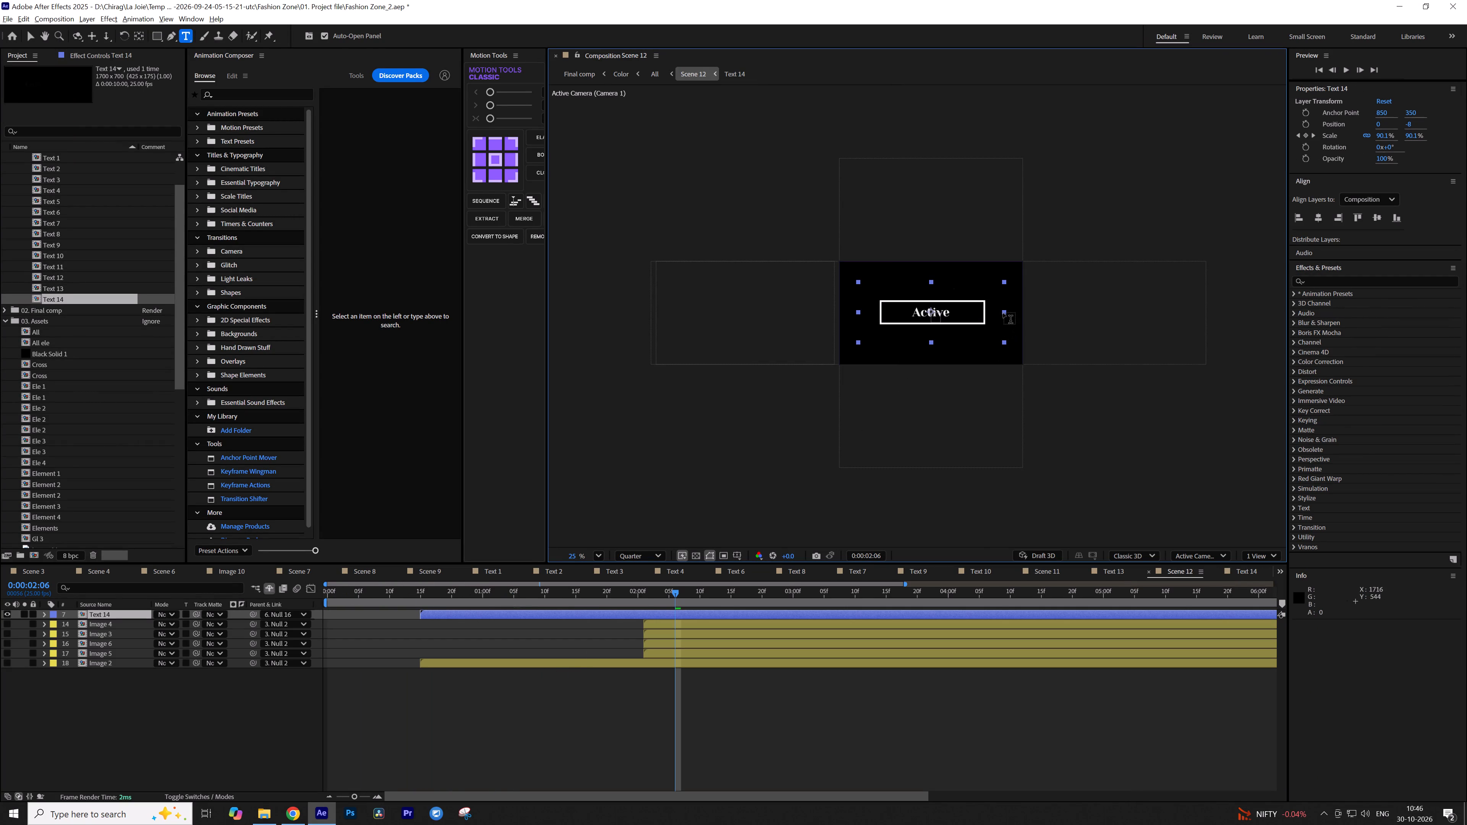
{"action": "key", "text": "v"}
{"action": "left_click_drag", "start_coordinate": [1005, 313], "coordinate": [1047, 306]}
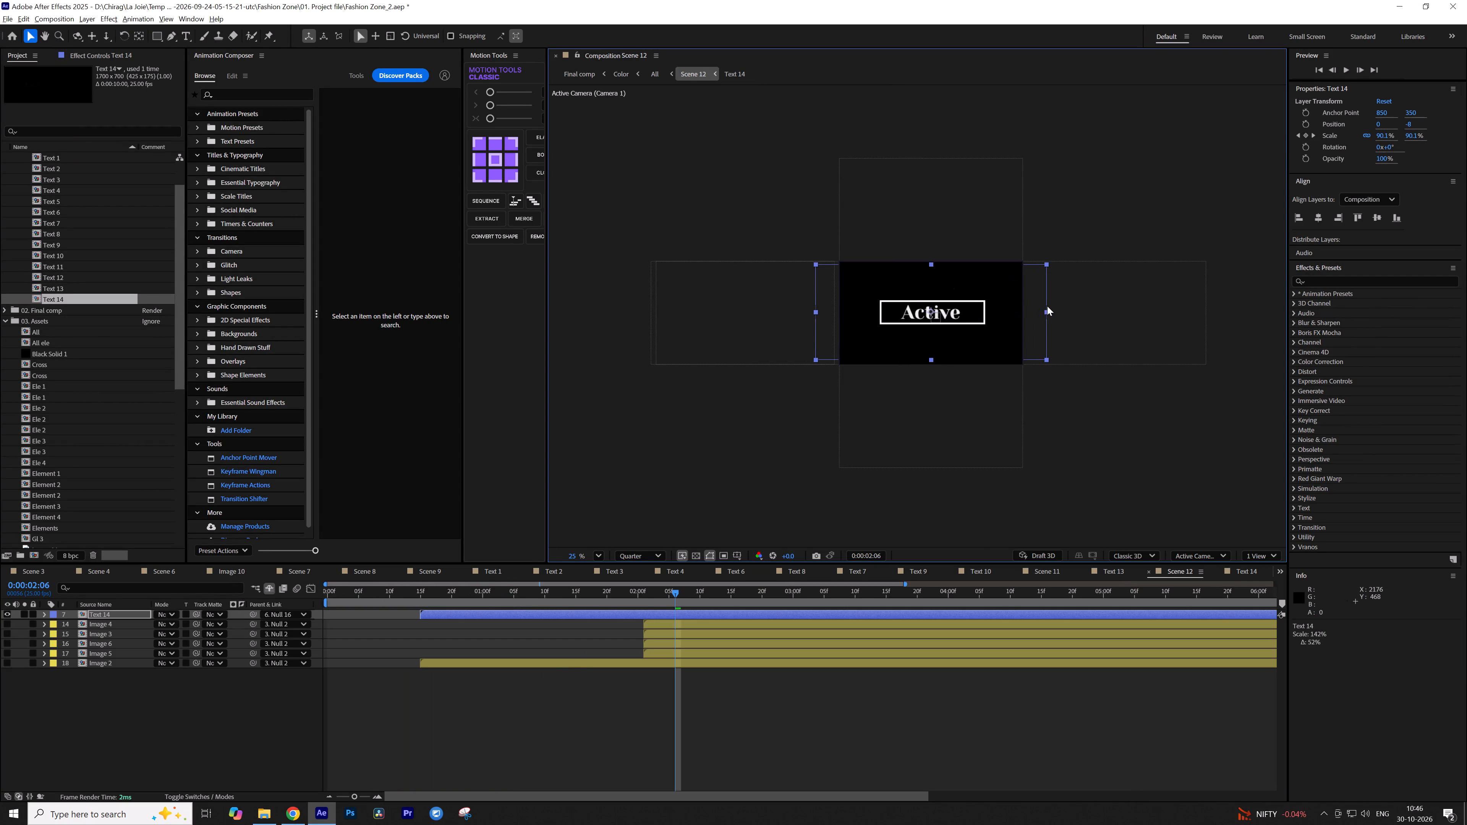
{"action": "left_click_drag", "start_coordinate": [1047, 306], "coordinate": [1044, 306]}
Reveal the Text 14 layer's scale keyframes and move the latest one to 0:00:02:08.
{"action": "key", "text": "Tab"}
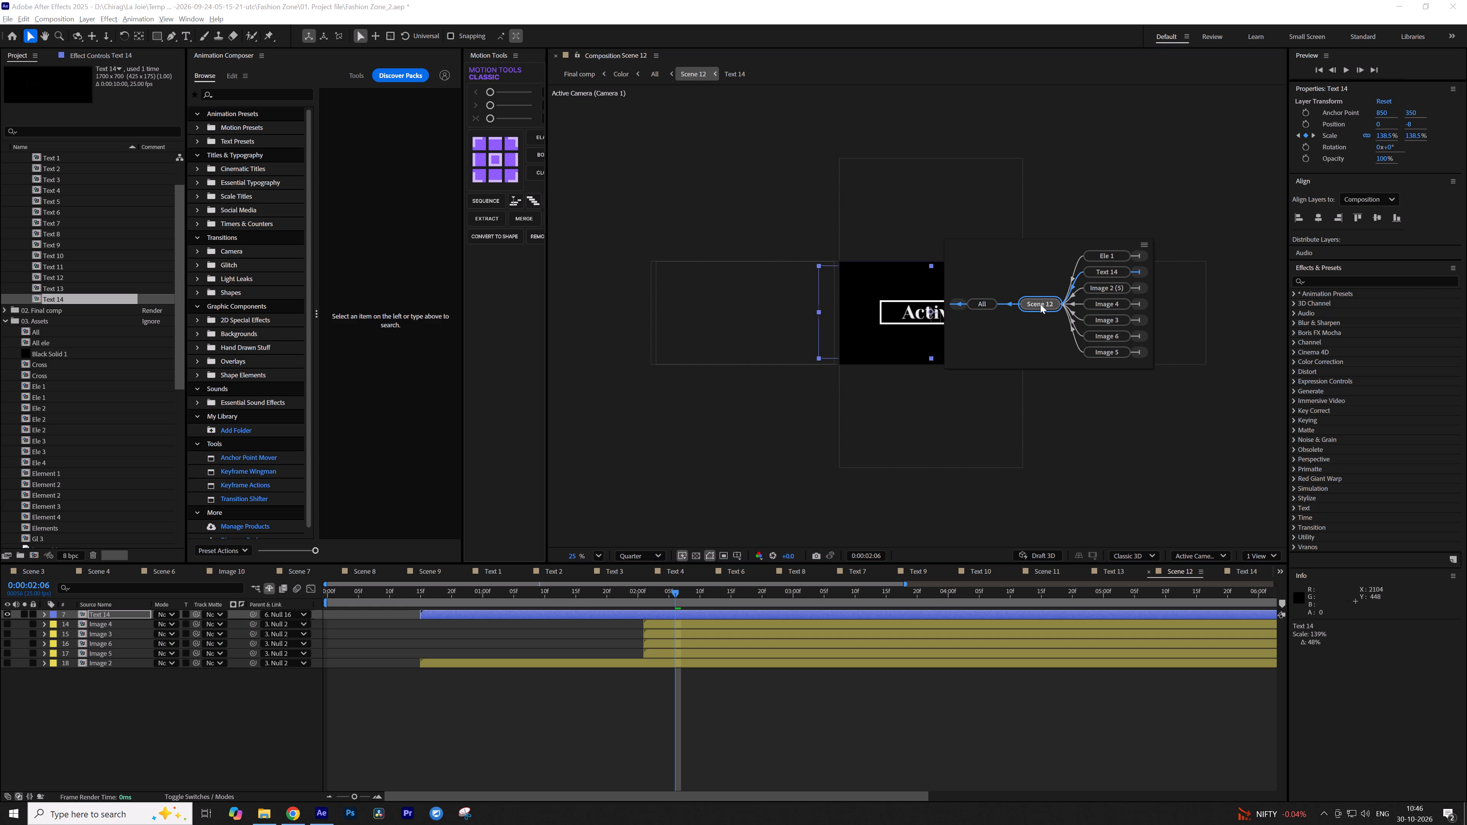
{"action": "left_click", "coordinate": [731, 614]}
{"action": "key", "text": "s"}
{"action": "left_click_drag", "start_coordinate": [677, 626], "coordinate": [688, 626]}
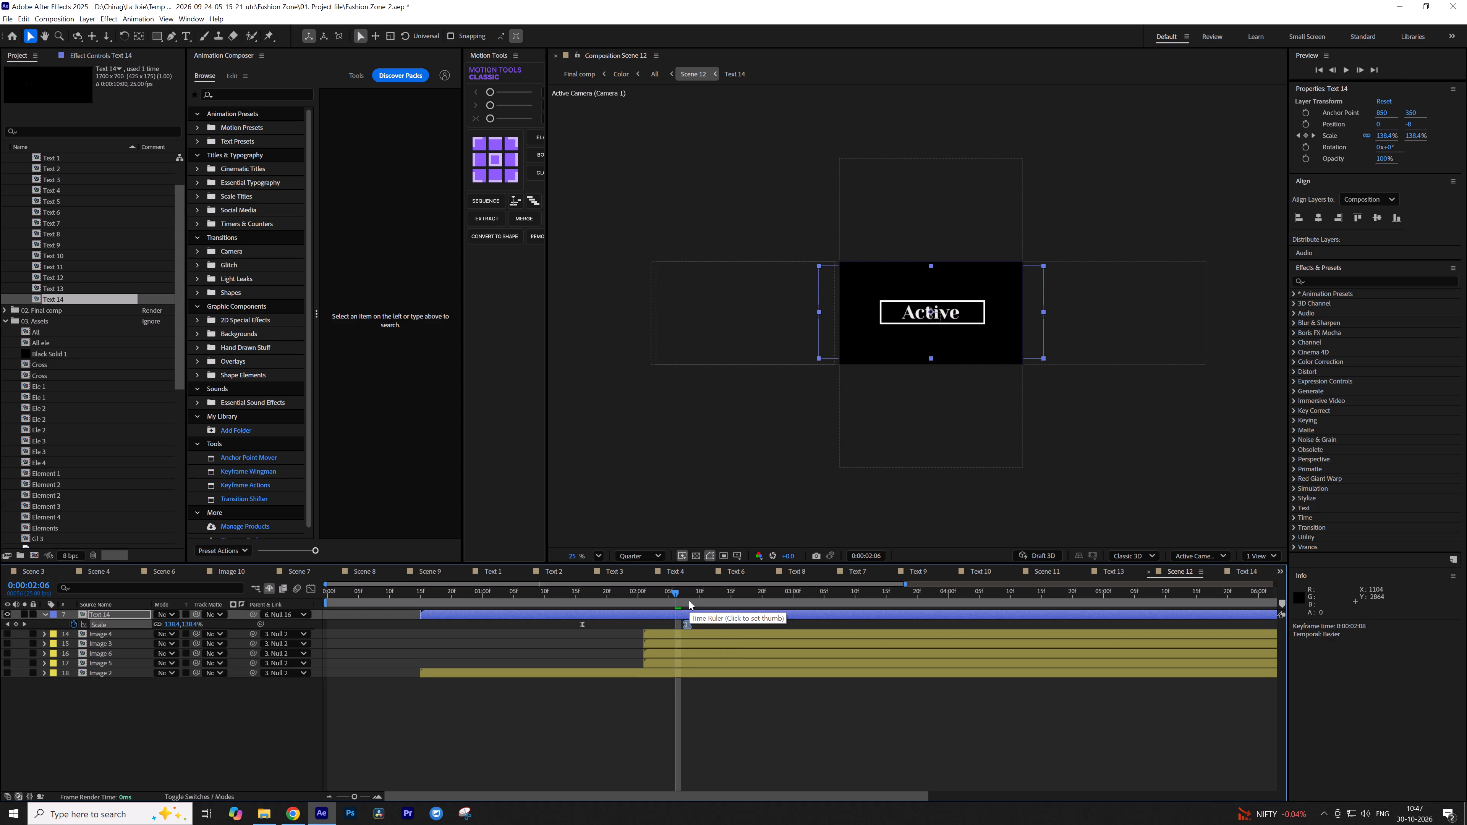
{"action": "left_click_drag", "start_coordinate": [688, 599], "coordinate": [727, 599]}
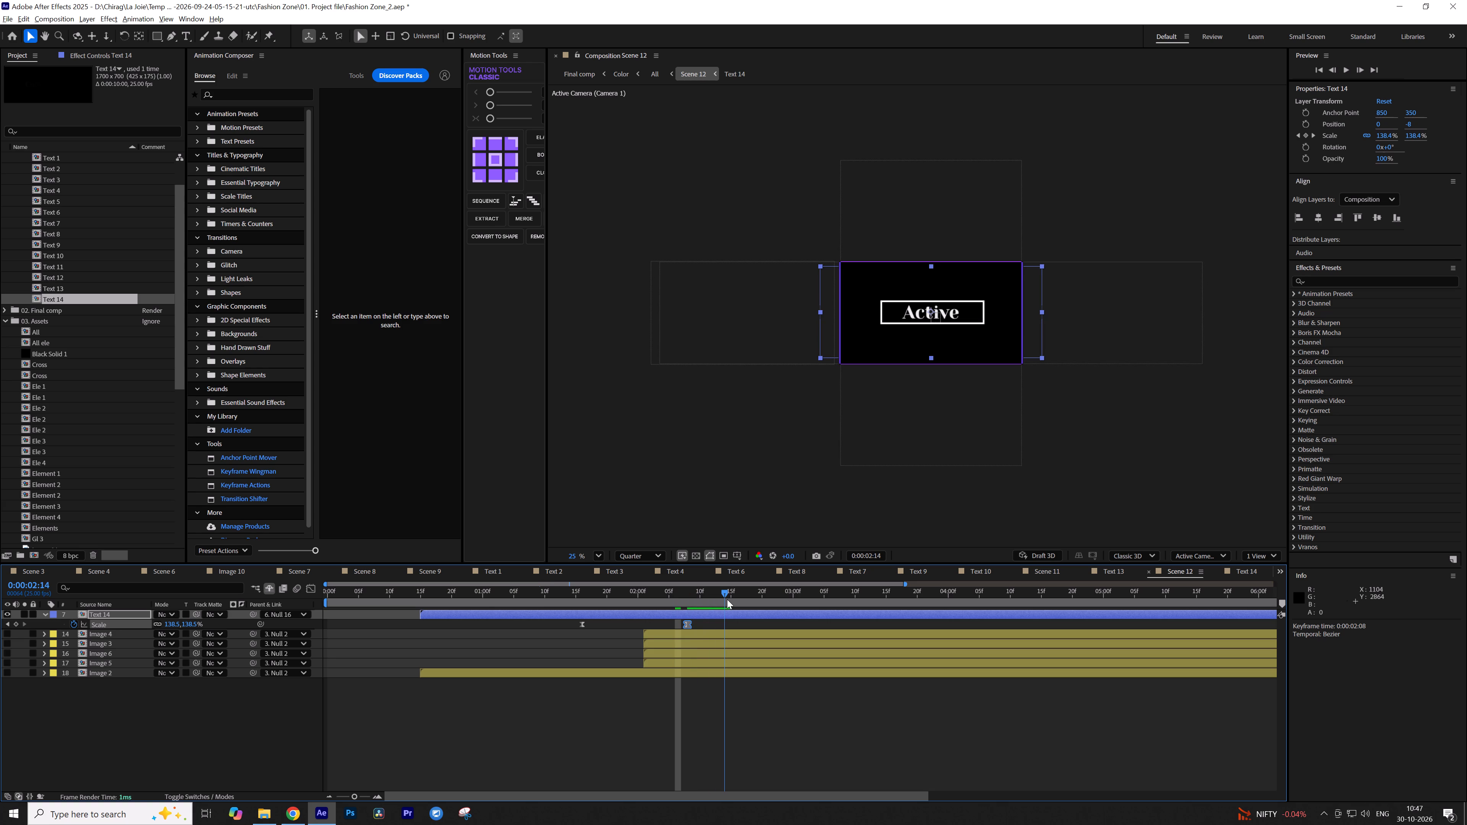
{"action": "left_click_drag", "start_coordinate": [727, 599], "coordinate": [727, 599]}
{"action": "left_click_drag", "start_coordinate": [727, 599], "coordinate": [727, 593]}
{"action": "left_click", "coordinate": [723, 708]}
Go back to the All composition, scrub through the scenes around Scene 12, and extend that layer's out point to 0:00:20:15.
{"action": "key", "text": "Tab"}
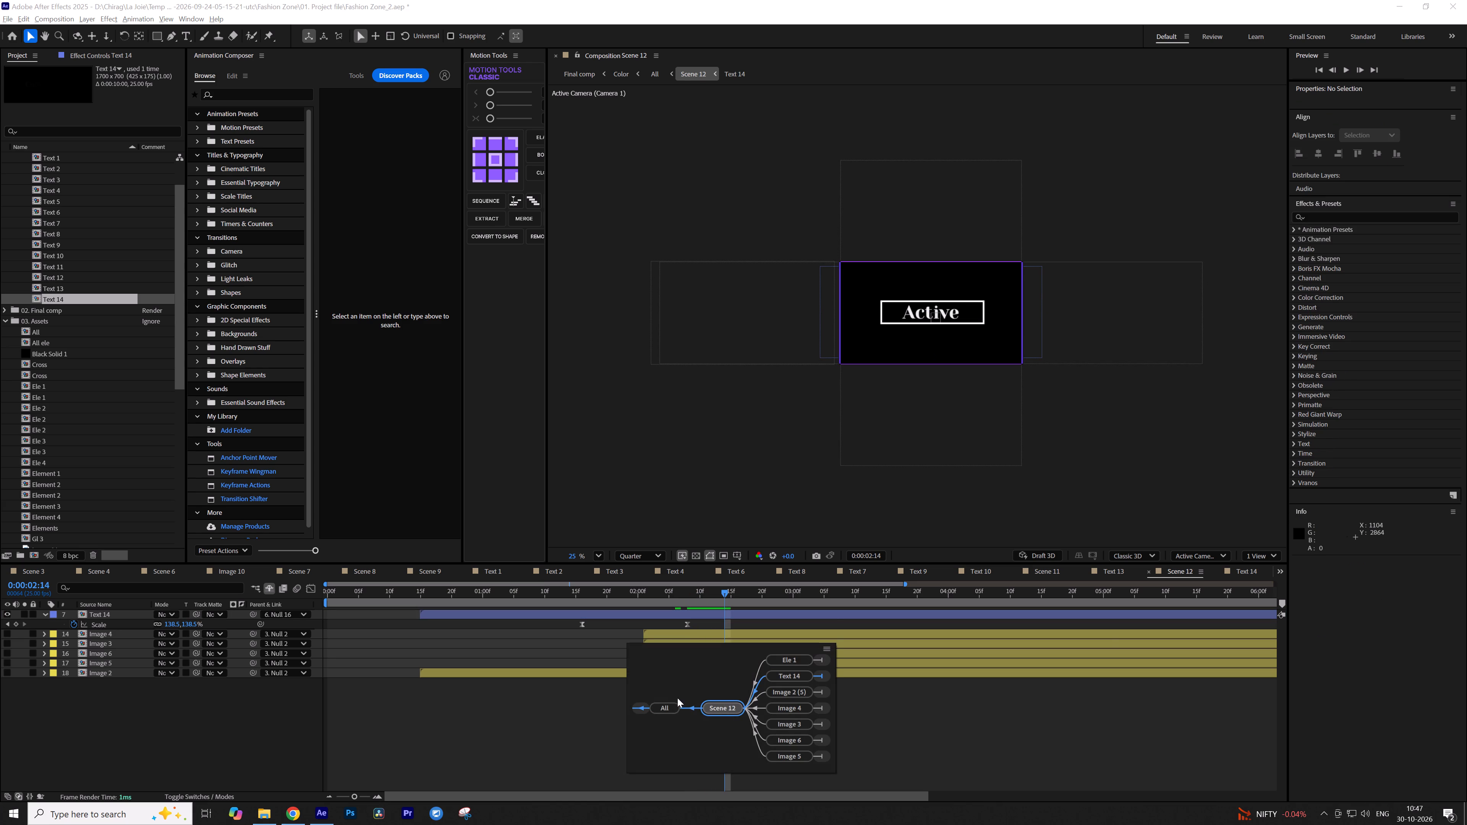
{"action": "left_click", "coordinate": [671, 710]}
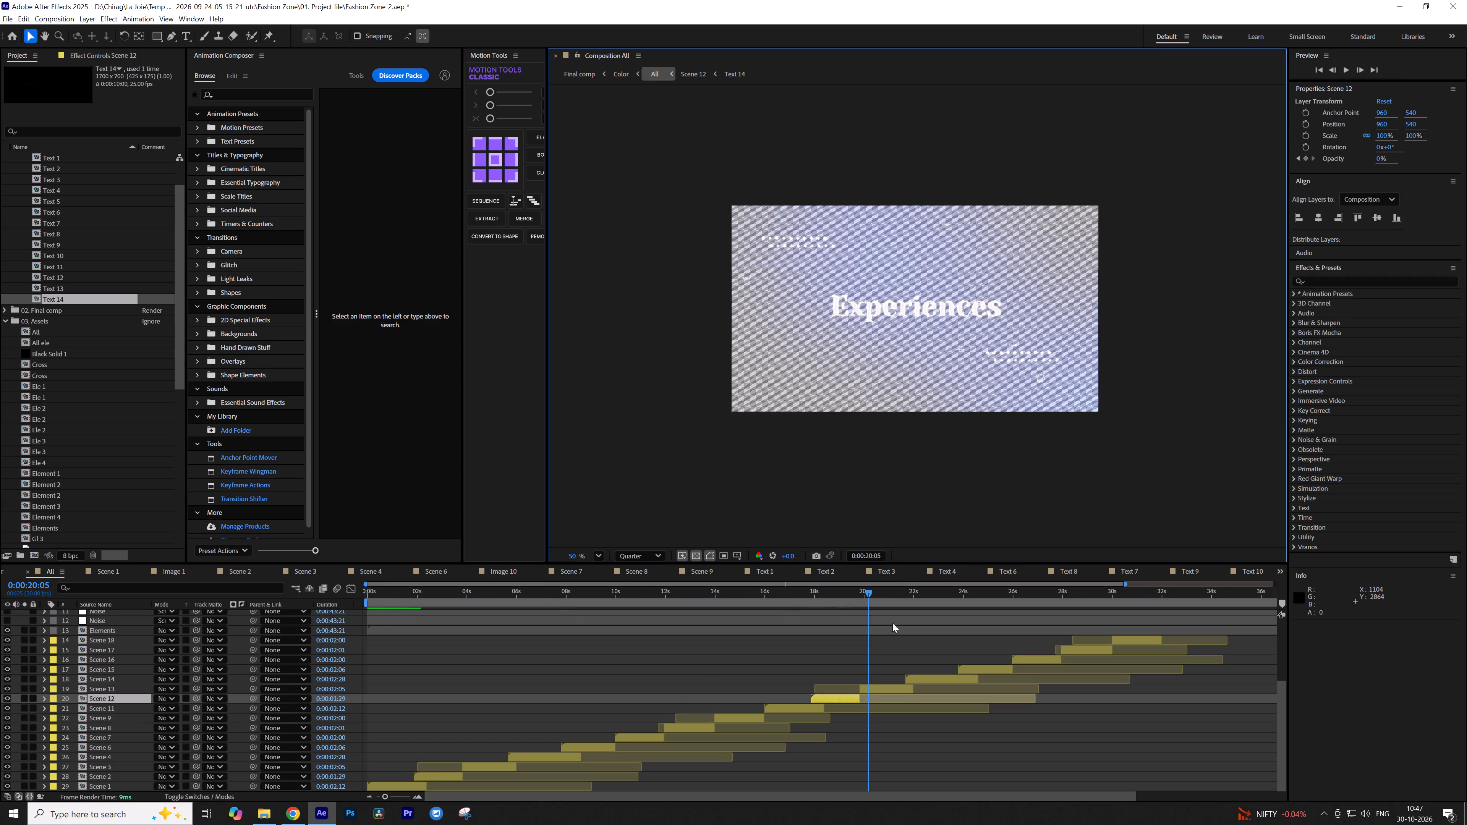
{"action": "left_click_drag", "start_coordinate": [854, 597], "coordinate": [786, 618]}
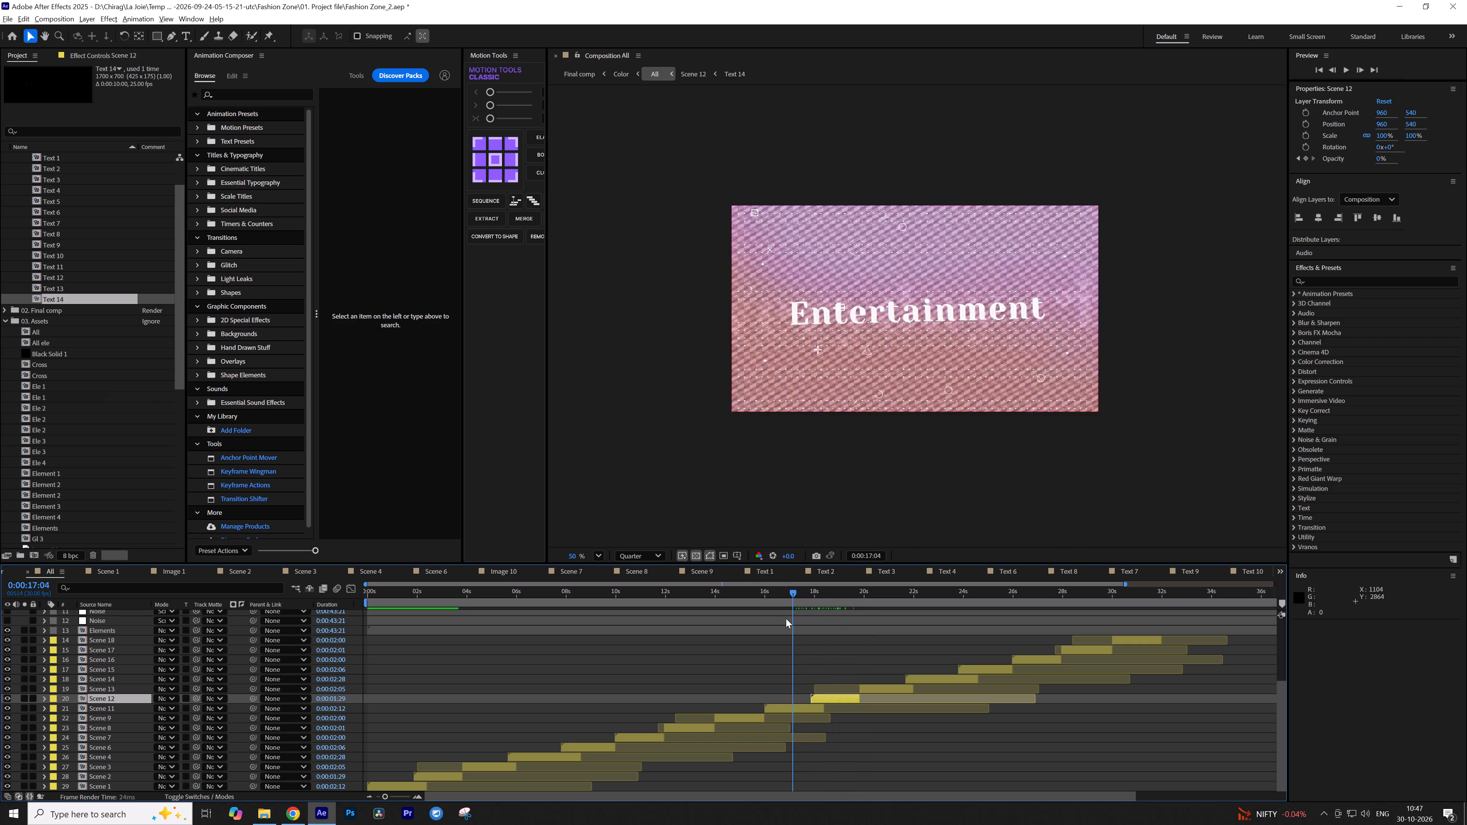
{"action": "left_click_drag", "start_coordinate": [786, 618], "coordinate": [813, 627]}
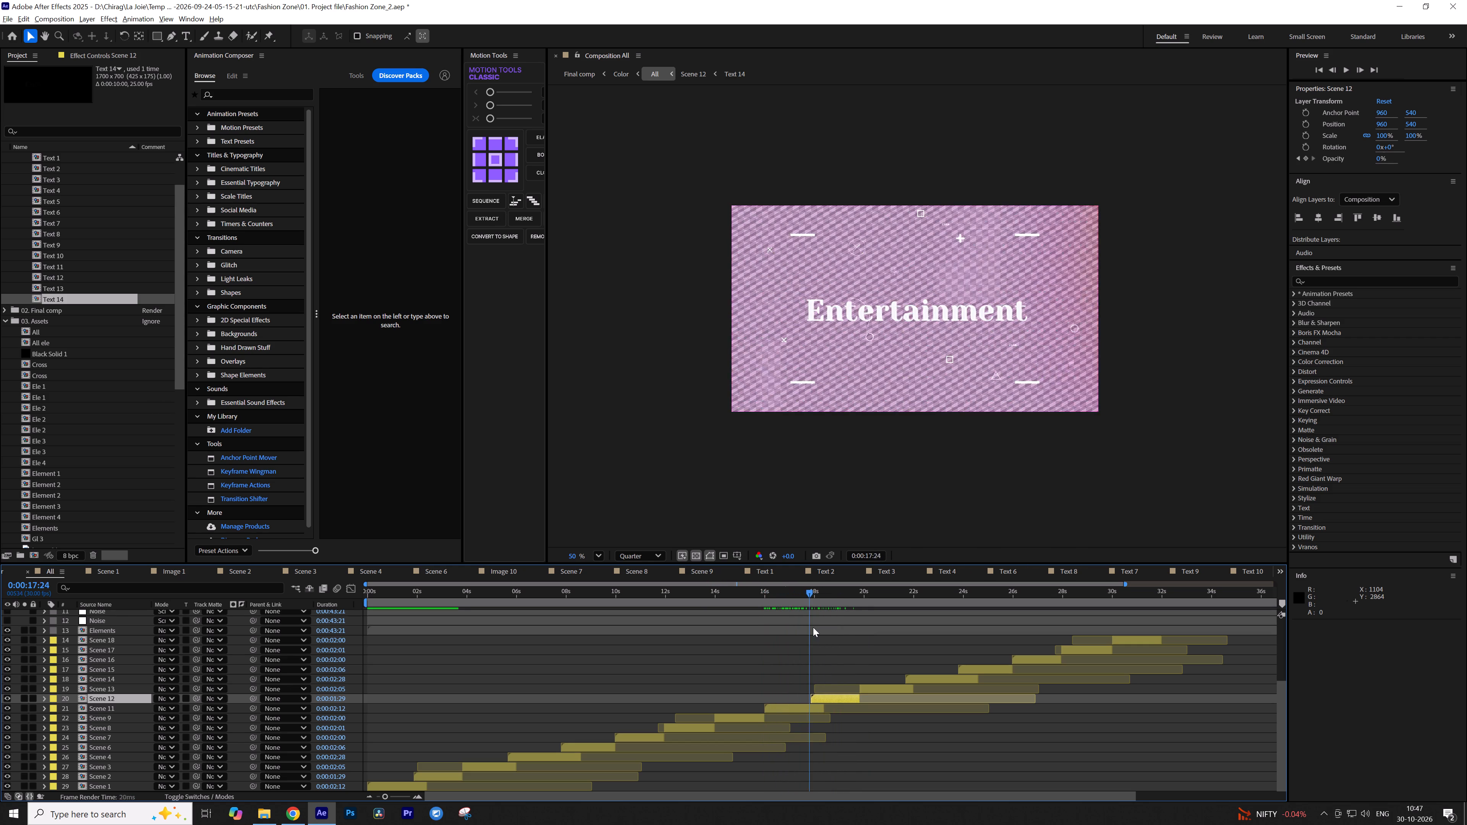
{"action": "left_click_drag", "start_coordinate": [813, 627], "coordinate": [891, 626]}
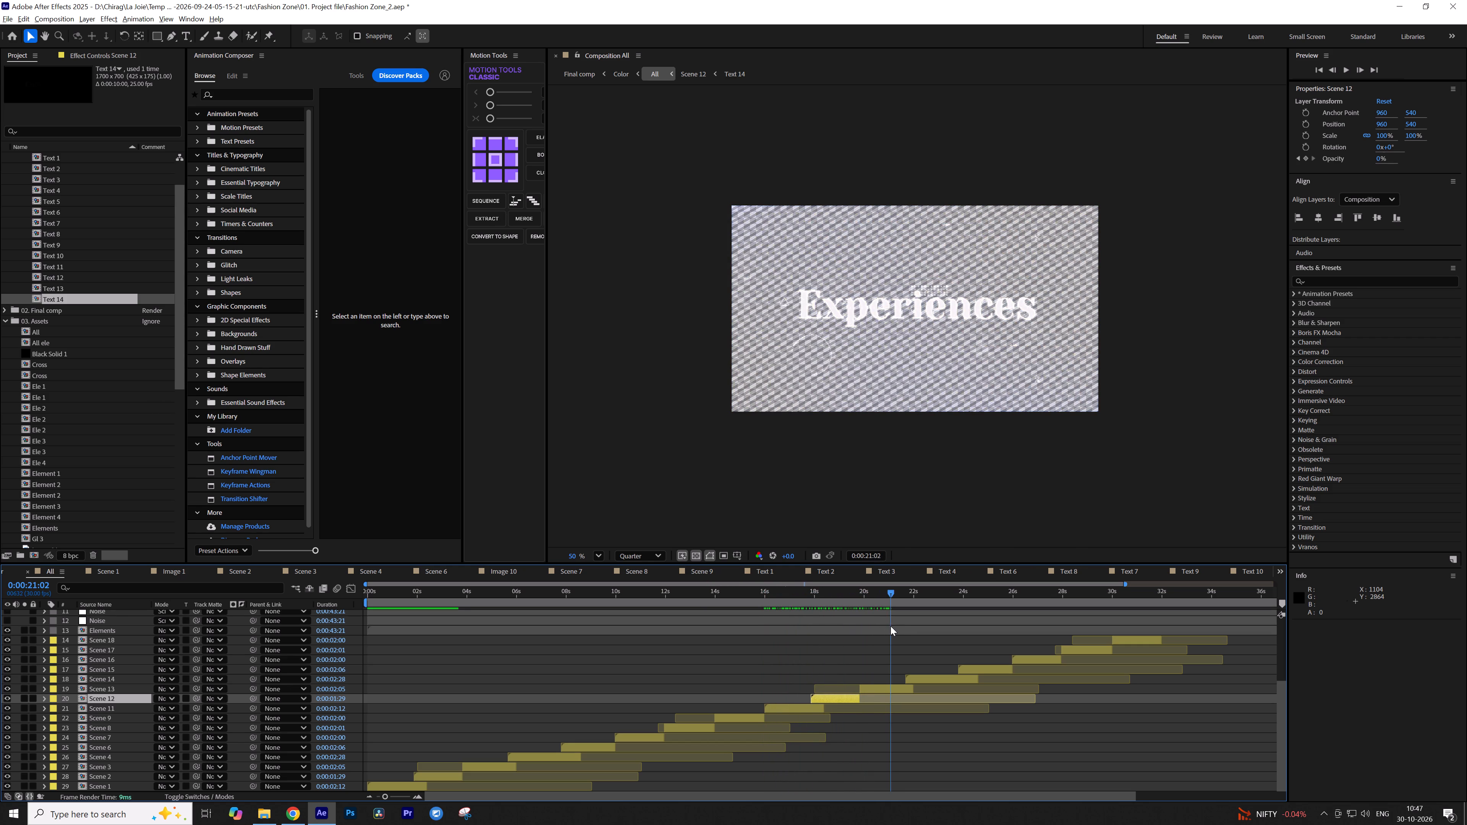
{"action": "left_click_drag", "start_coordinate": [891, 626], "coordinate": [844, 631]}
{"action": "left_click_drag", "start_coordinate": [860, 695], "coordinate": [877, 697]}
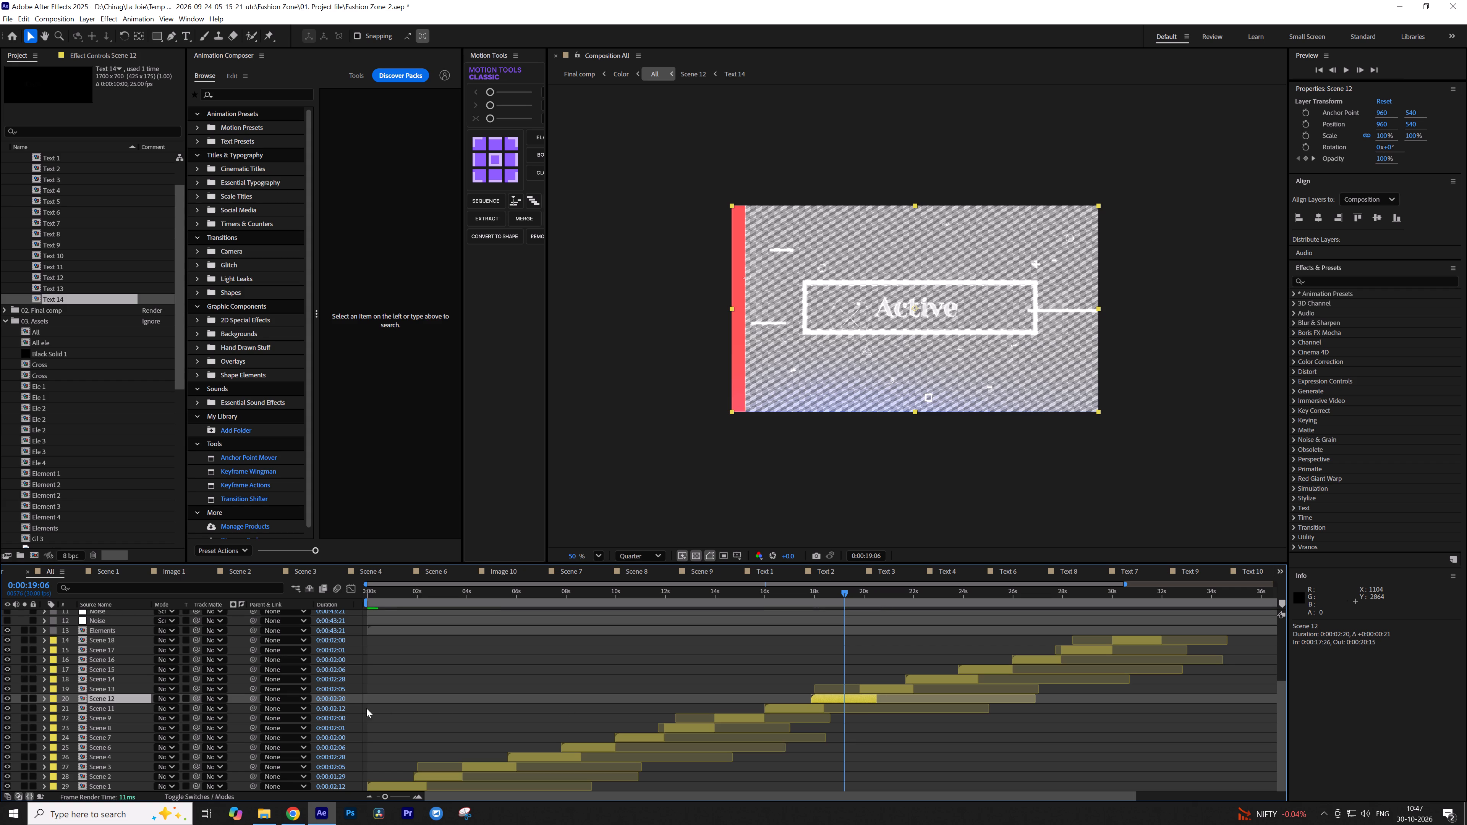
Time-stretch the Scene 12 layer to a duration of 0:00:01:29.
{"action": "left_click_drag", "start_coordinate": [343, 701], "coordinate": [332, 704]}
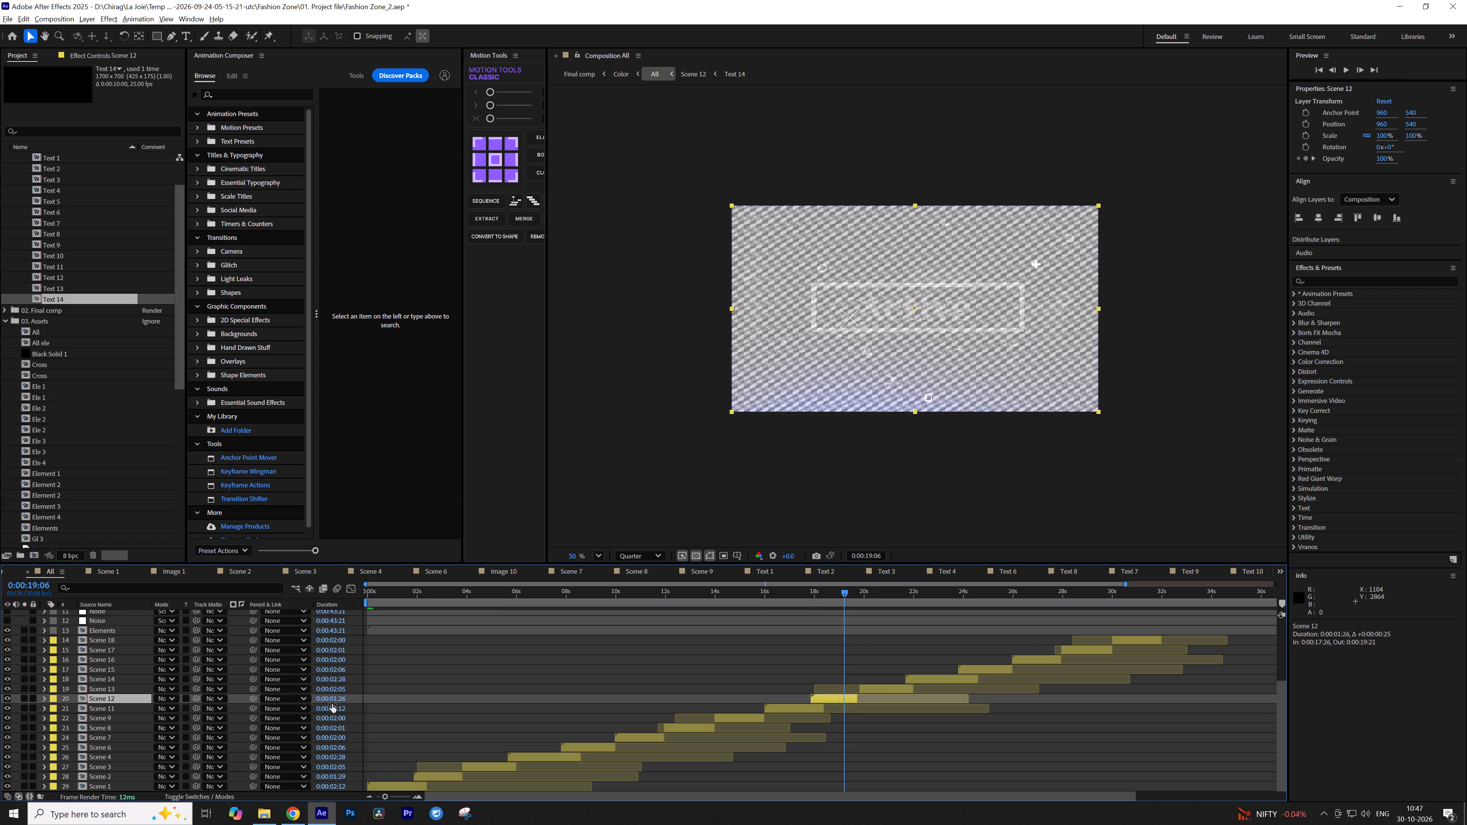
{"action": "left_click_drag", "start_coordinate": [332, 704], "coordinate": [332, 705]}
{"action": "left_click_drag", "start_coordinate": [332, 705], "coordinate": [334, 705]}
Move the playhead to the Experiences scene at about 0:00:21:06 and open the Scene 13 composition.
{"action": "left_click_drag", "start_coordinate": [815, 589], "coordinate": [824, 589]}
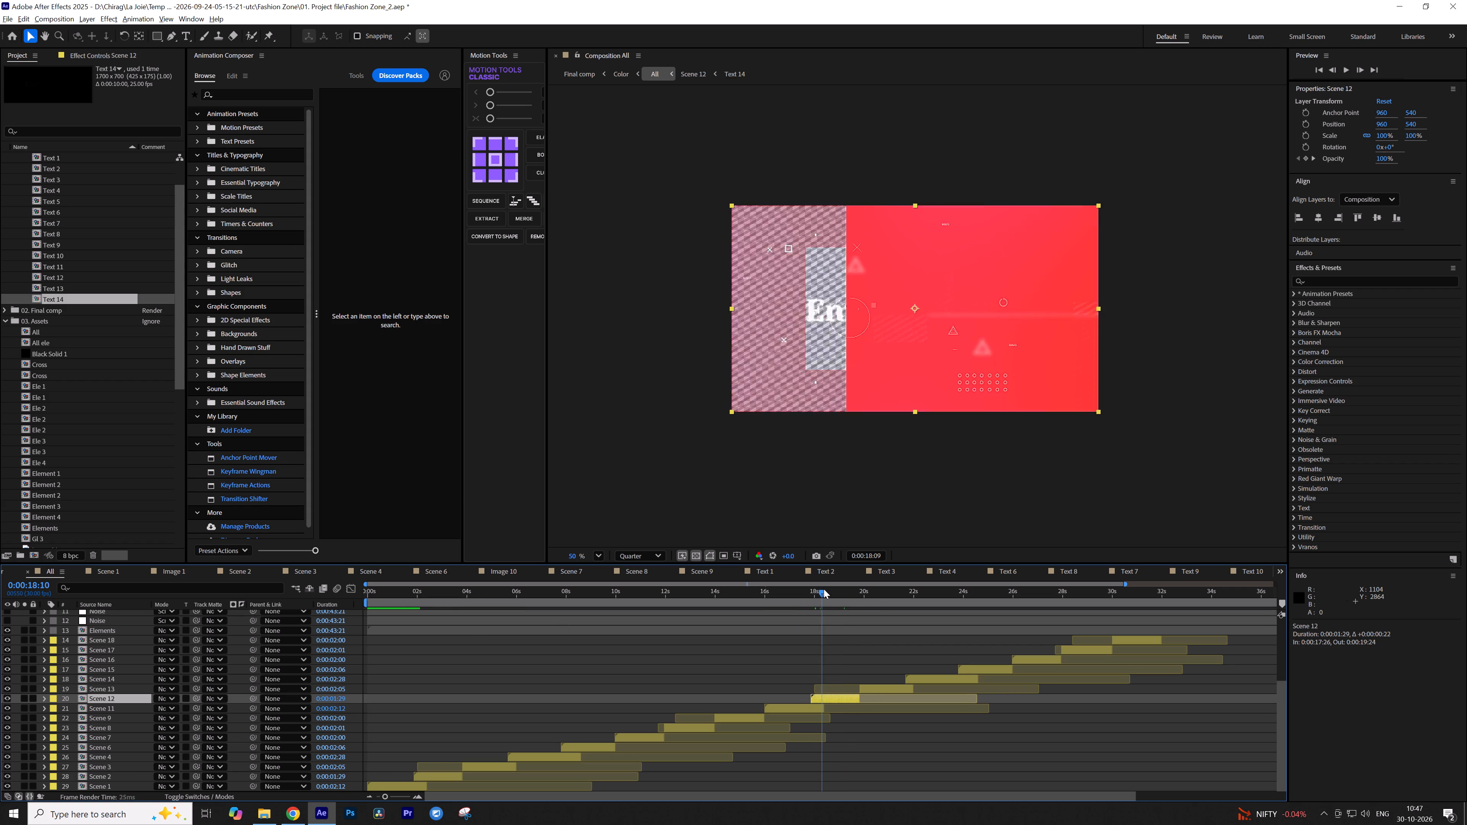
{"action": "left_click_drag", "start_coordinate": [824, 589], "coordinate": [866, 587]}
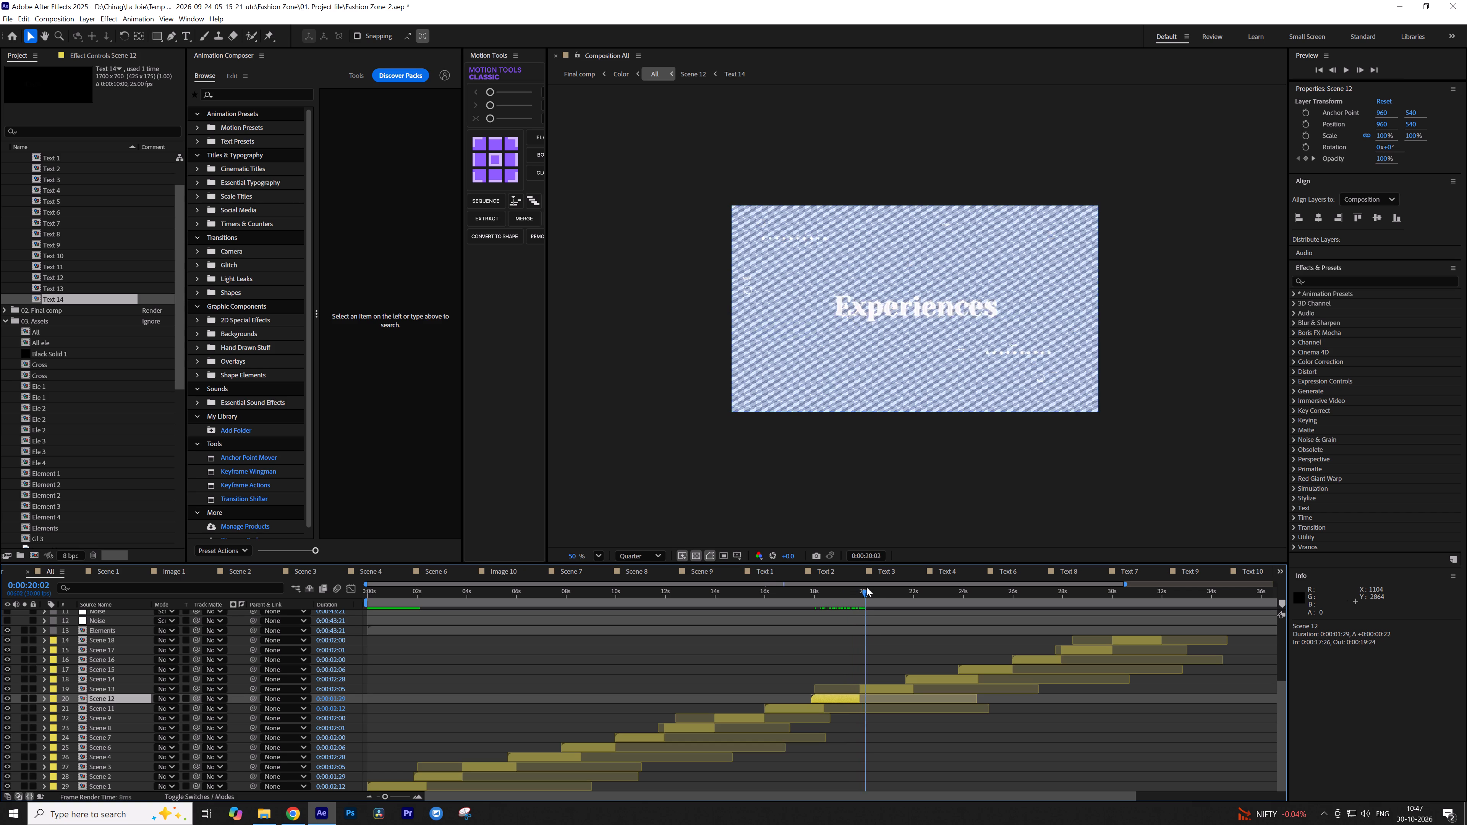
{"action": "left_click_drag", "start_coordinate": [866, 587], "coordinate": [891, 587]}
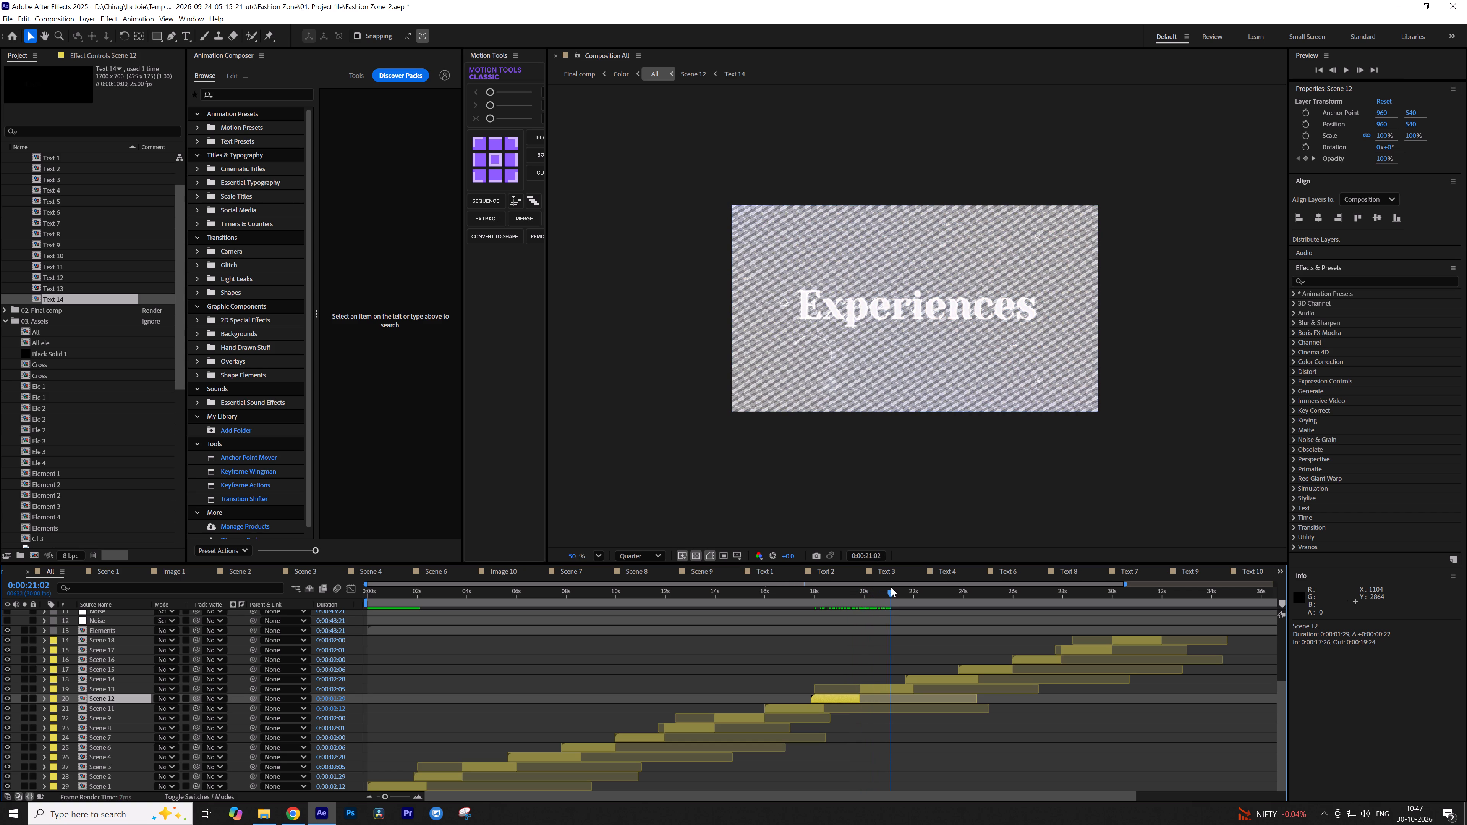
{"action": "left_click_drag", "start_coordinate": [891, 587], "coordinate": [894, 590]}
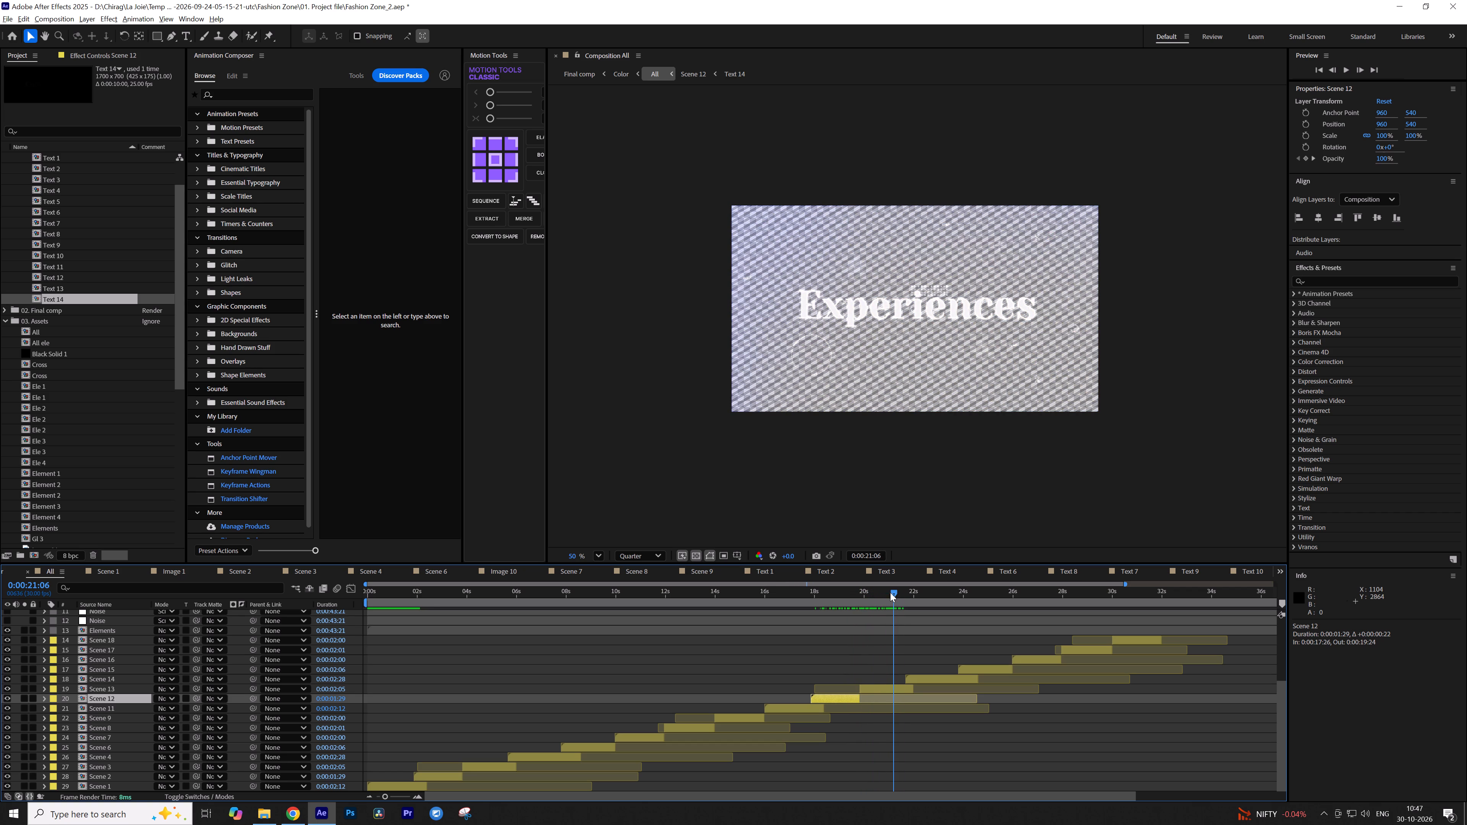
{"action": "double_click", "coordinate": [880, 691]}
Reveal the source composition of Scene 13's Text 3 layer in the project and duplicate it.
{"action": "left_click", "coordinate": [748, 621]}
{"action": "left_click", "coordinate": [747, 615]}
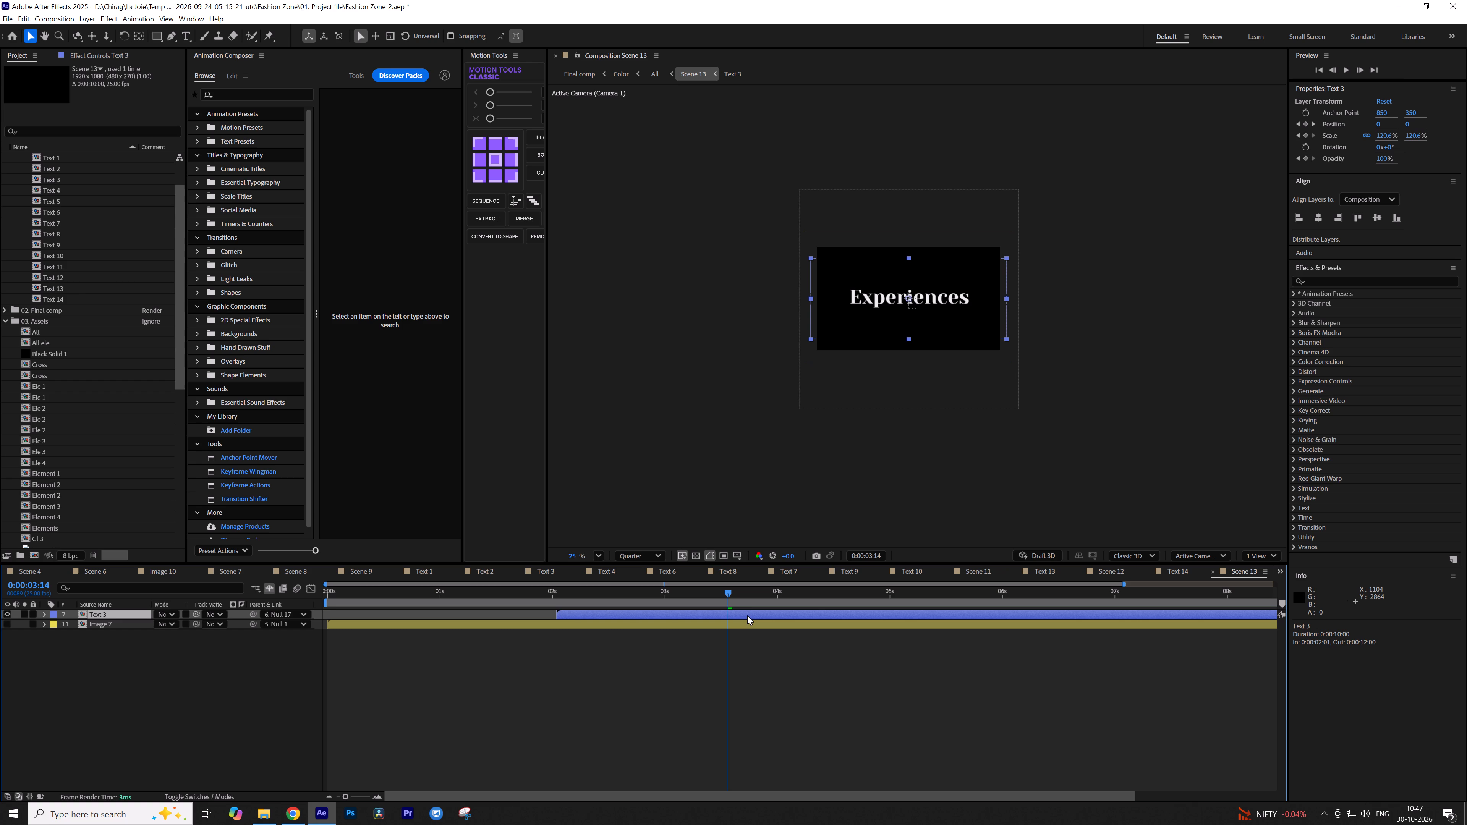
{"action": "right_click", "coordinate": [747, 615]}
{"action": "left_click", "coordinate": [814, 511]}
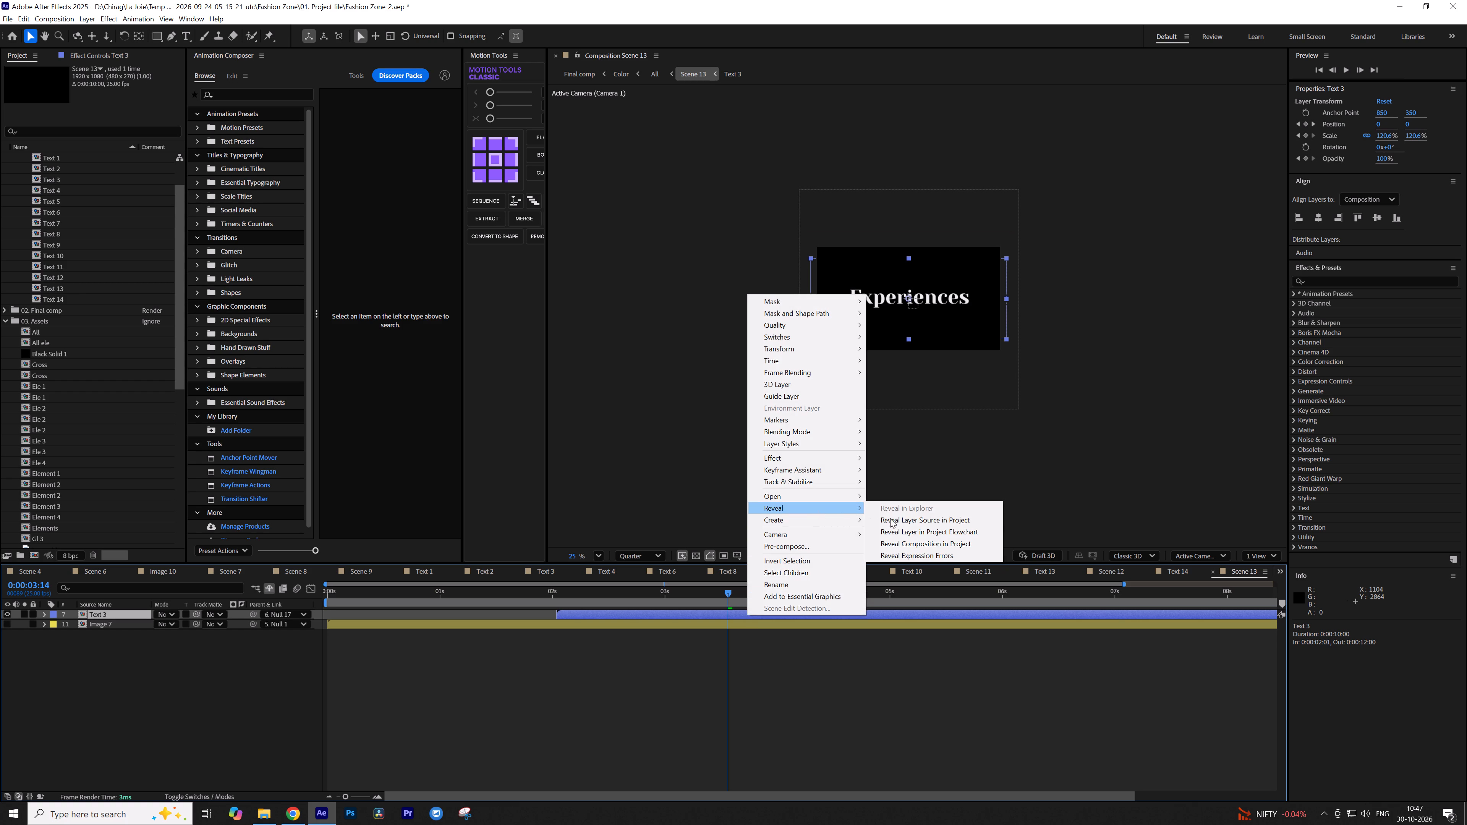
{"action": "left_click", "coordinate": [895, 520]}
{"action": "key", "text": "ctrl+d"}
Replace the Text 3 layer in Scene 13 with the duplicated text composition.
{"action": "left_click_drag", "start_coordinate": [125, 307], "coordinate": [125, 360], "text": "alt"}
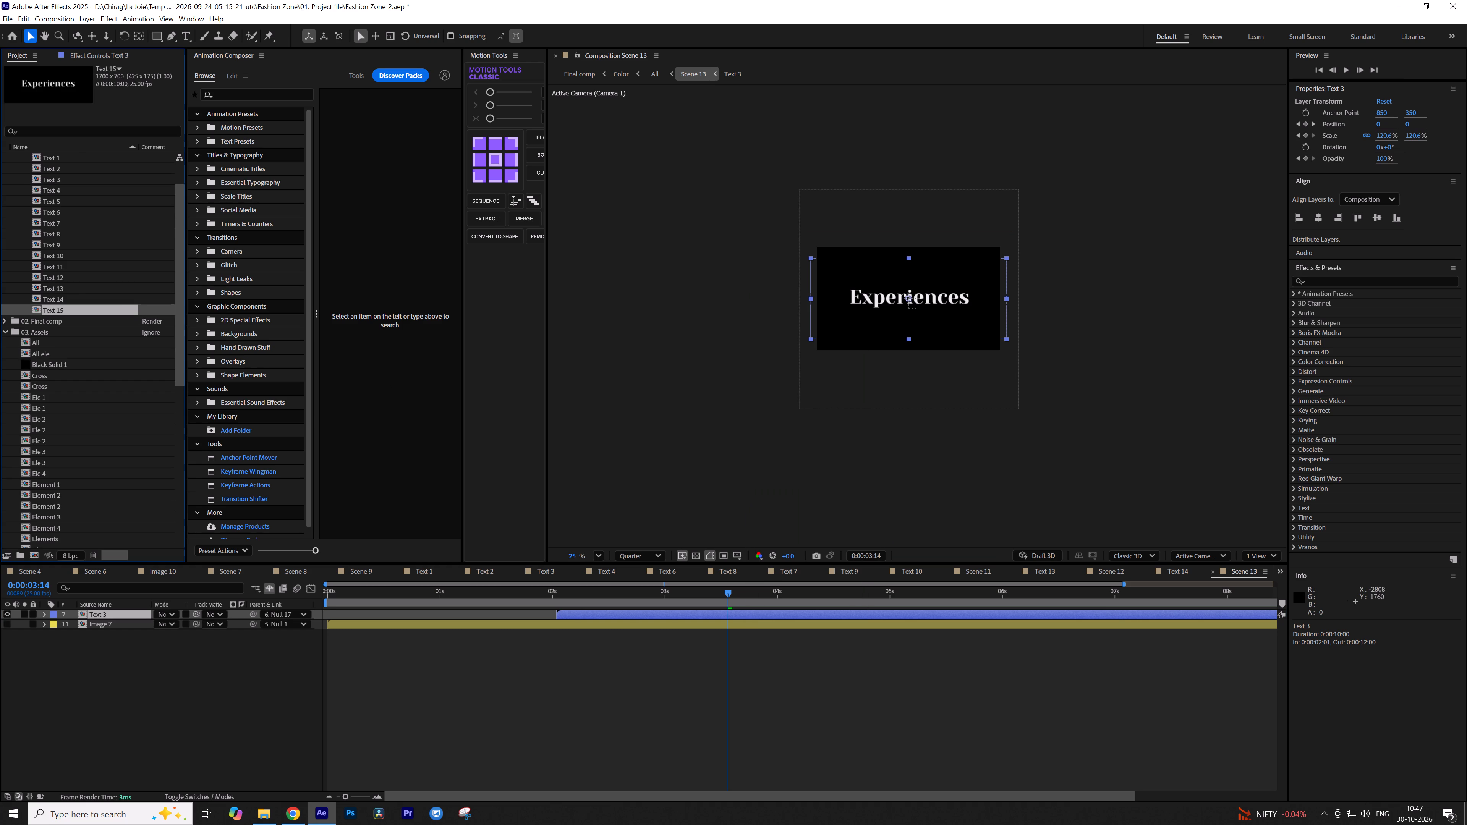
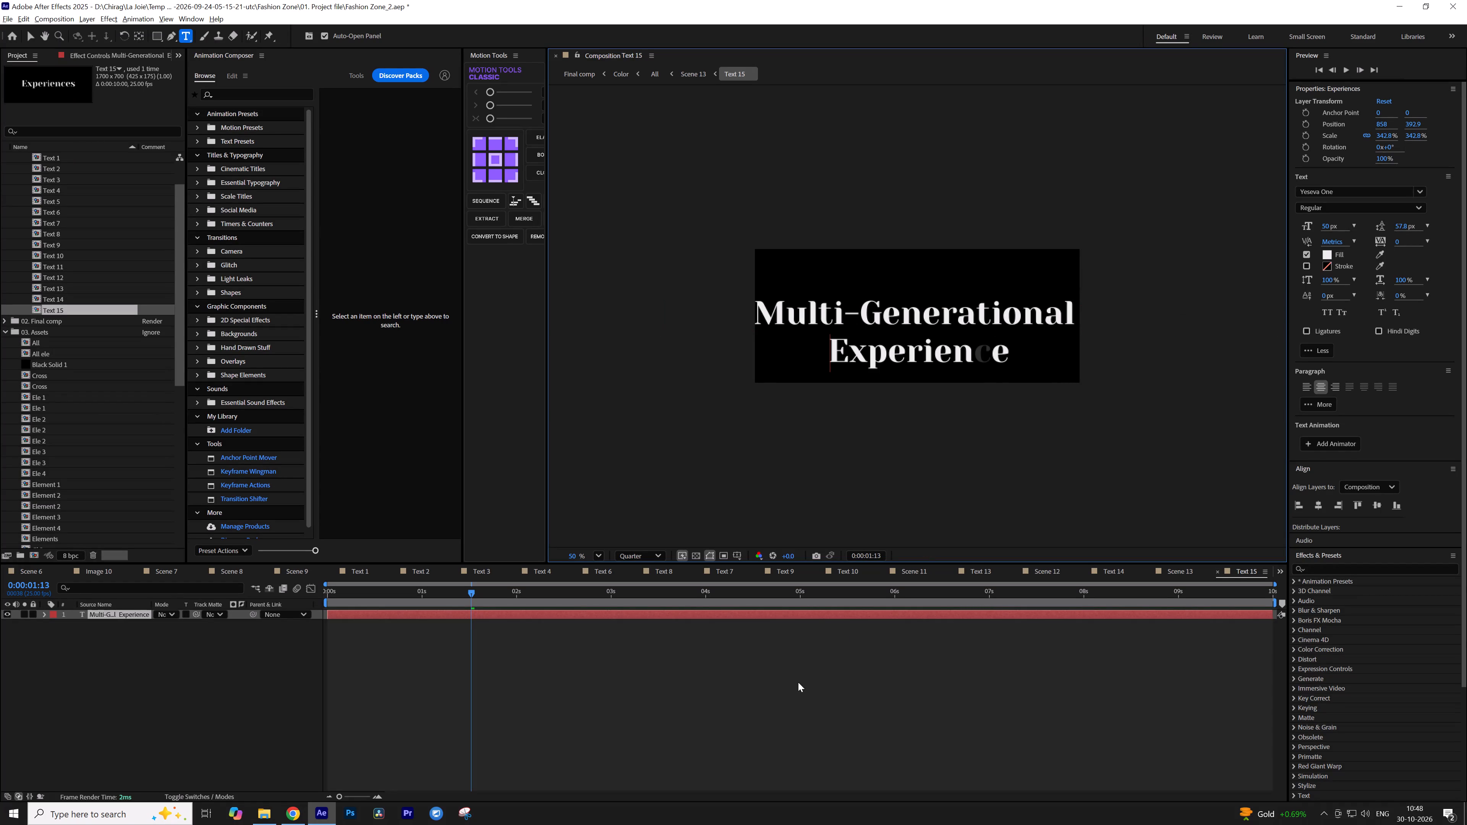
Scale the Multi-Generational Experience text layer down to about 240.8% and centre it horizontally and vertically in the composition.
{"action": "left_click", "coordinate": [786, 692]}
{"action": "key", "text": "v"}
{"action": "left_click", "coordinate": [968, 326]}
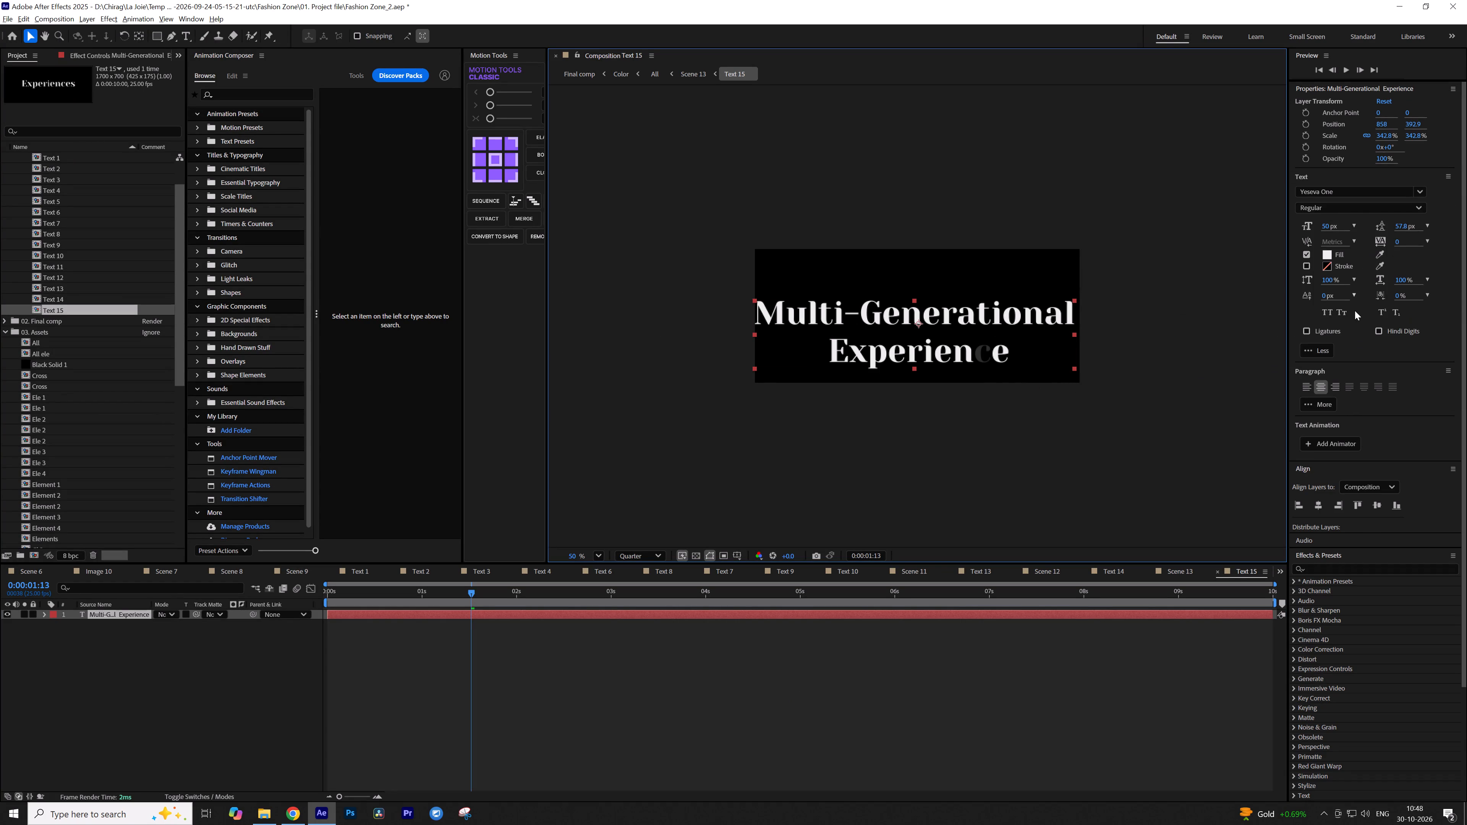
{"action": "left_click", "coordinate": [1315, 506]}
{"action": "left_click", "coordinate": [1381, 506]}
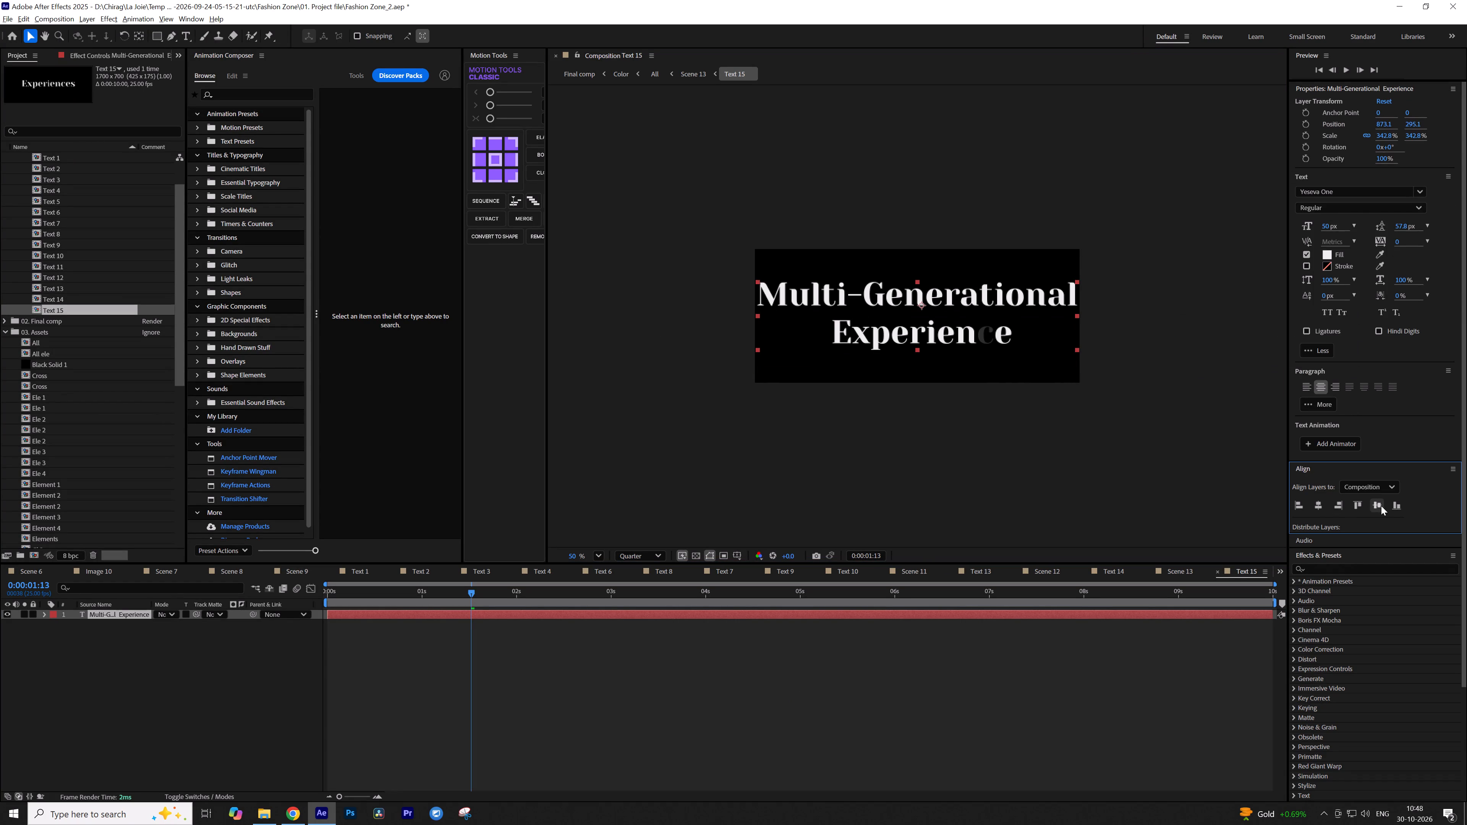
{"action": "left_click_drag", "start_coordinate": [1078, 351], "coordinate": [1061, 346]}
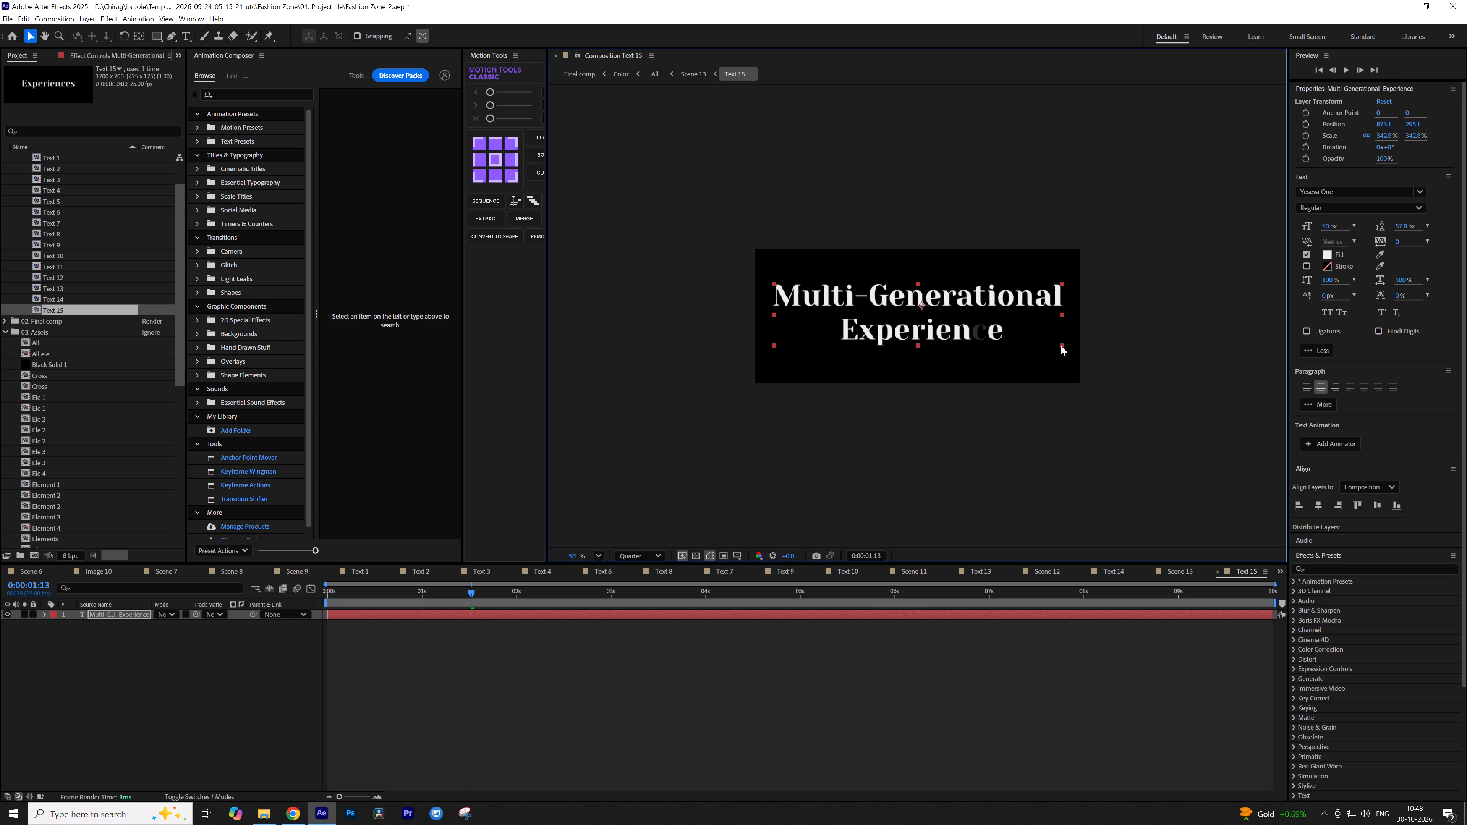
{"action": "left_click_drag", "start_coordinate": [1061, 346], "coordinate": [1032, 336]}
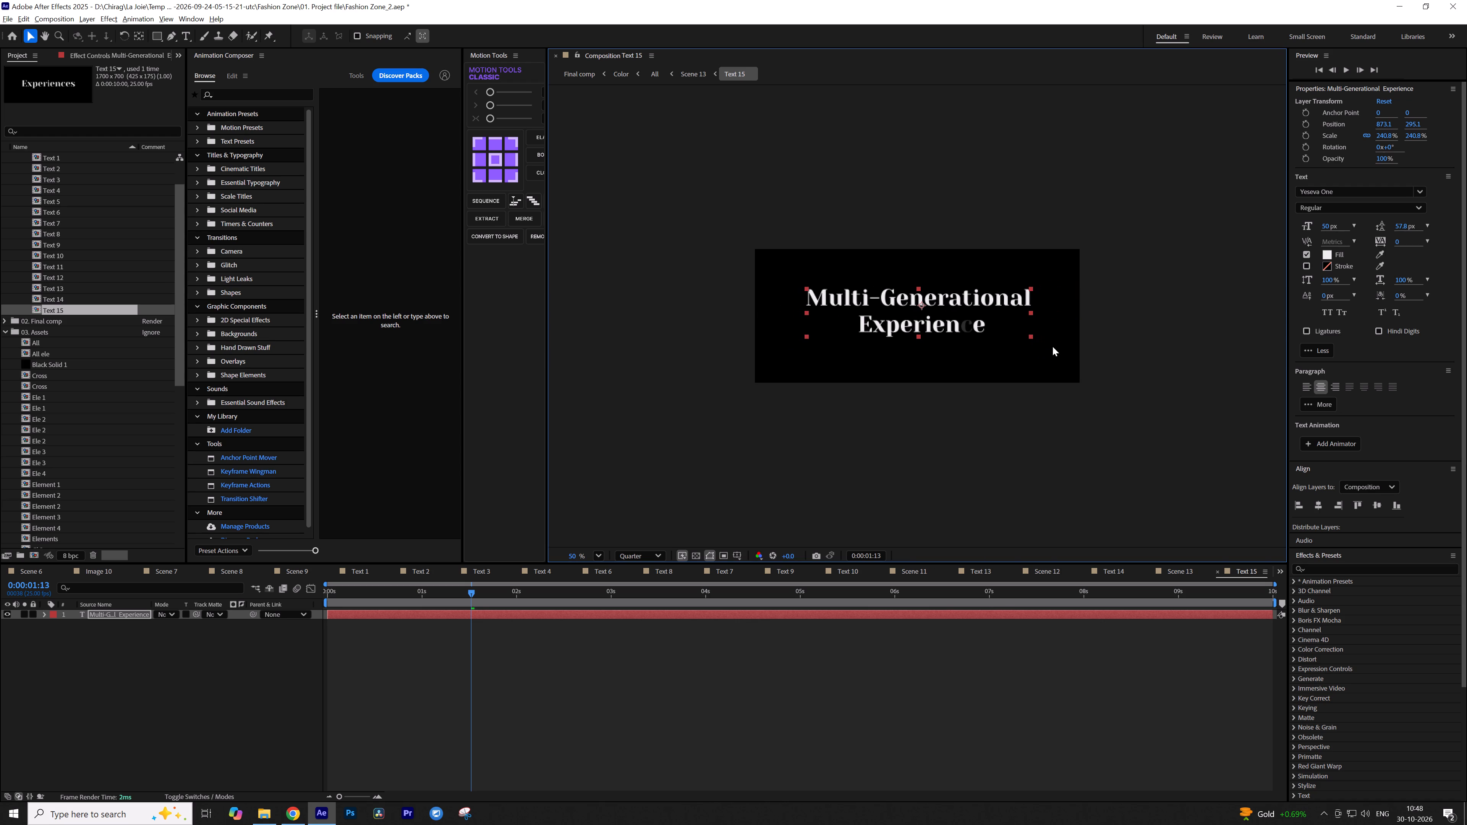
{"action": "left_click", "coordinate": [1313, 507]}
{"action": "left_click", "coordinate": [1382, 510]}
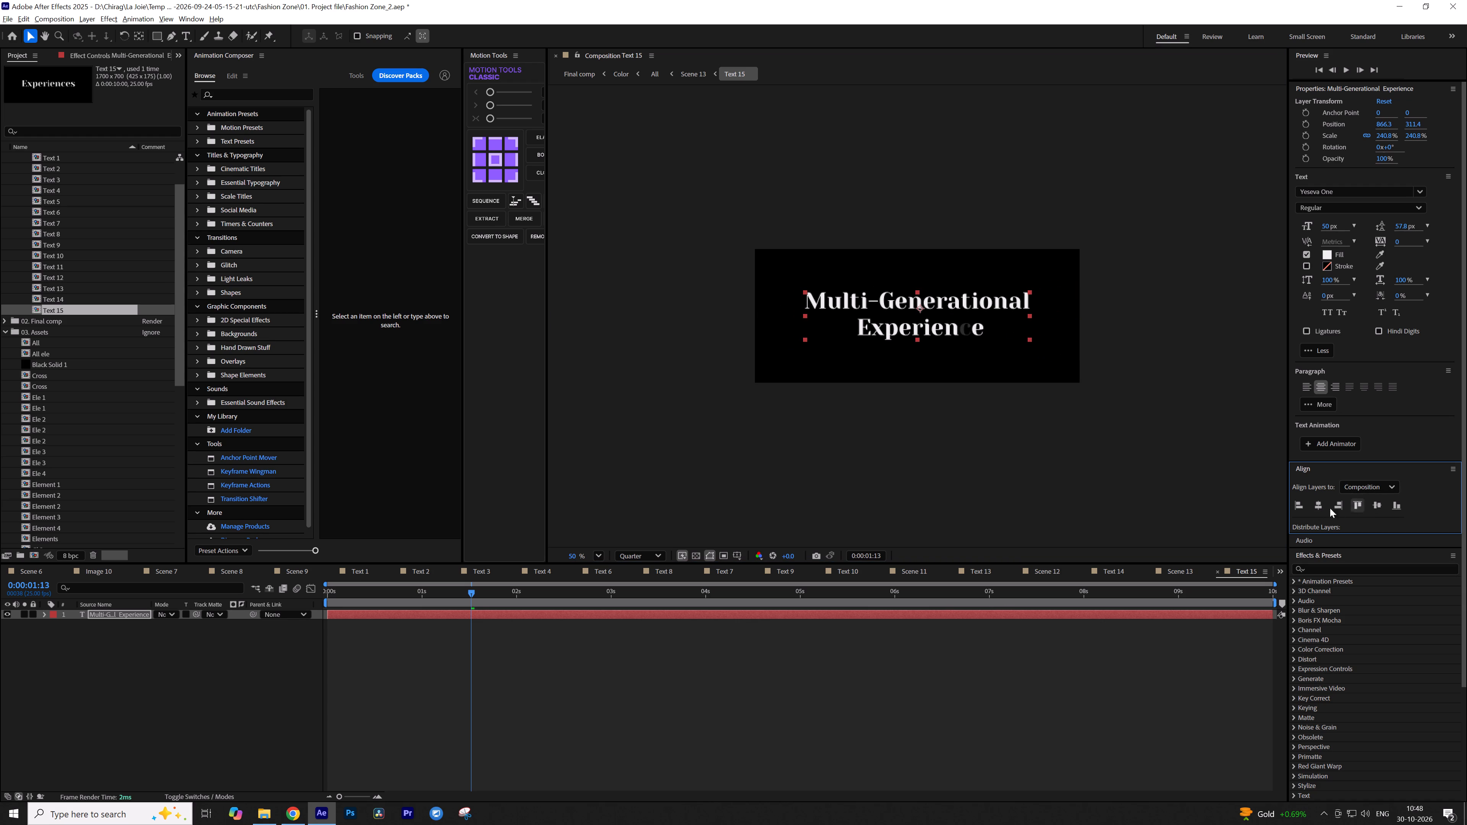
Scrub through the text animation in Text 15 and in its parent Scene 13, ending in the All composition.
{"action": "left_click", "coordinate": [709, 687]}
{"action": "left_click_drag", "start_coordinate": [500, 603], "coordinate": [391, 601]}
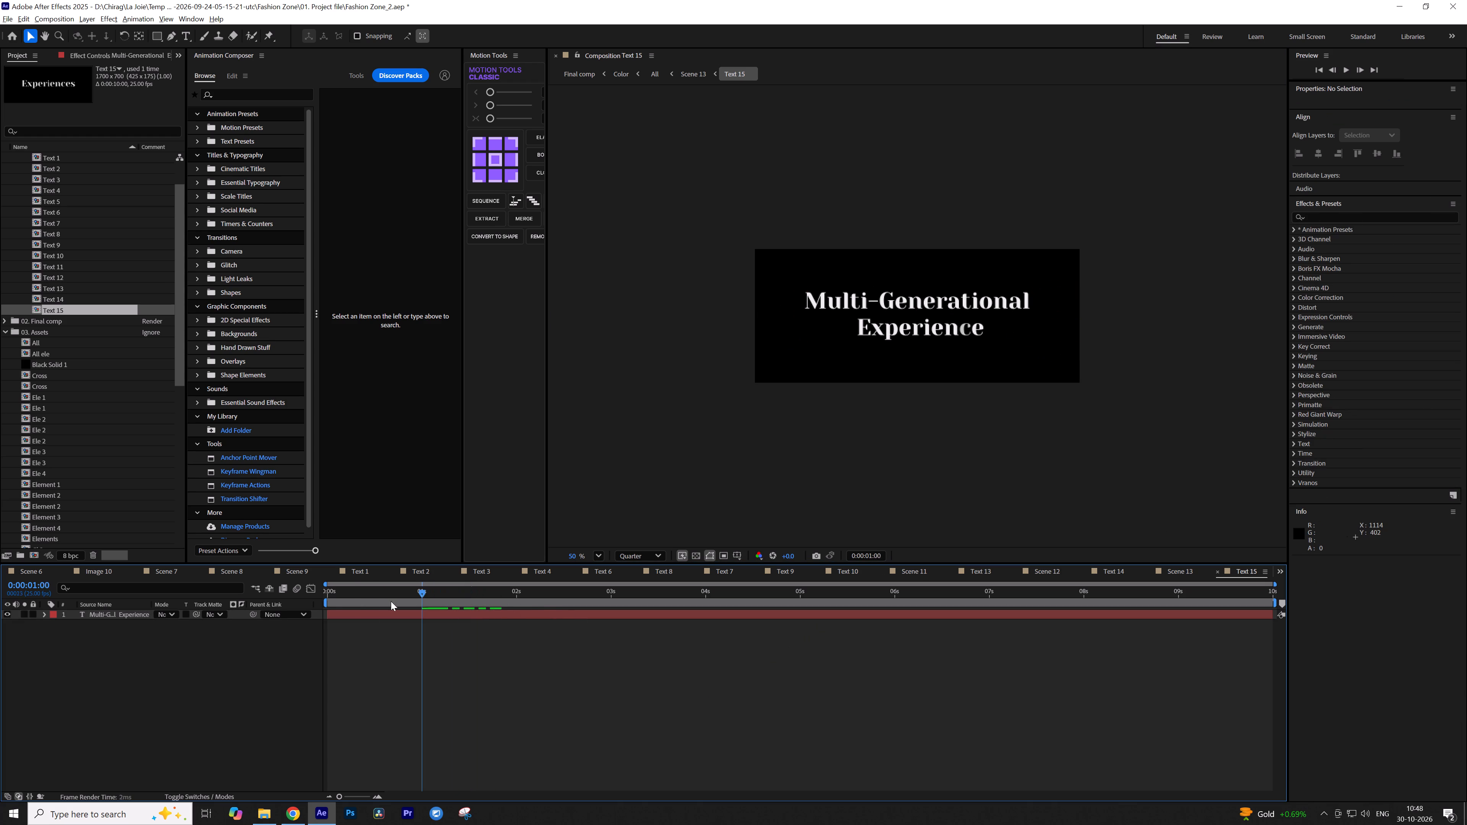
{"action": "left_click_drag", "start_coordinate": [391, 601], "coordinate": [164, 600]}
{"action": "key", "text": "Tab"}
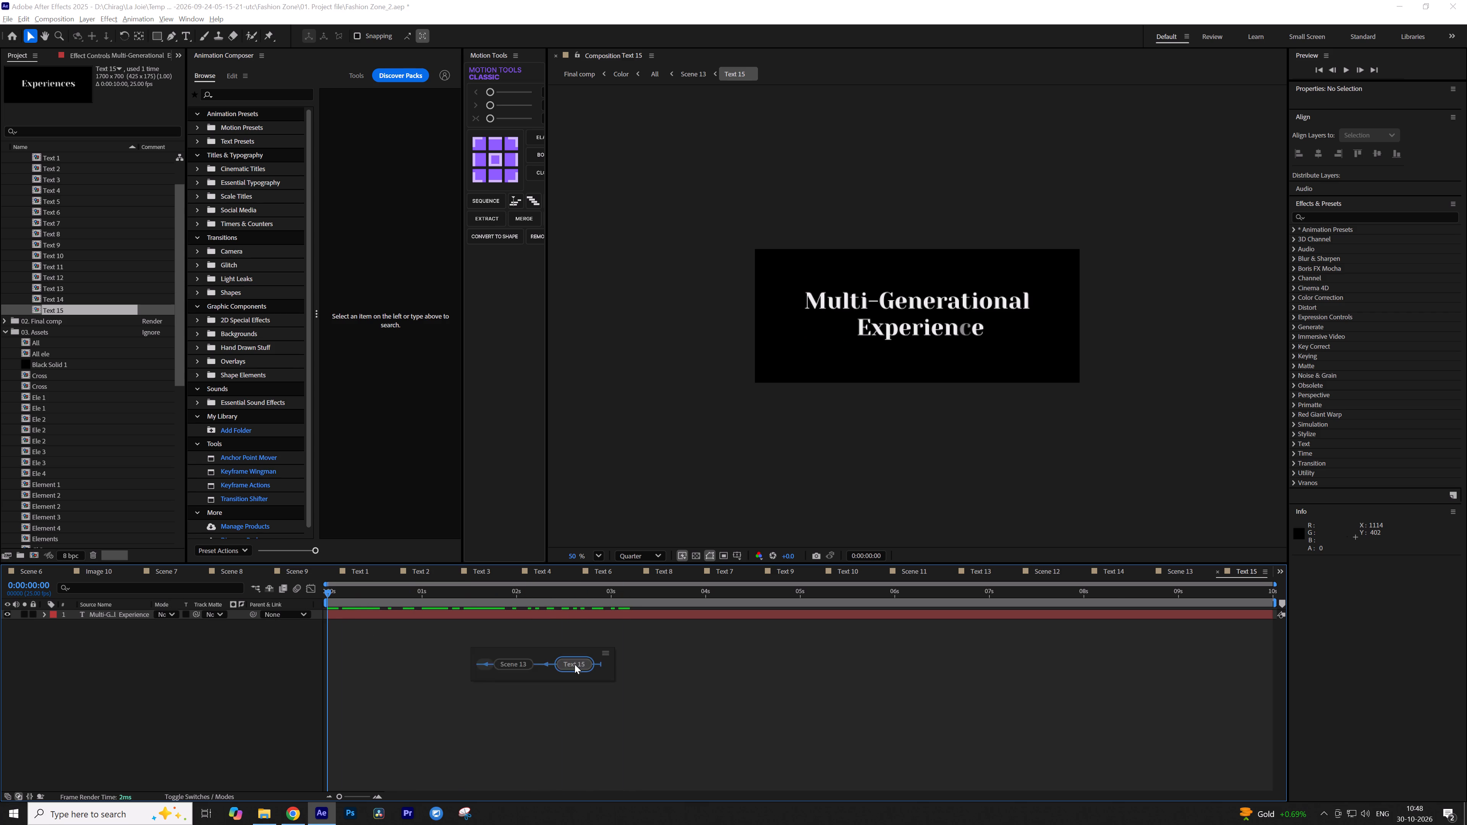
{"action": "left_click", "coordinate": [525, 664]}
{"action": "left_click_drag", "start_coordinate": [541, 600], "coordinate": [555, 597]}
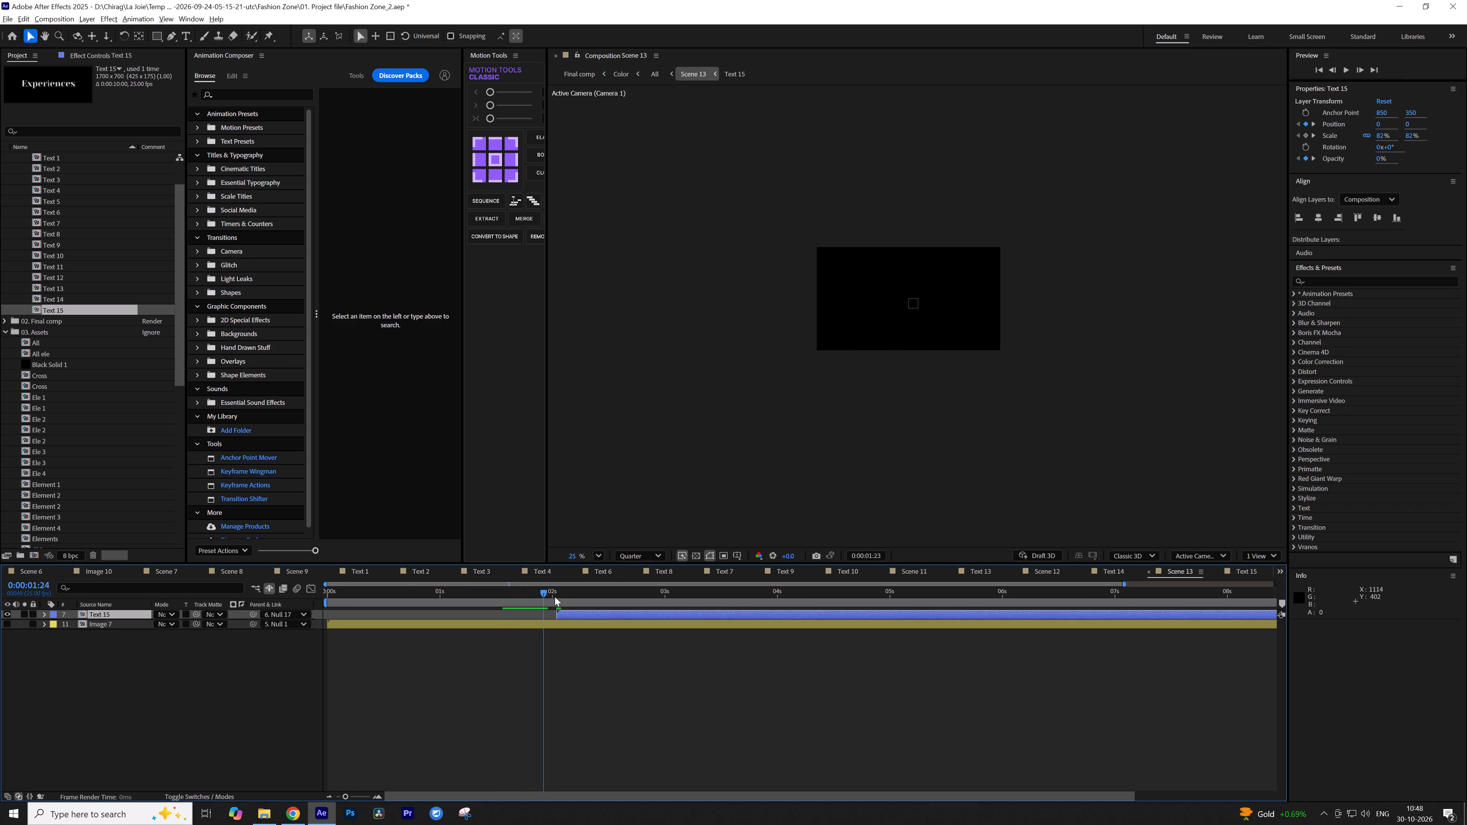
{"action": "left_click_drag", "start_coordinate": [555, 597], "coordinate": [656, 597]}
{"action": "key", "text": "Tab"}
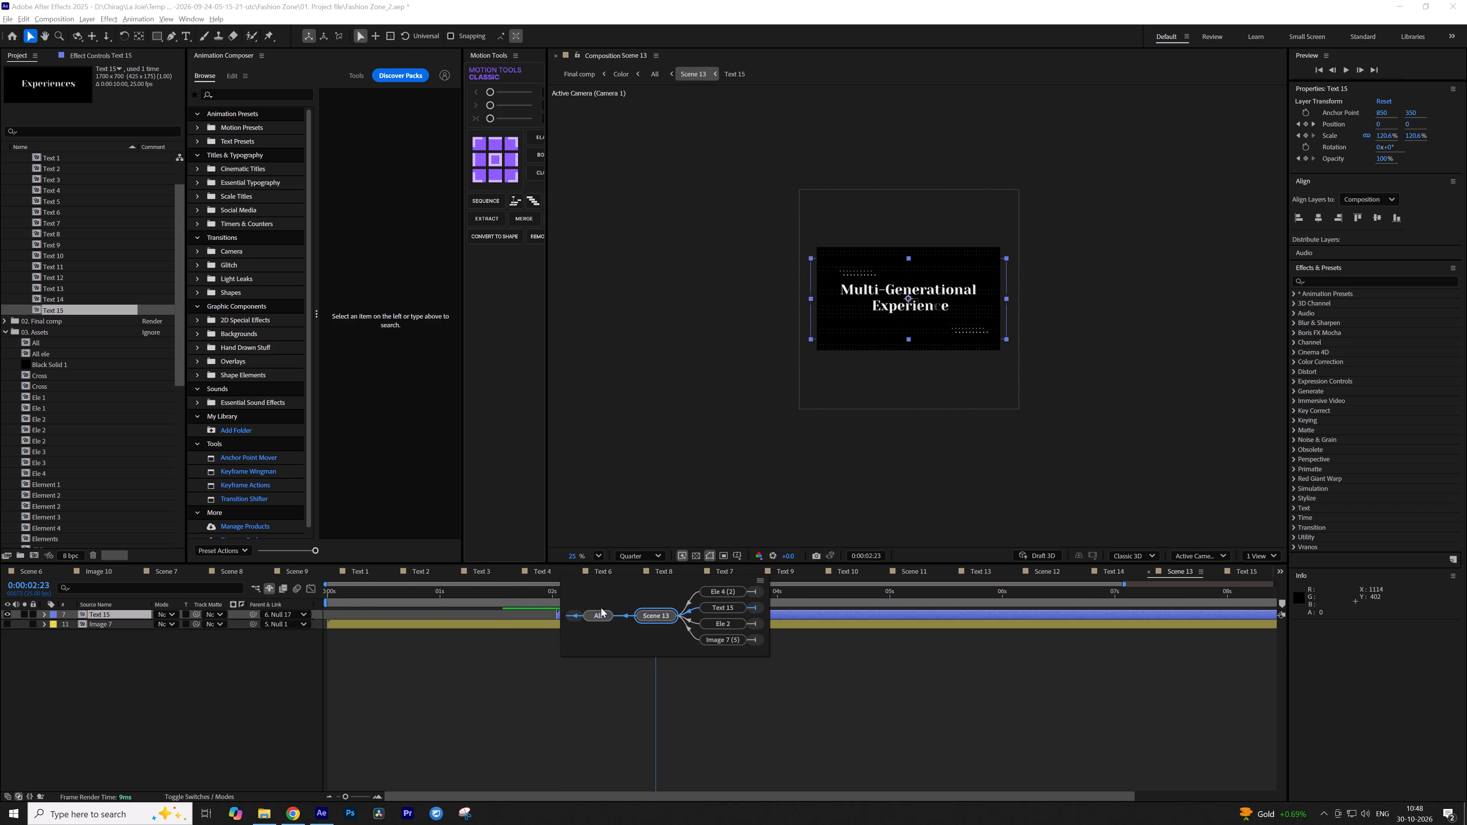
{"action": "left_click", "coordinate": [599, 613]}
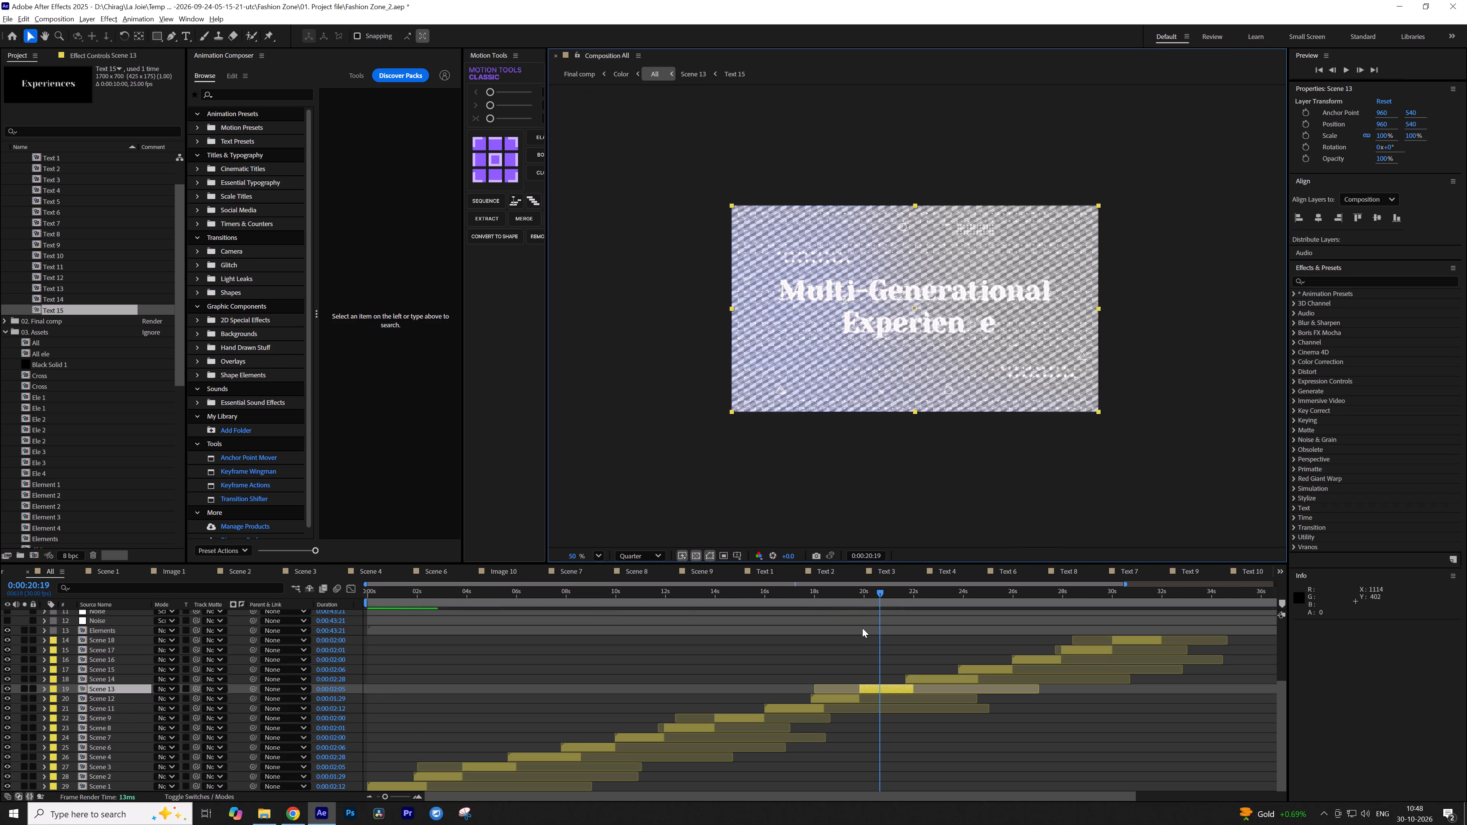
Play back the All composition from about 0:00:18:06 to 0:00:22:20 to review the Scene 13 text in sequence.
{"action": "left_click", "coordinate": [820, 597]}
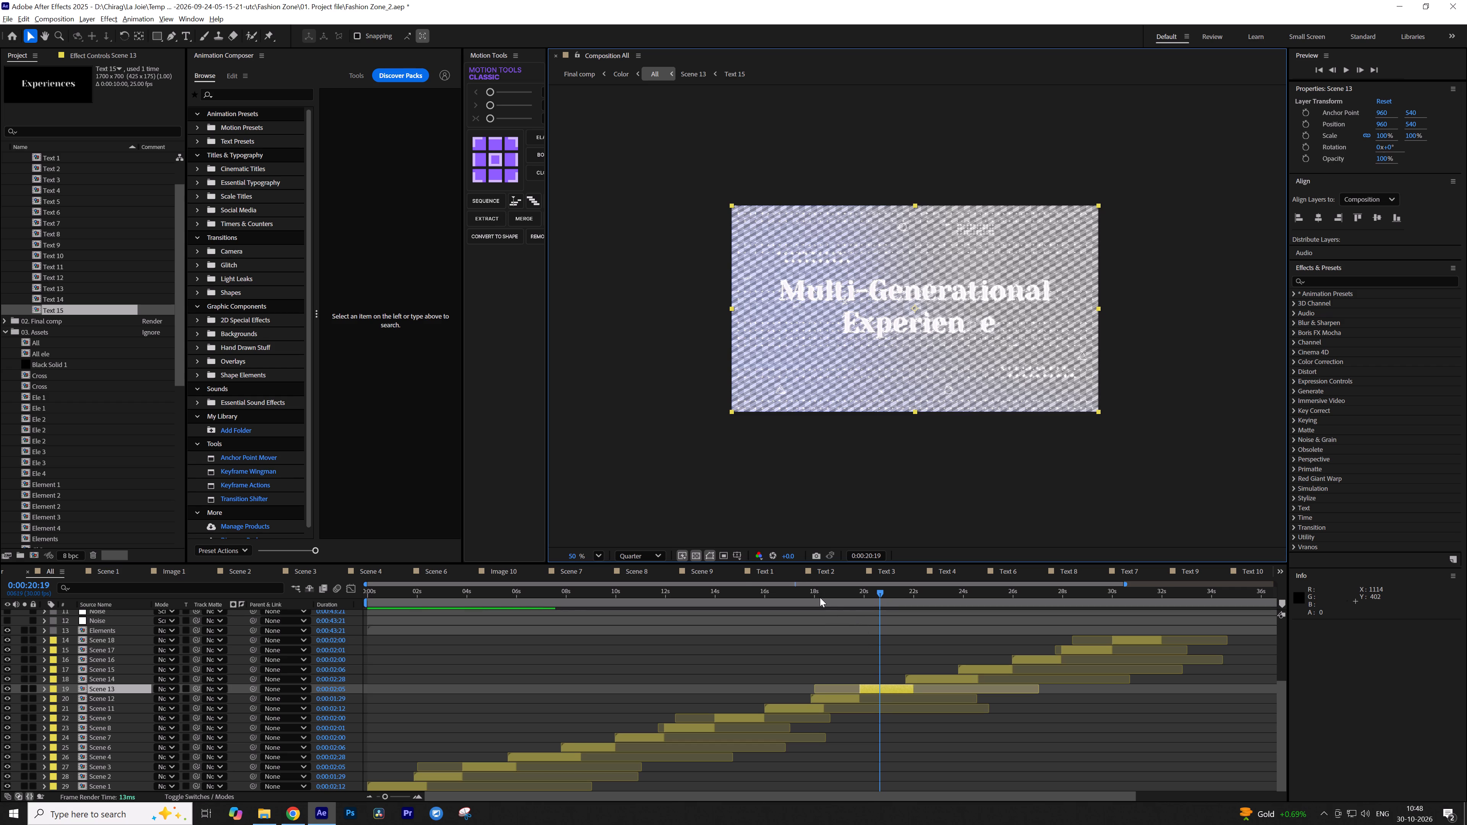
{"action": "key", "text": "space"}
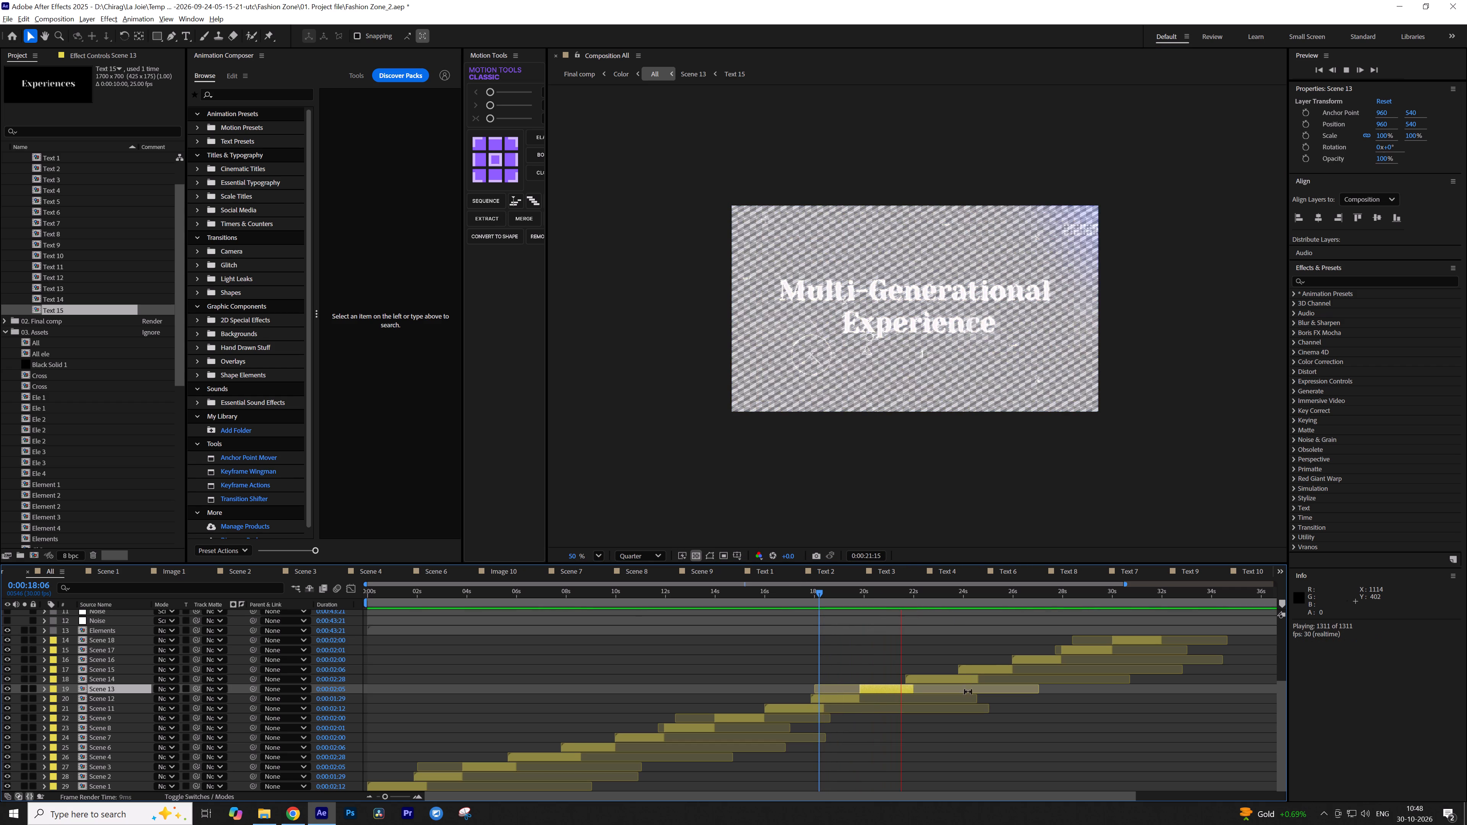
{"action": "key", "text": "space"}
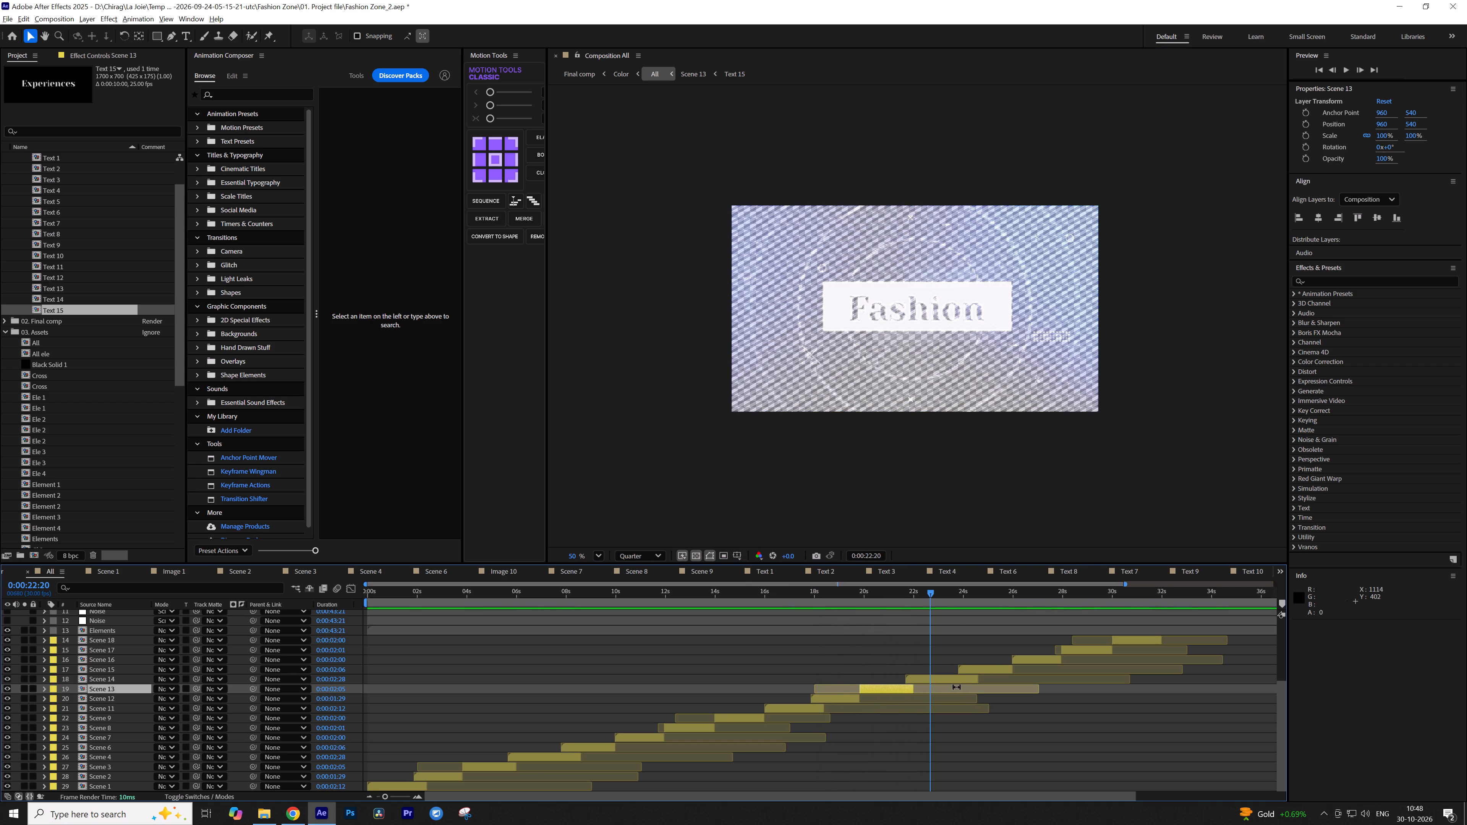
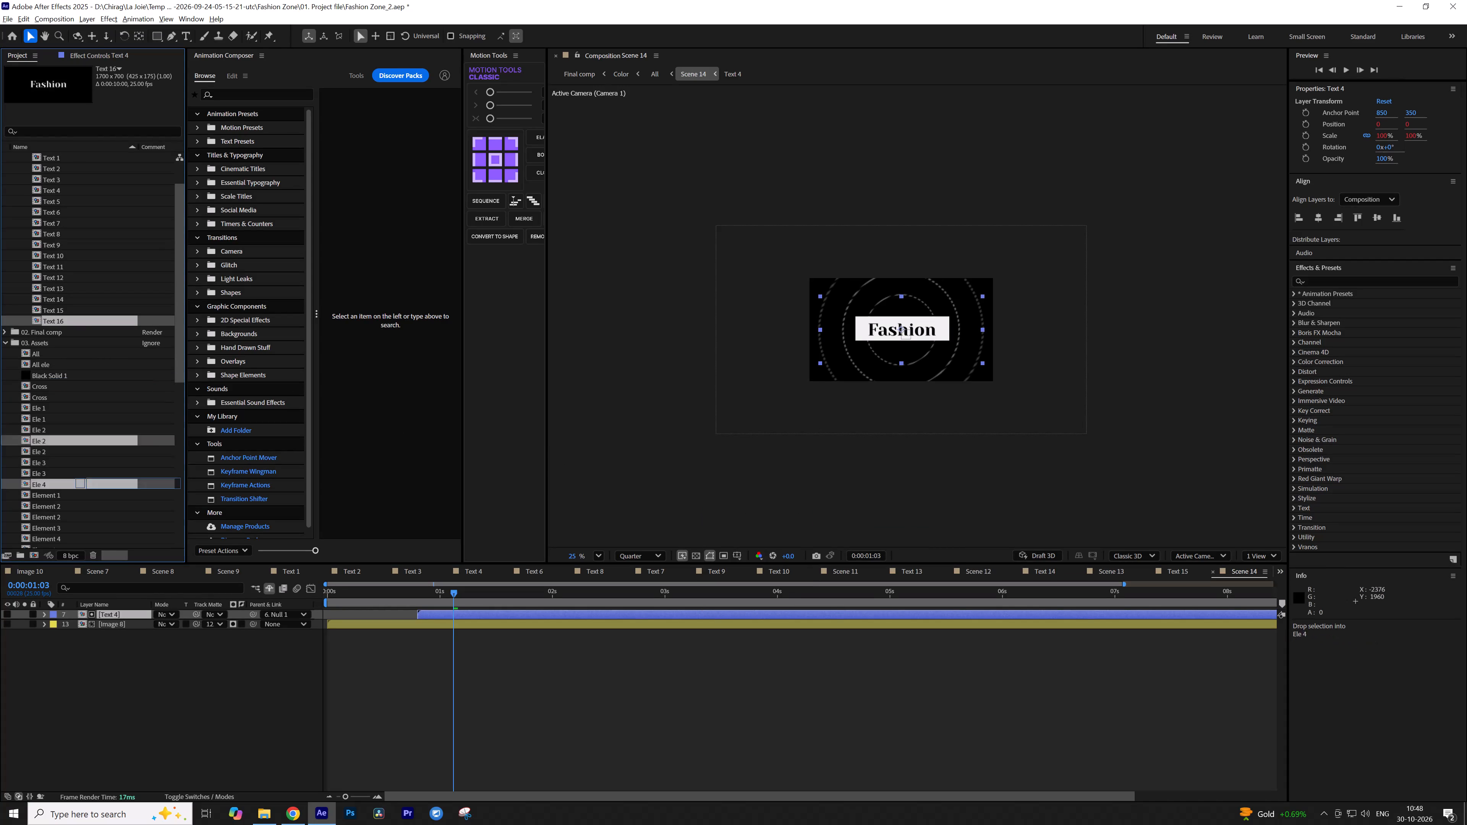
Replace the Text 4 layer in Scene 14 with the Text 16 composition.
{"action": "left_click_drag", "start_coordinate": [121, 498], "coordinate": [133, 615], "text": "alt"}
Replace the word Fashion in the Text 16 composition with "Shopping" and return to Scene 14.
{"action": "double_click", "coordinate": [129, 613]}
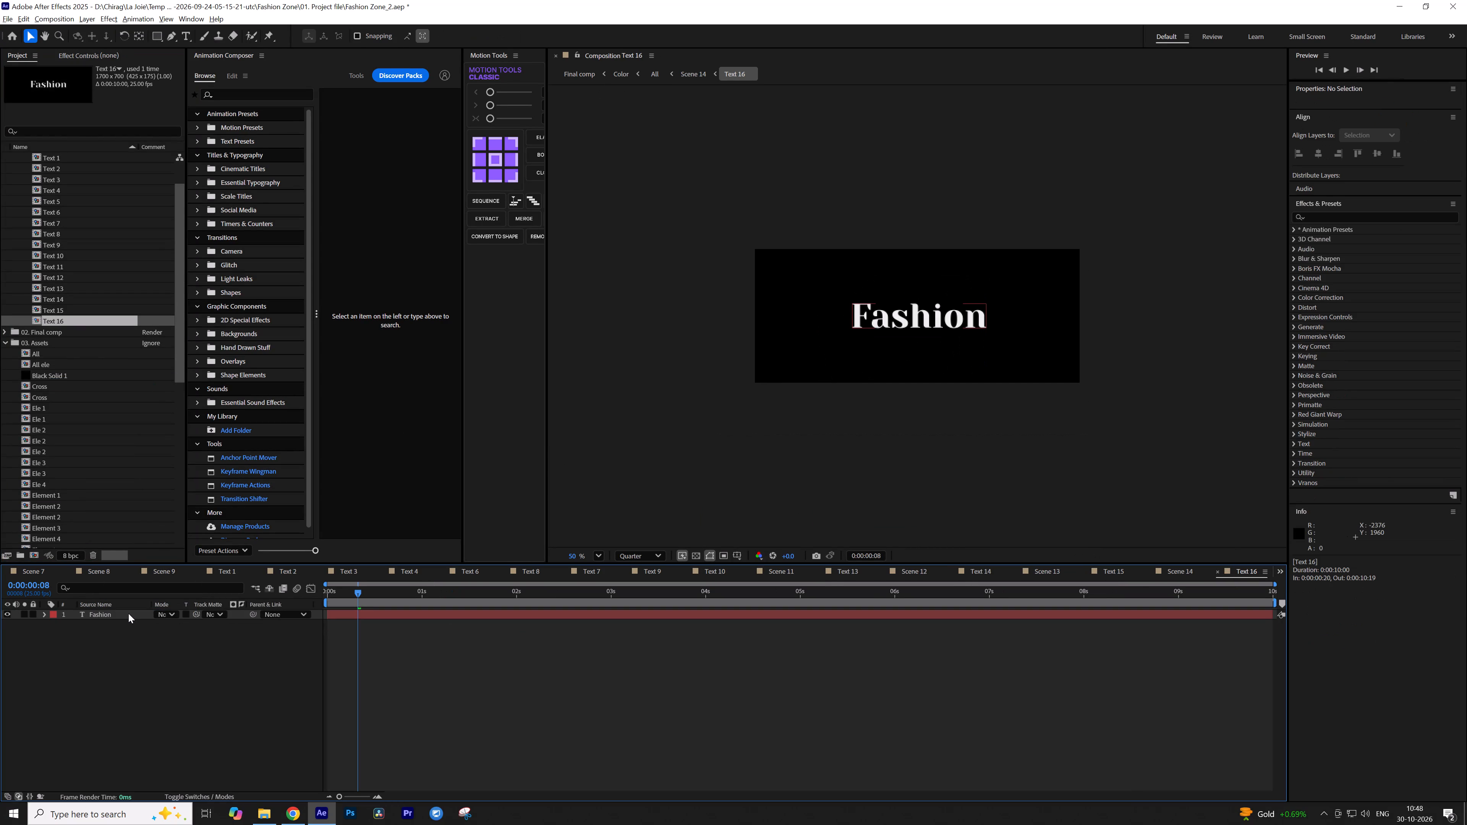
{"action": "double_click", "coordinate": [128, 613]}
{"action": "key", "text": "ctrl+v"}
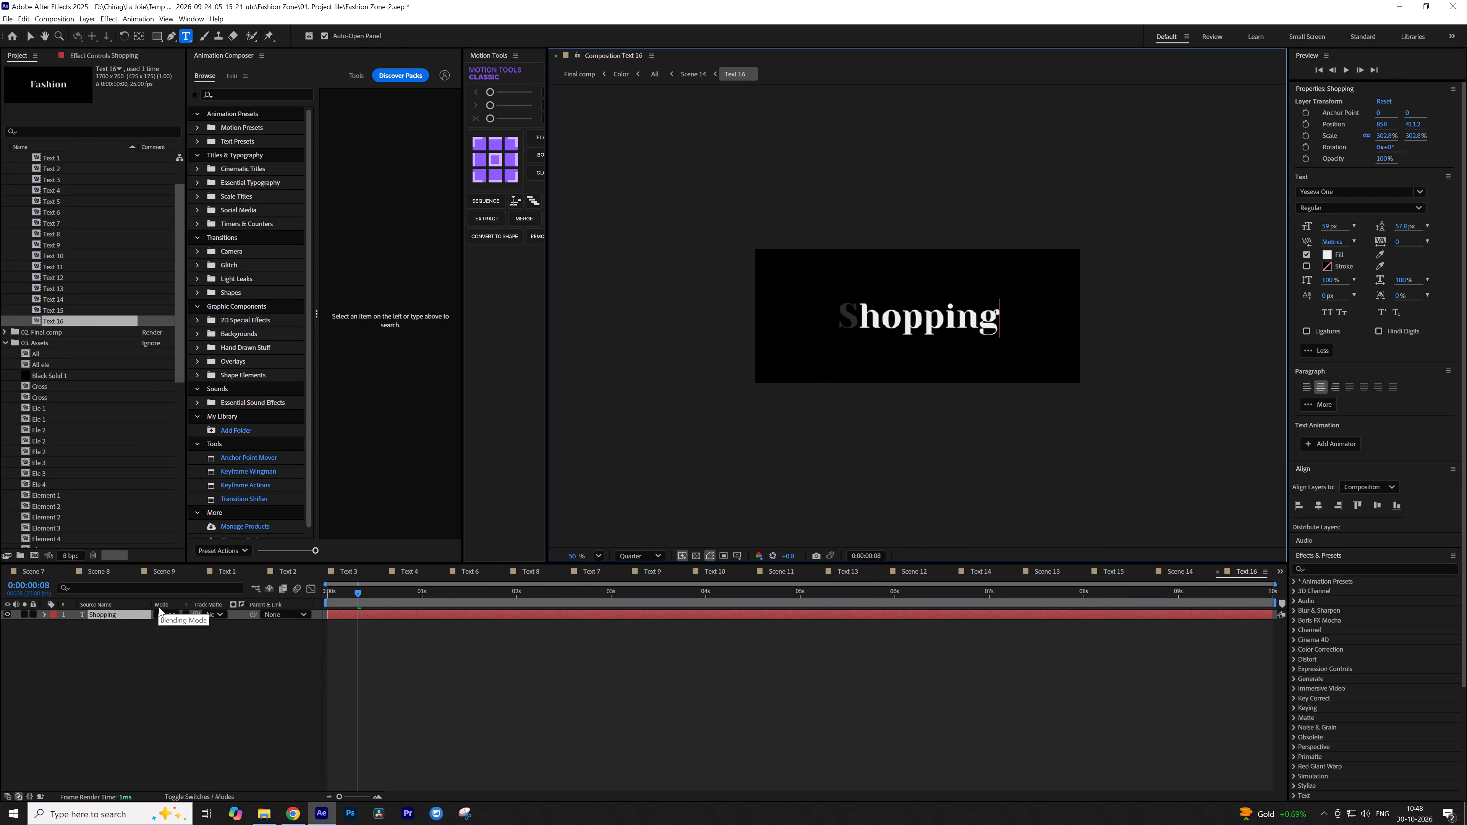
{"action": "left_click", "coordinate": [476, 670]}
{"action": "key", "text": "Tab"}
{"action": "left_click", "coordinate": [416, 672]}
{"action": "key", "text": "v"}
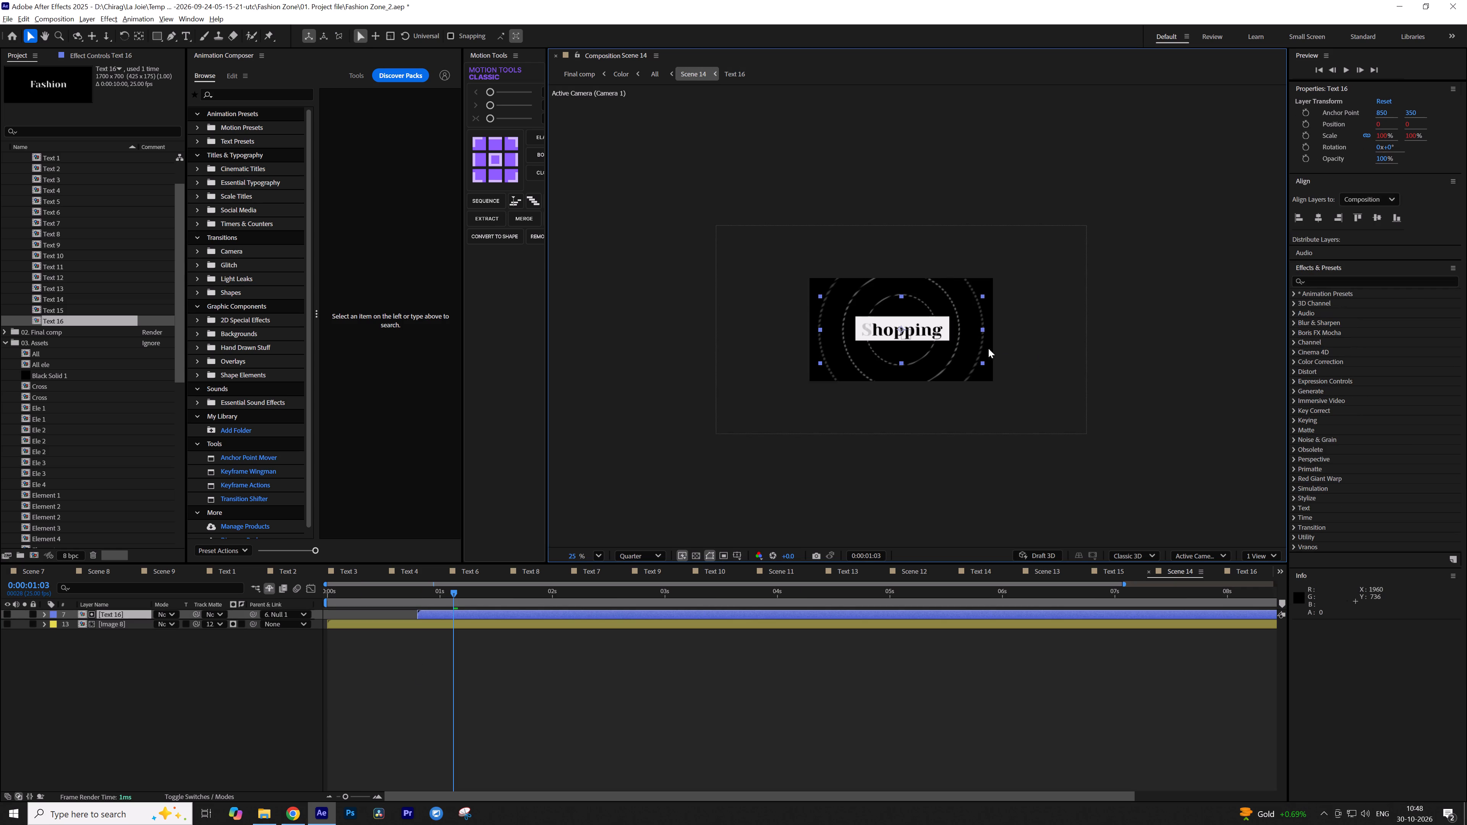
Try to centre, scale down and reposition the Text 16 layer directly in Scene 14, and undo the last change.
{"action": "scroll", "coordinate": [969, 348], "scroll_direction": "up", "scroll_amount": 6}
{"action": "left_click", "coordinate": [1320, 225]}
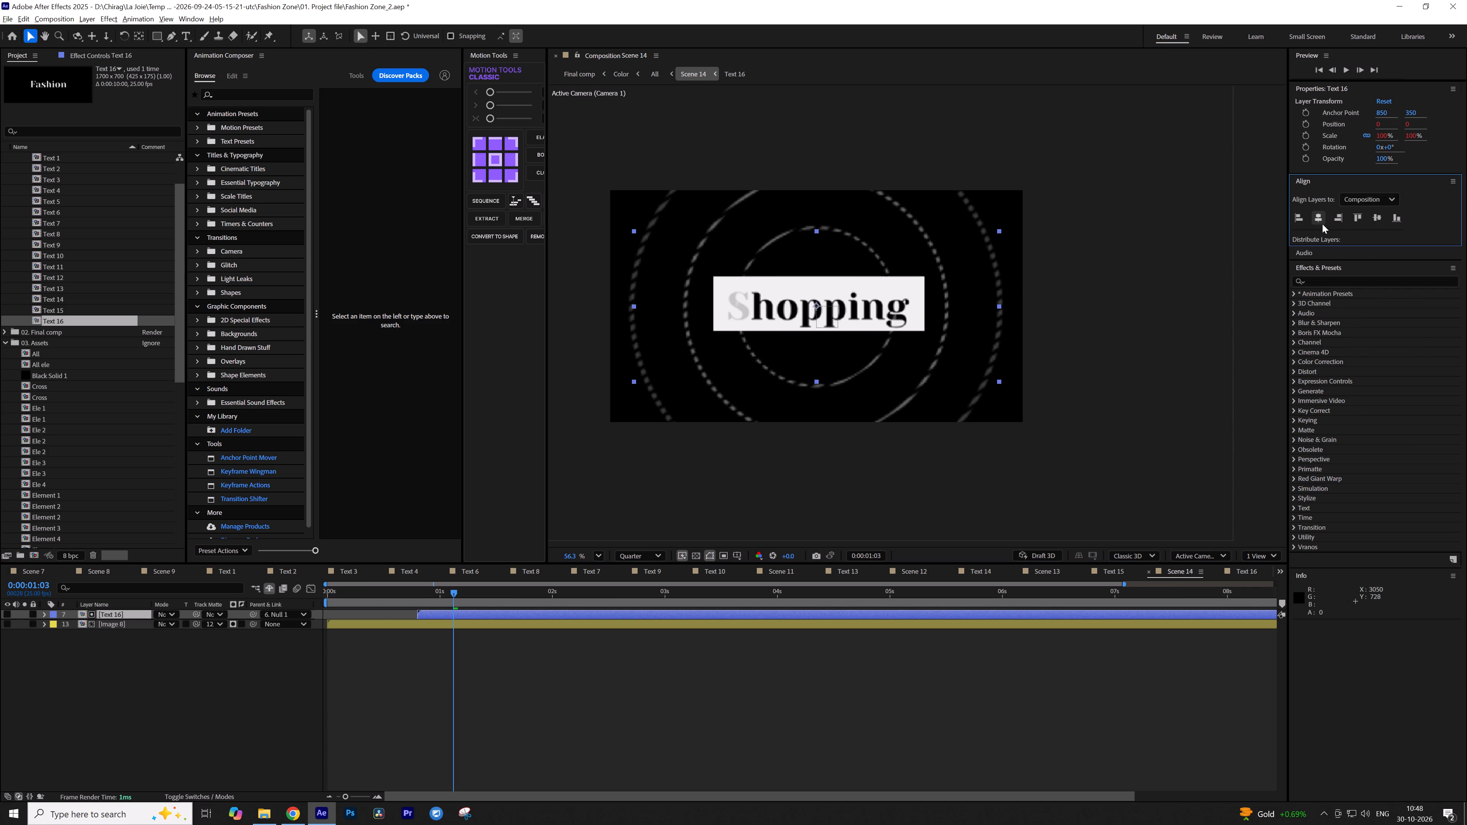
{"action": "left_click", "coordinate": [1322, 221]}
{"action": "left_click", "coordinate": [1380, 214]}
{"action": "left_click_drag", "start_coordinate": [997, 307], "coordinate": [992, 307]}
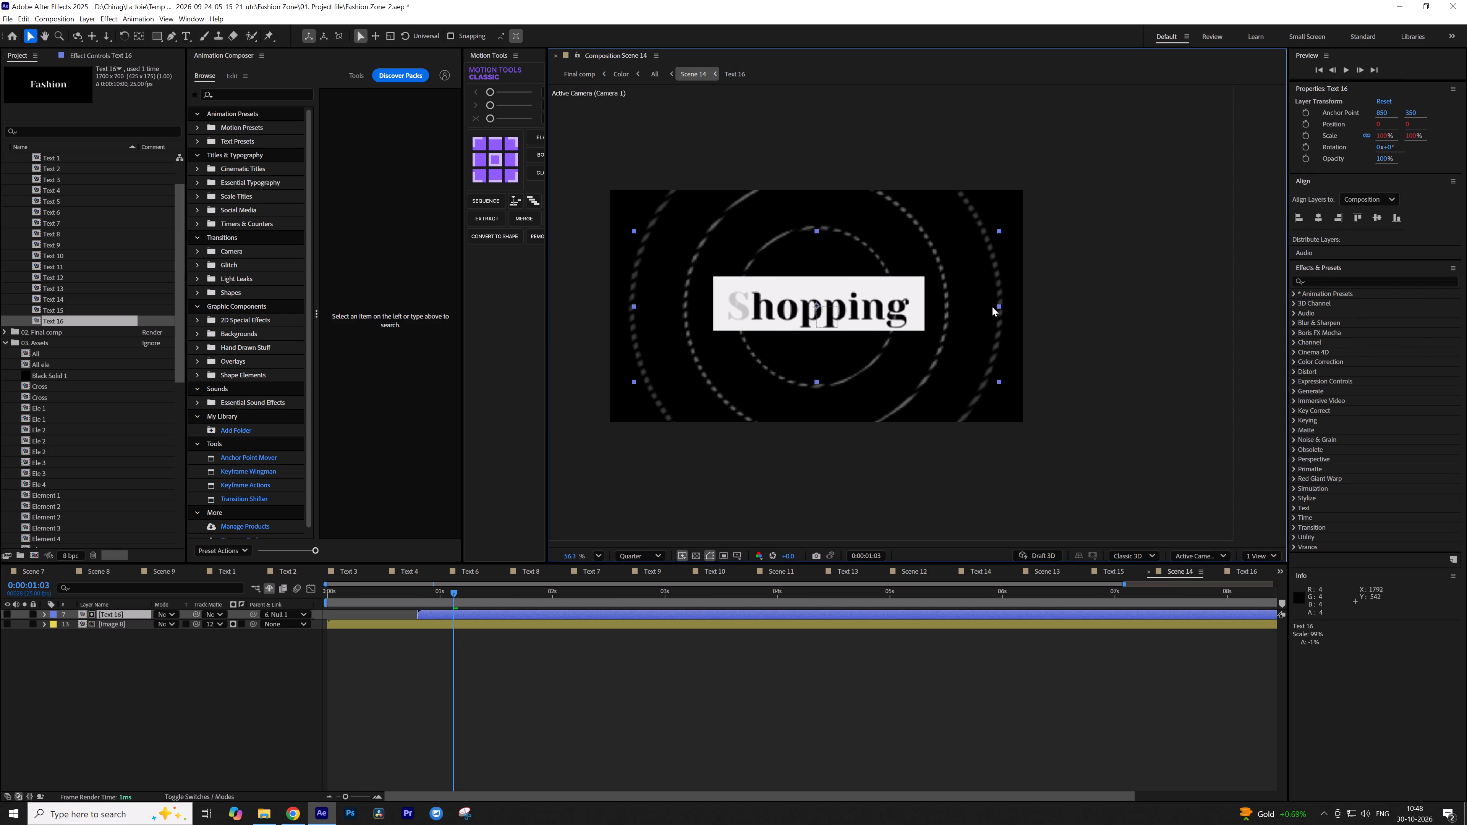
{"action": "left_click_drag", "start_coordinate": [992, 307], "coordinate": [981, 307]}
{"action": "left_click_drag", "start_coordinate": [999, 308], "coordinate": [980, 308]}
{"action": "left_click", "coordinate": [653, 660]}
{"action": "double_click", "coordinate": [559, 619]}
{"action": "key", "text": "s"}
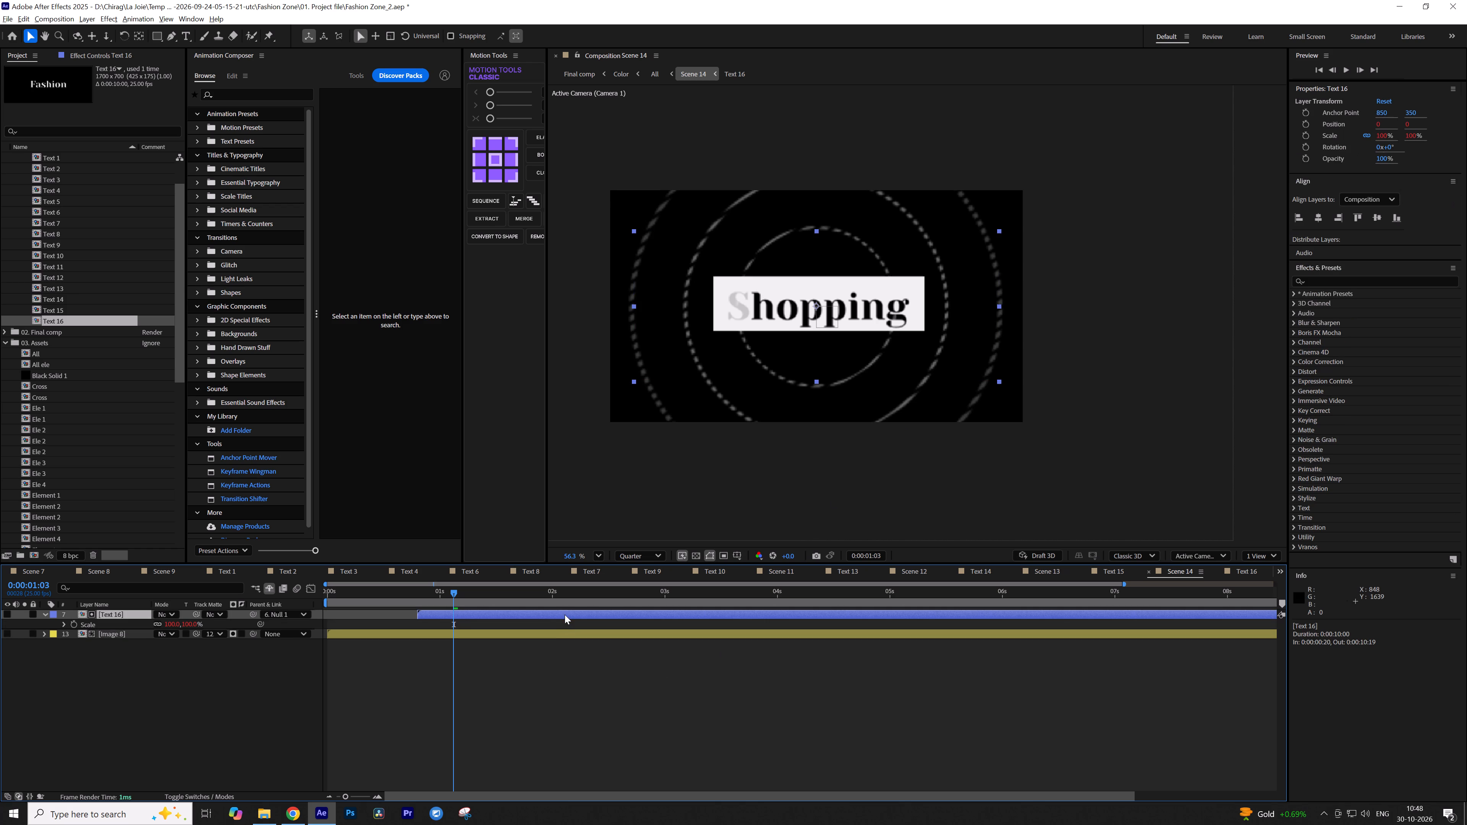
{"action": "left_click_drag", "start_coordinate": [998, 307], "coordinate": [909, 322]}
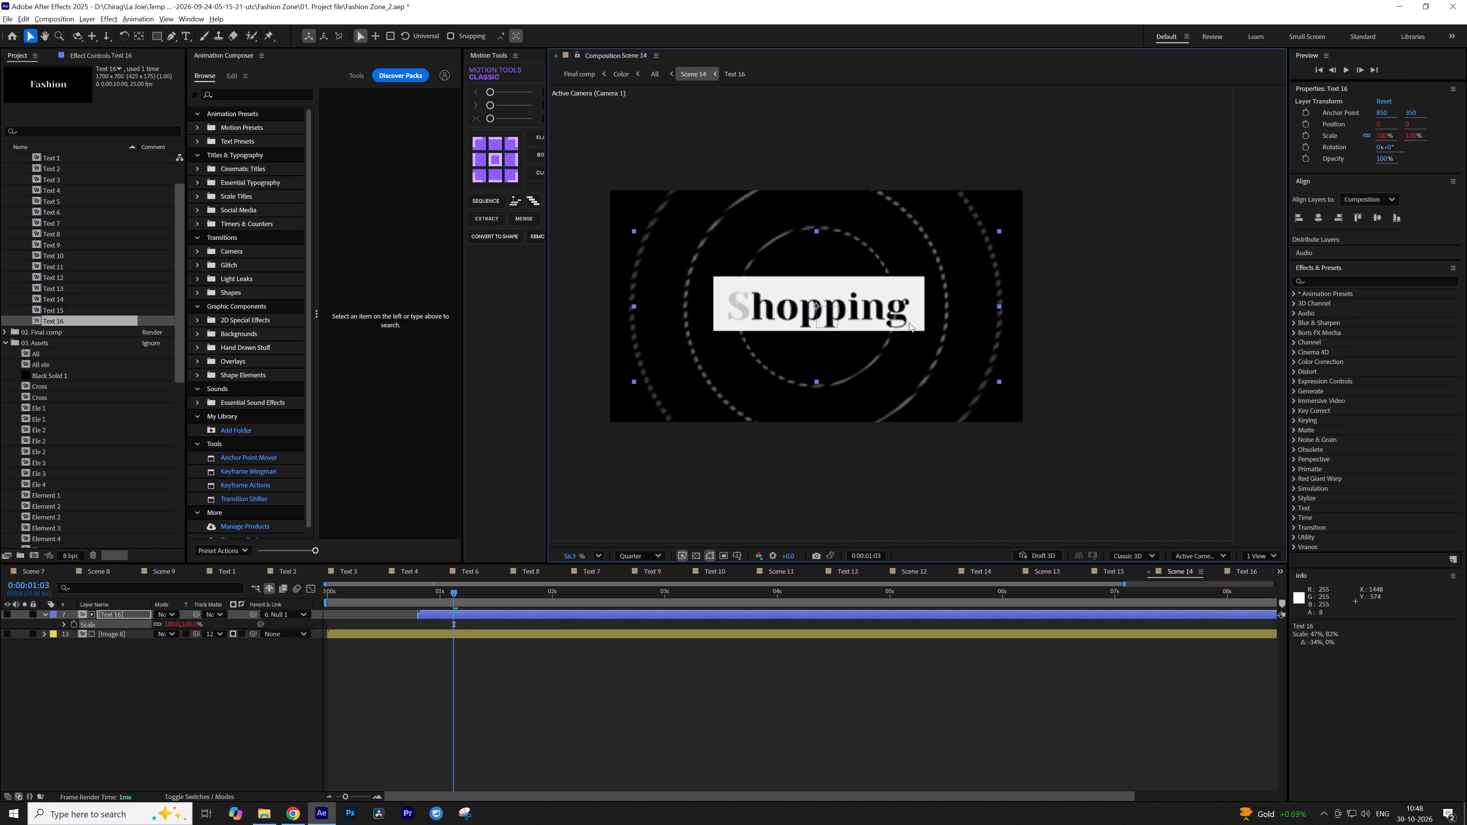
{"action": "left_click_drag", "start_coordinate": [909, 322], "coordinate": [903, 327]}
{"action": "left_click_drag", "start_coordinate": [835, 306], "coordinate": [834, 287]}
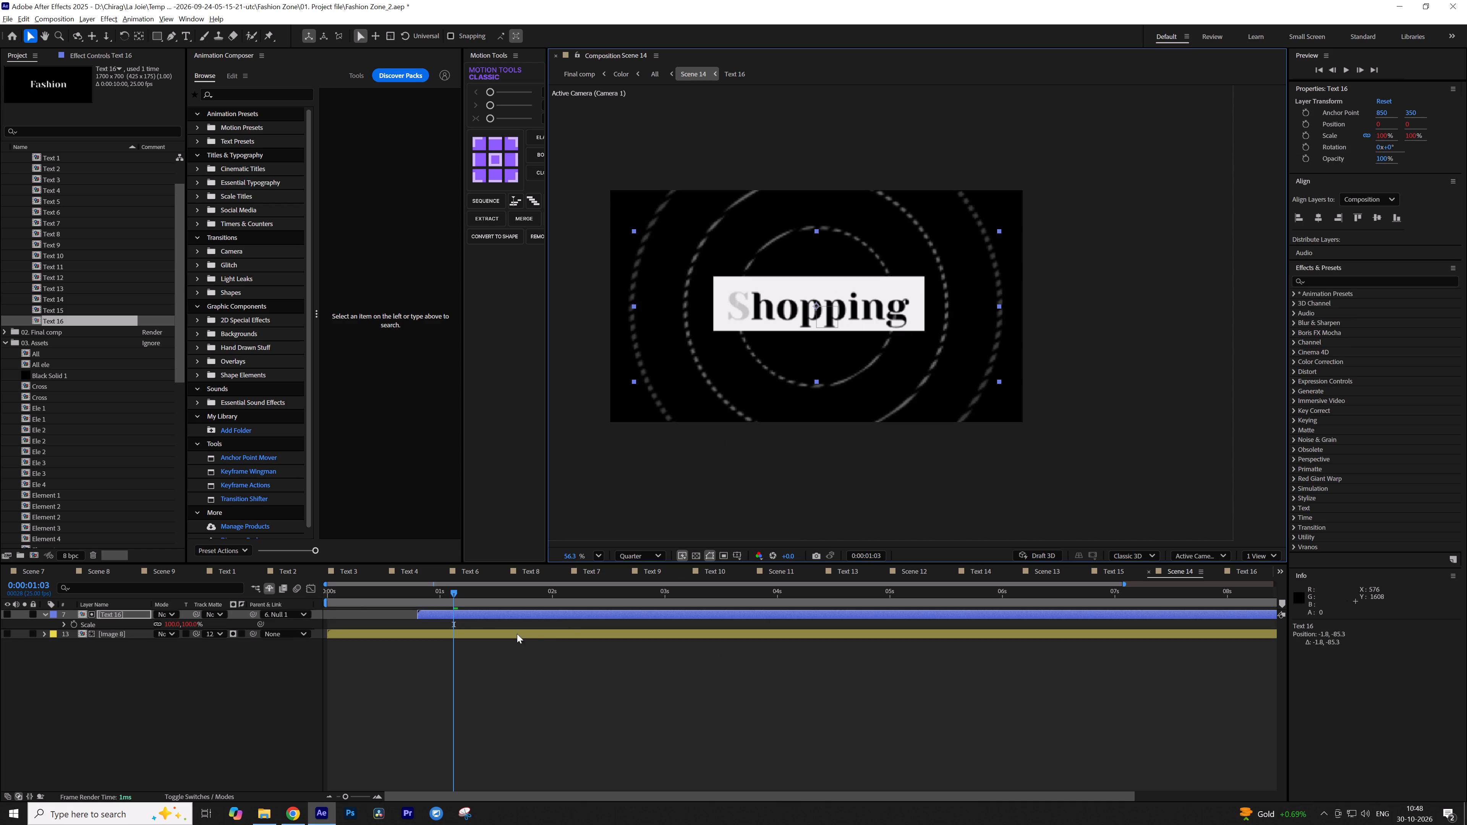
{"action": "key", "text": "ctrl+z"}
Scale the Shopping text layer inside Text 16 down to about 274.2% and go back to Scene 14.
{"action": "double_click", "coordinate": [474, 614]}
{"action": "left_click", "coordinate": [968, 322]}
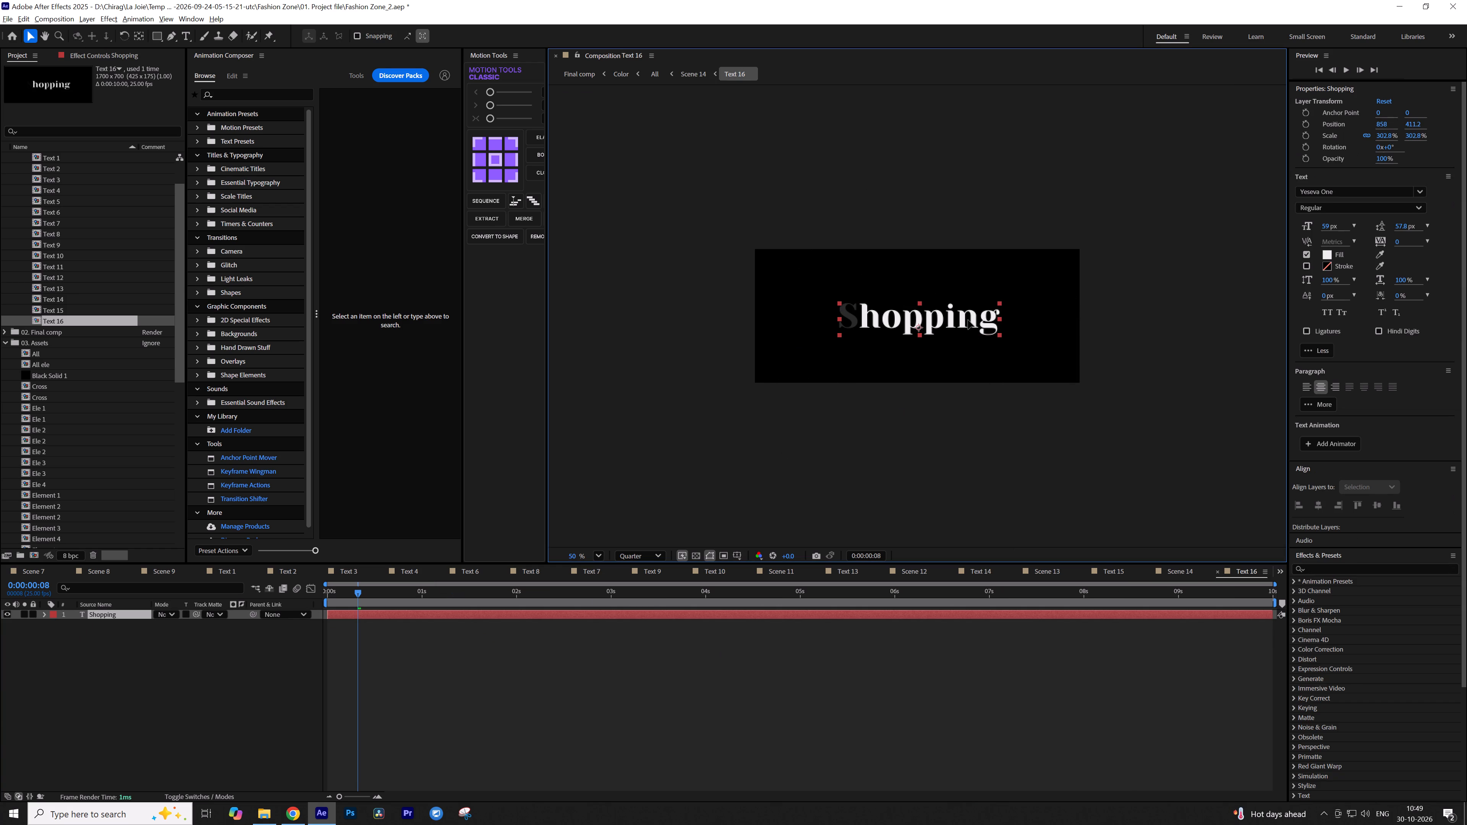
{"action": "left_click_drag", "start_coordinate": [999, 317], "coordinate": [993, 318], "text": "shift"}
{"action": "left_click", "coordinate": [993, 318]}
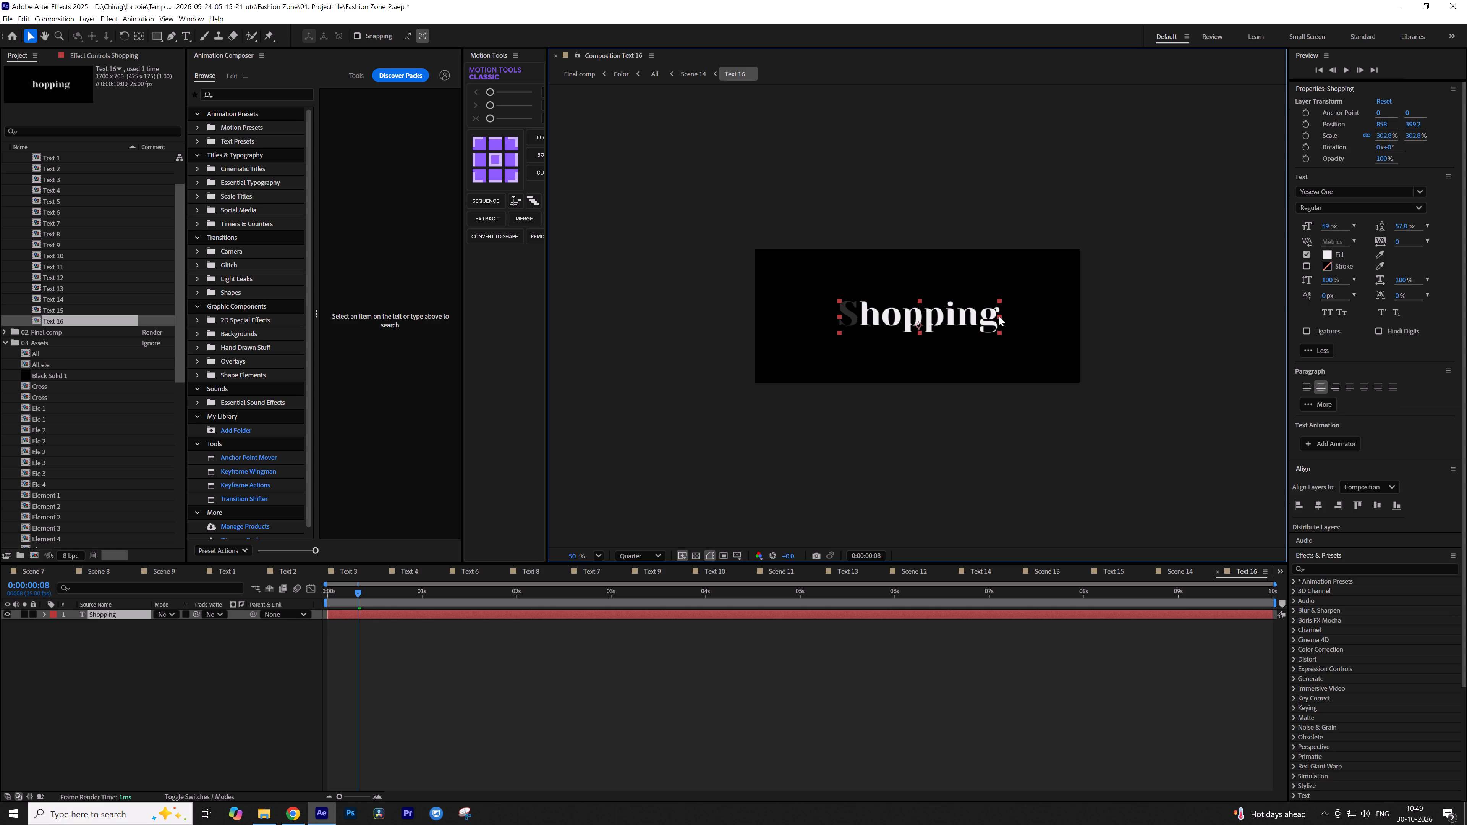
{"action": "left_click_drag", "start_coordinate": [1001, 315], "coordinate": [994, 317]}
{"action": "key", "text": "Tab"}
{"action": "left_click", "coordinate": [930, 323]}
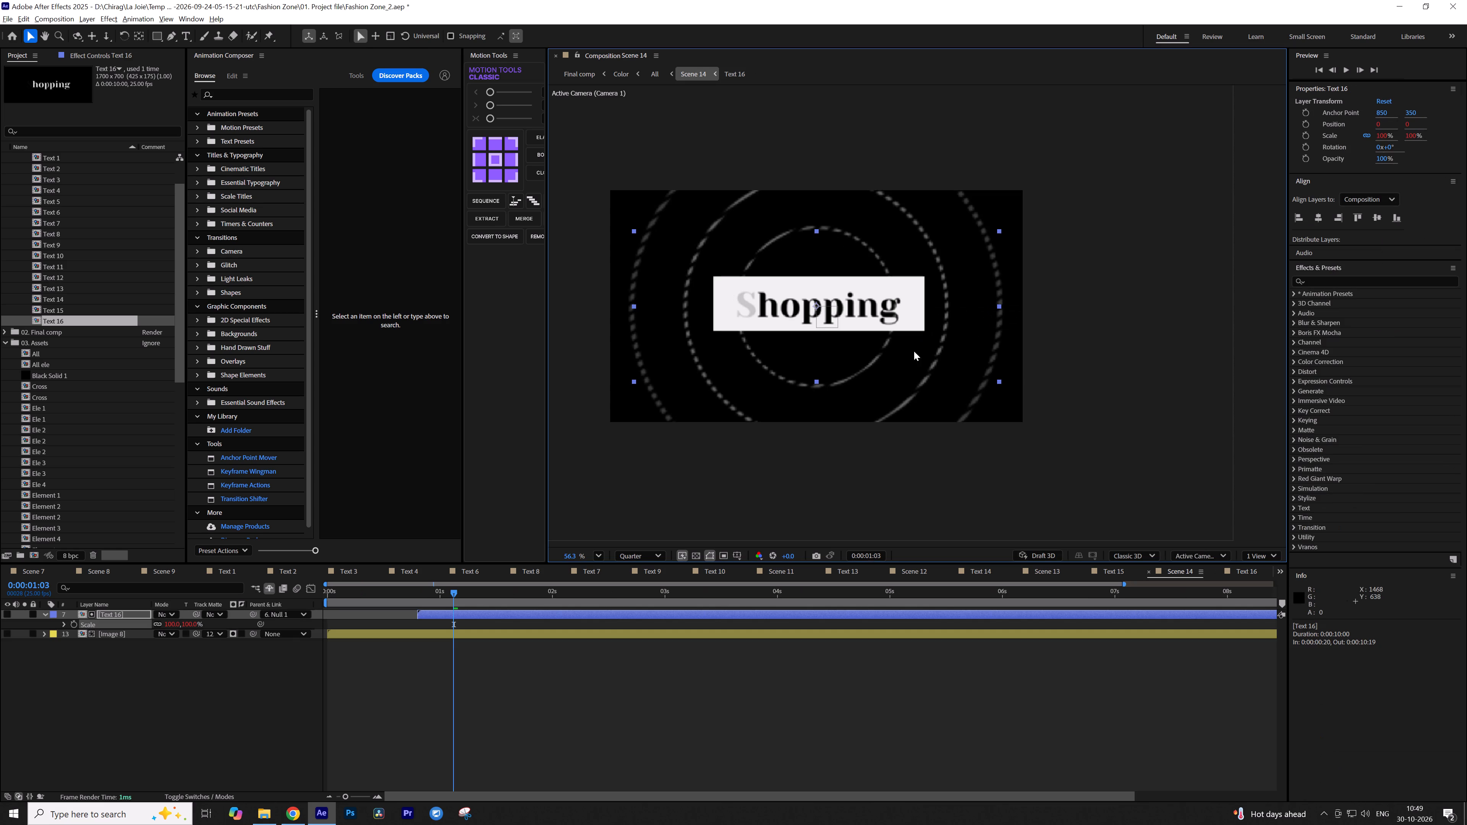
Centre the Shopping text layer horizontally and vertically in the Text 16 composition and return to Scene 14.
{"action": "double_click", "coordinate": [595, 615]}
{"action": "left_click", "coordinate": [643, 698]}
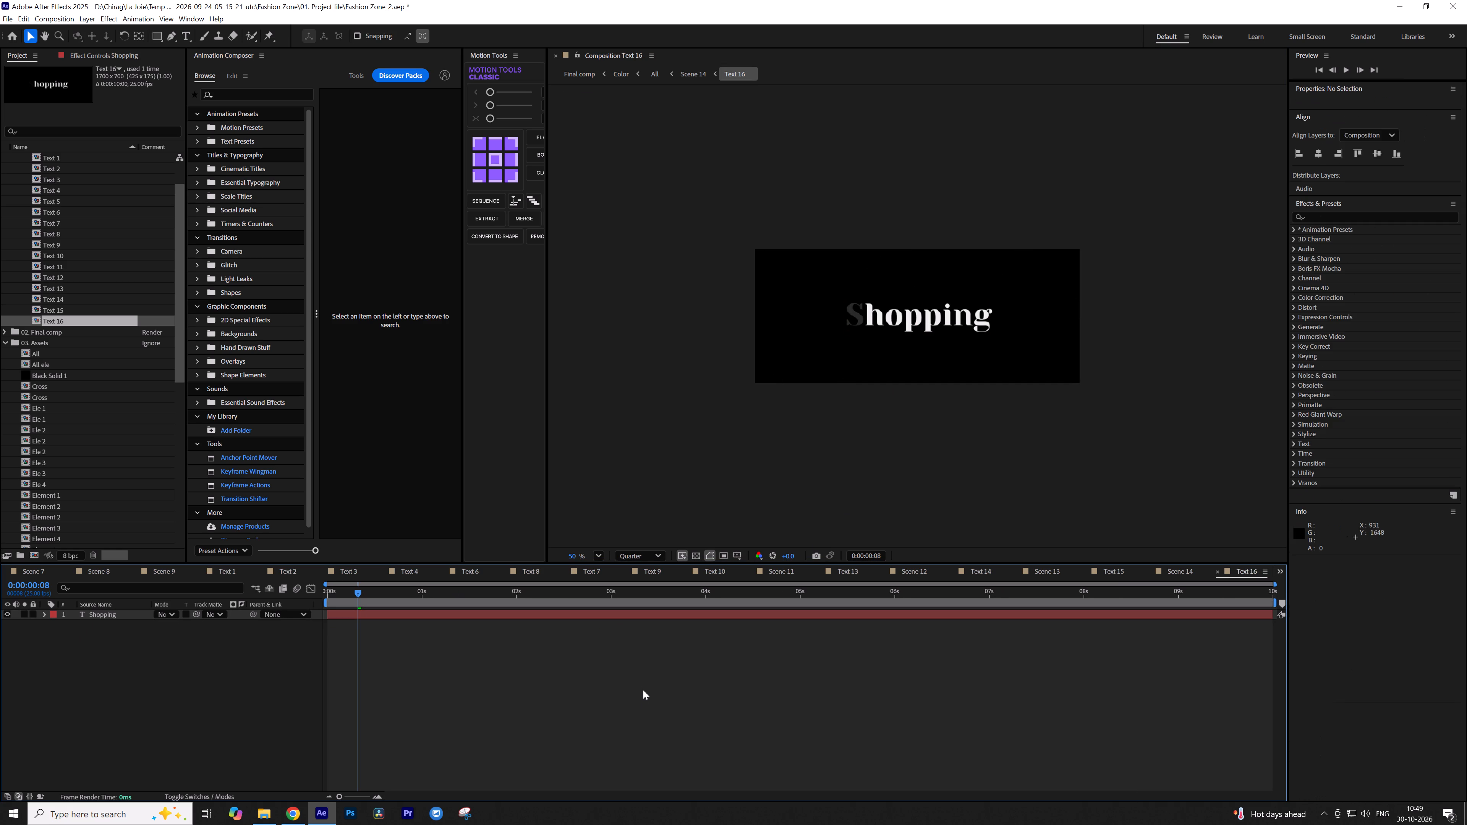
{"action": "left_click", "coordinate": [958, 322]}
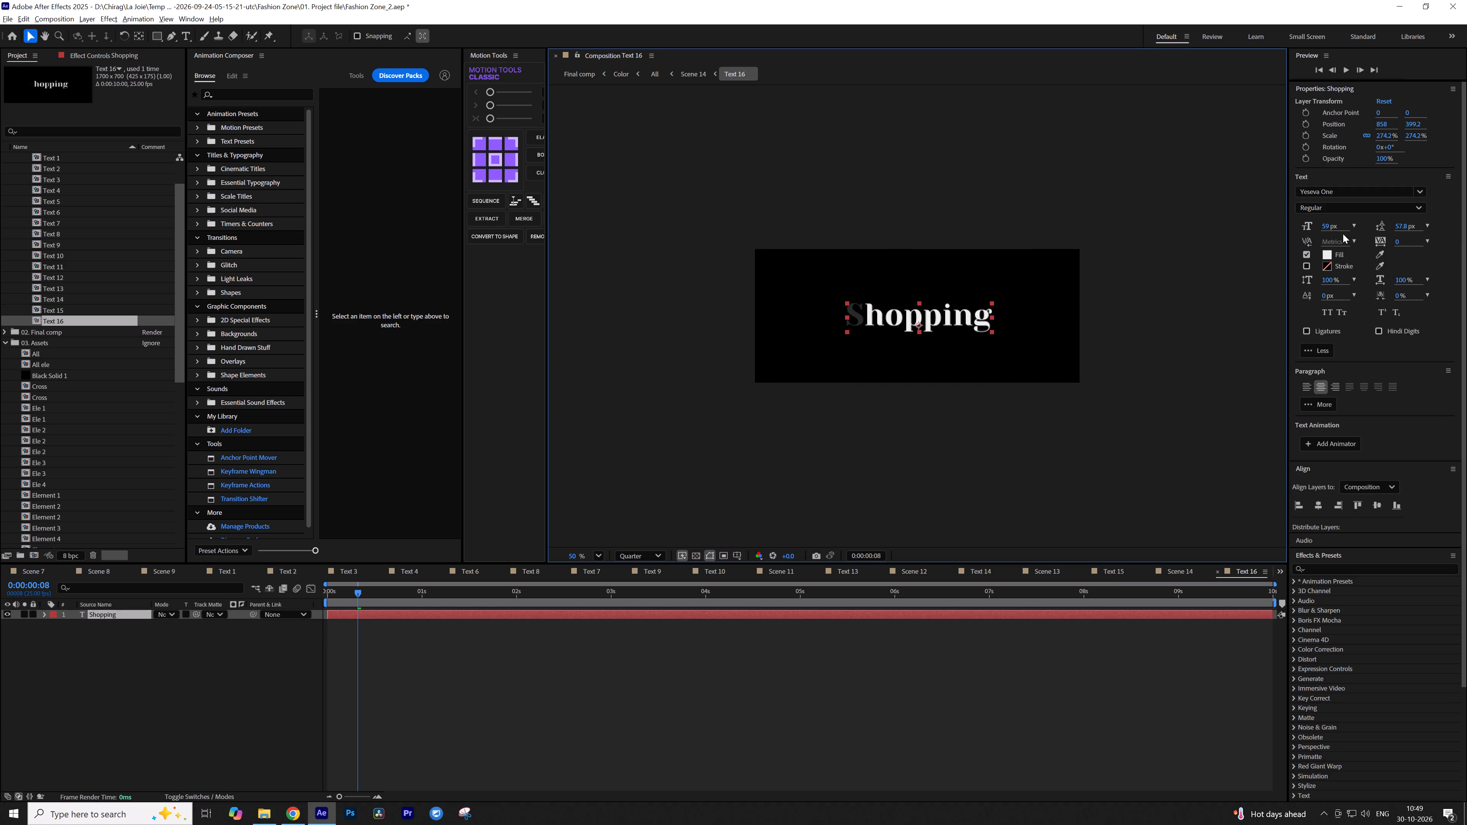
{"action": "left_click", "coordinate": [1314, 503]}
{"action": "left_click", "coordinate": [1384, 503]}
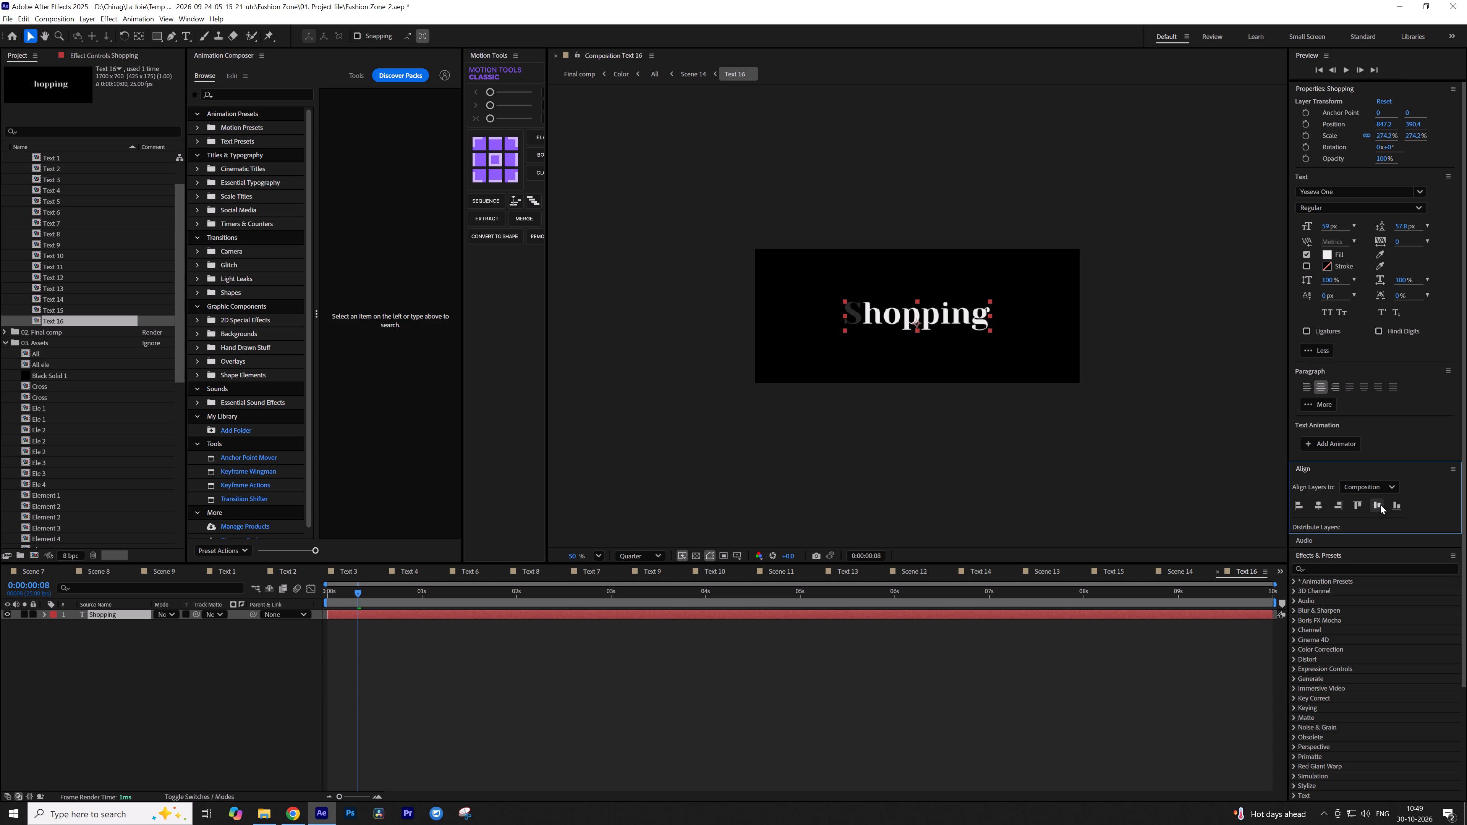
{"action": "left_click", "coordinate": [800, 654]}
{"action": "key", "text": "Tab"}
{"action": "left_click", "coordinate": [750, 654]}
{"action": "key", "text": "Tab"}
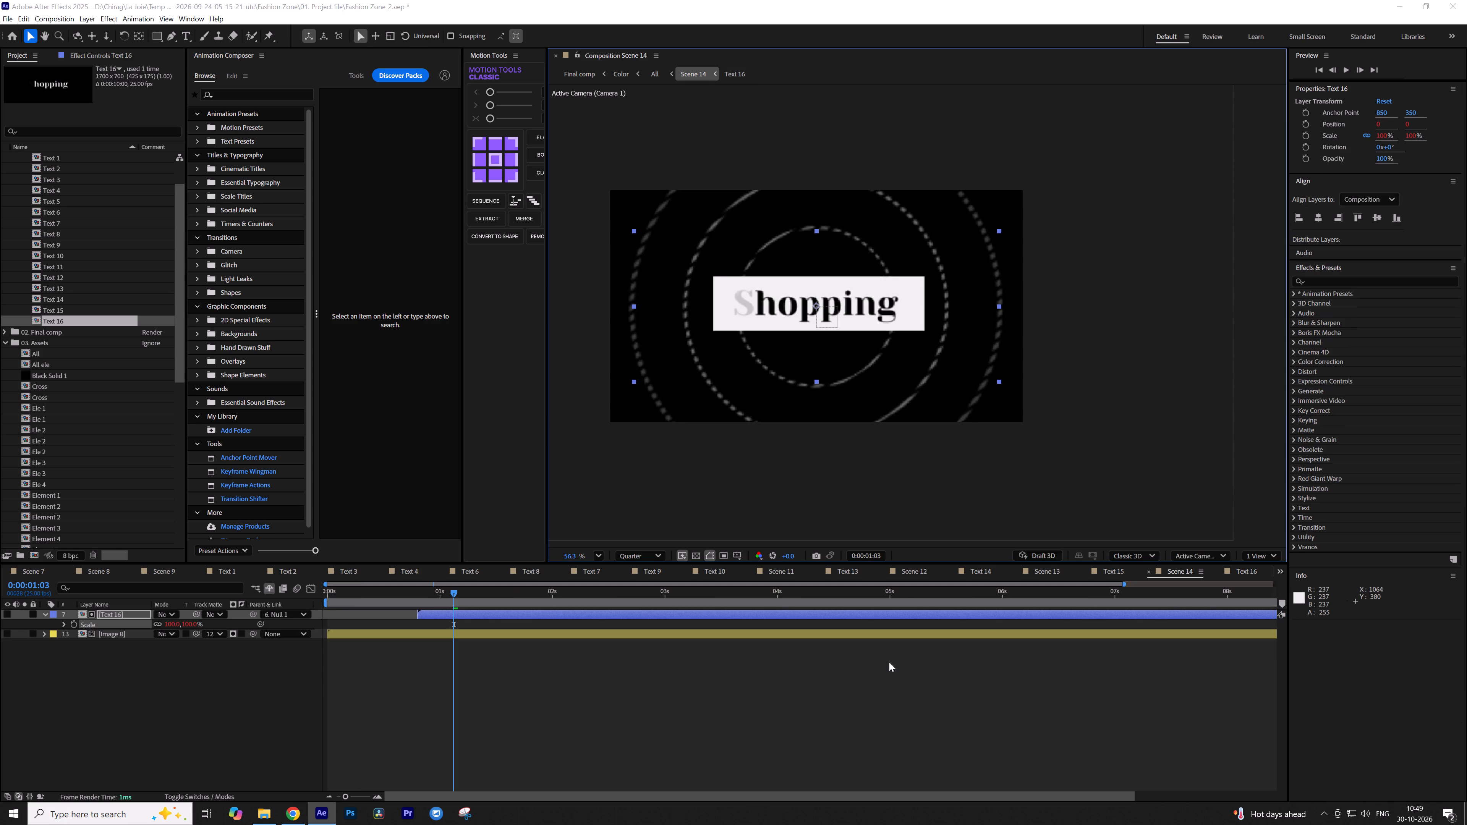
Scrub through the Shopping scene in the All composition and in Scene 14 to examine how its first letter animates.
{"action": "left_click", "coordinate": [834, 663]}
{"action": "key", "text": "Tab"}
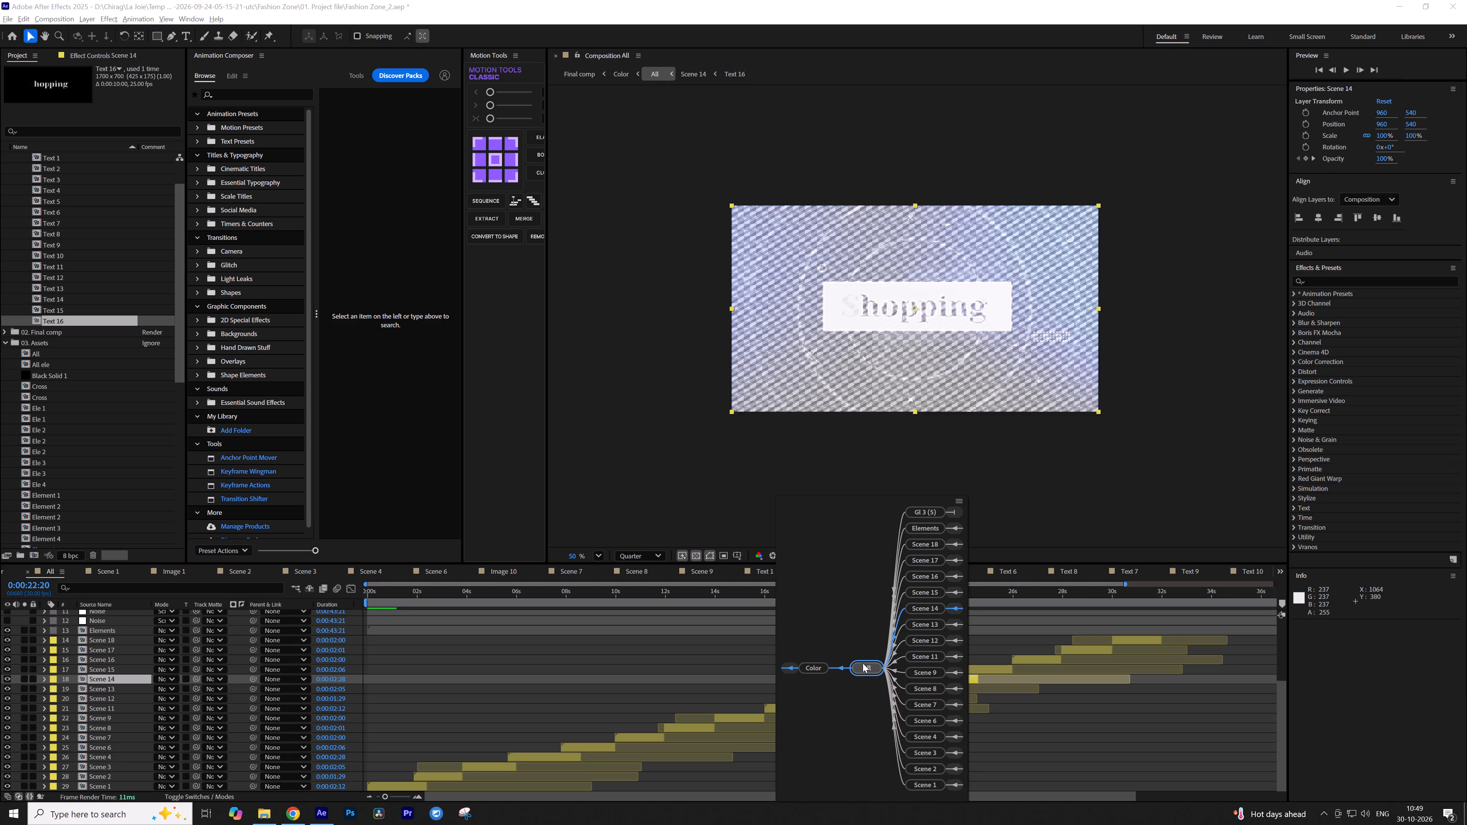
{"action": "key", "text": "Tab"}
{"action": "left_click_drag", "start_coordinate": [928, 593], "coordinate": [859, 596]}
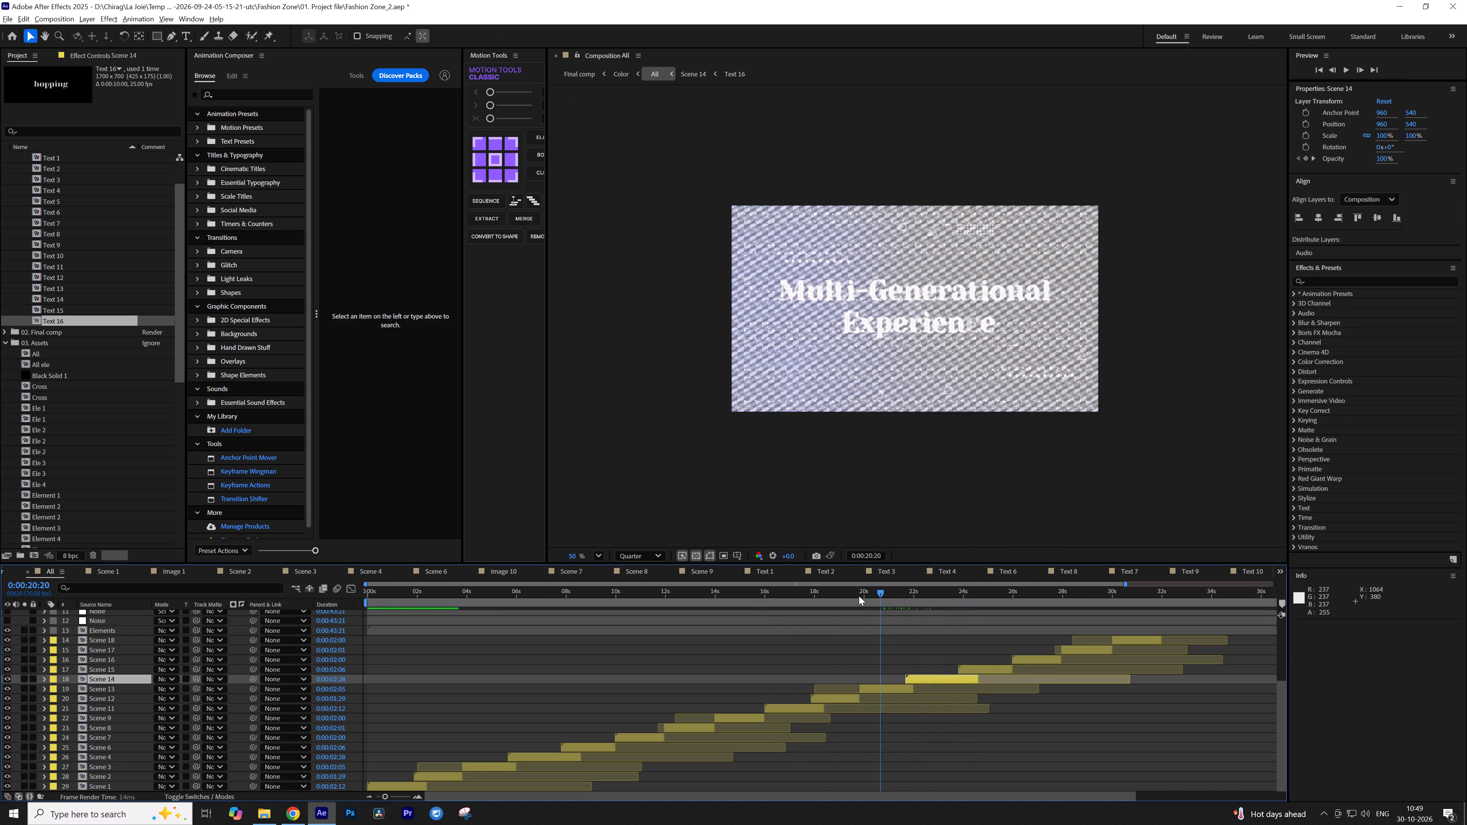
{"action": "left_click_drag", "start_coordinate": [859, 596], "coordinate": [970, 605]}
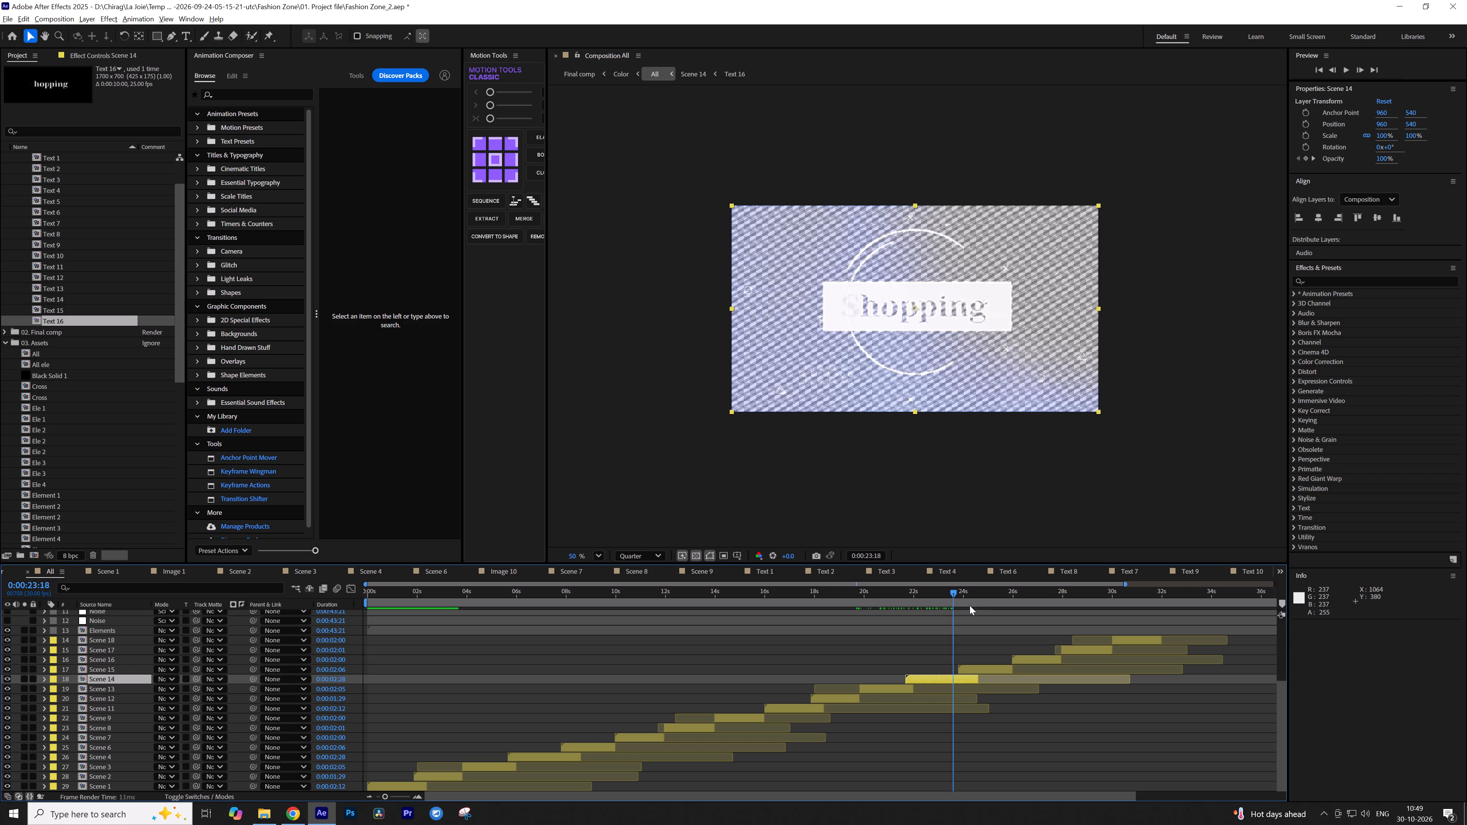
{"action": "left_click_drag", "start_coordinate": [970, 605], "coordinate": [953, 610]}
{"action": "double_click", "coordinate": [942, 680]}
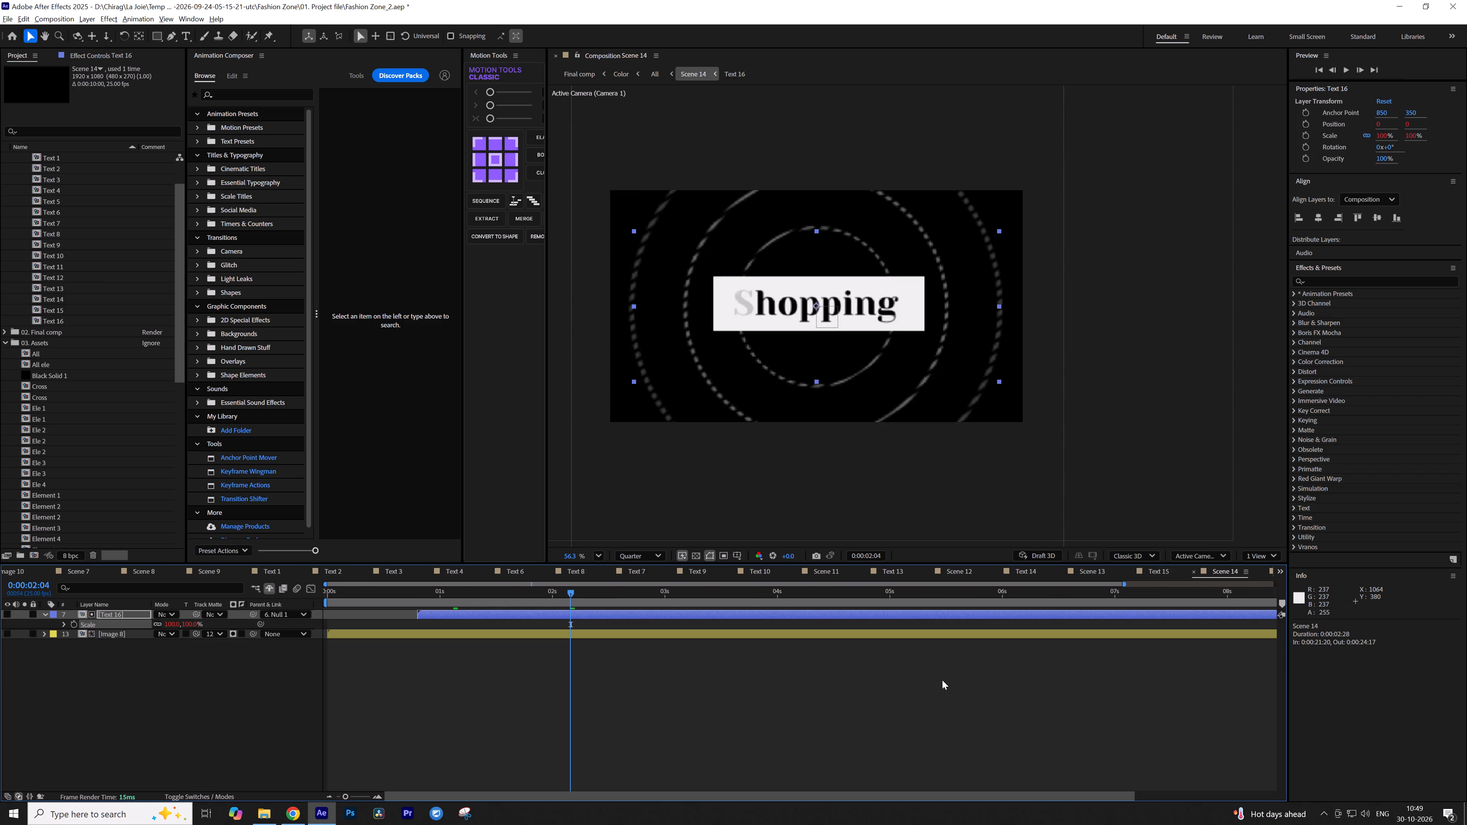
{"action": "left_click_drag", "start_coordinate": [560, 597], "coordinate": [481, 596]}
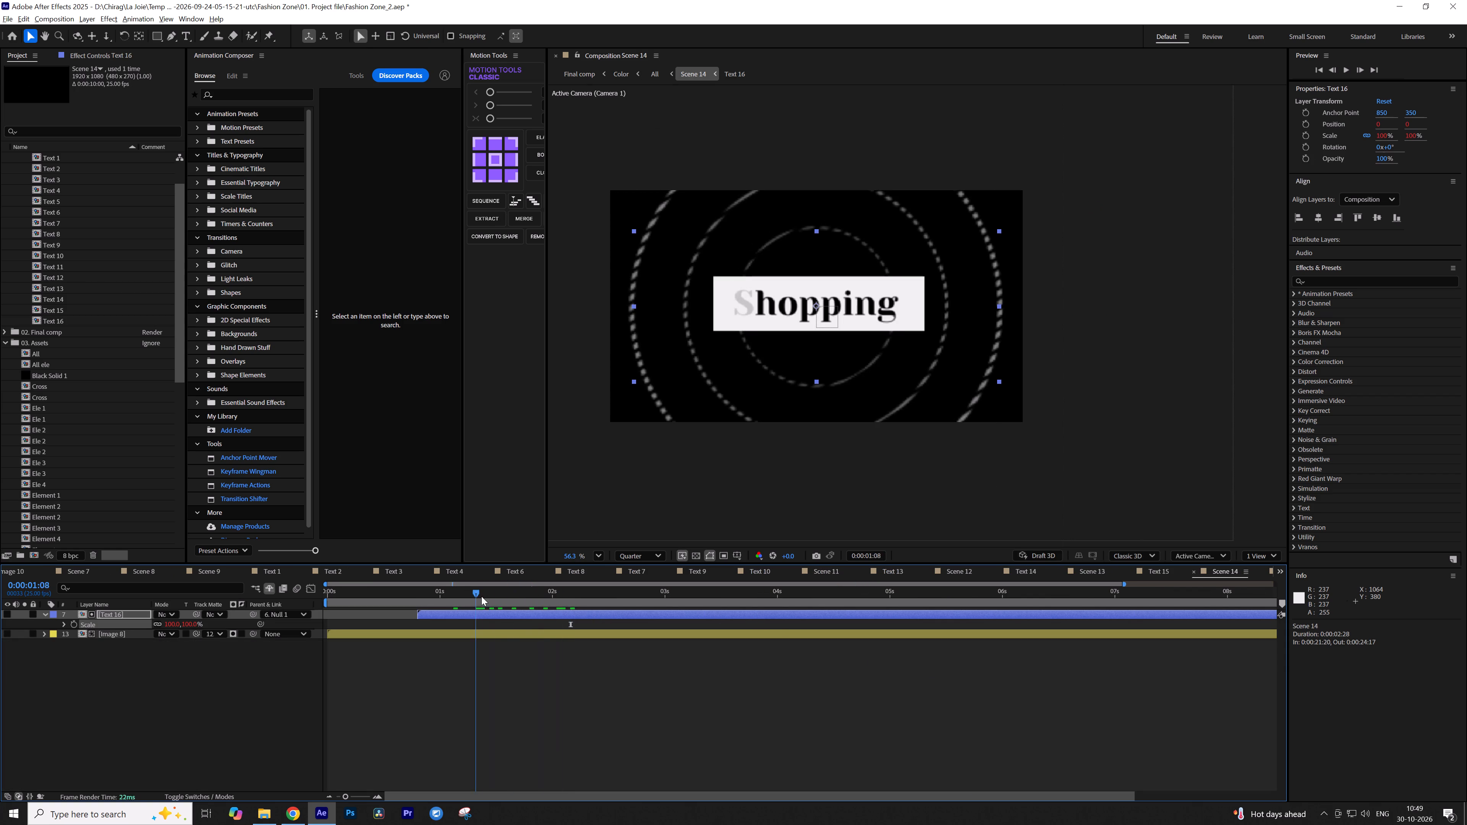
{"action": "left_click_drag", "start_coordinate": [481, 596], "coordinate": [571, 600]}
In Text 16, lower the Start value of the Shopping text's Range Selector 1 until the whole word shows solid, and return to Scene 14.
{"action": "double_click", "coordinate": [583, 616]}
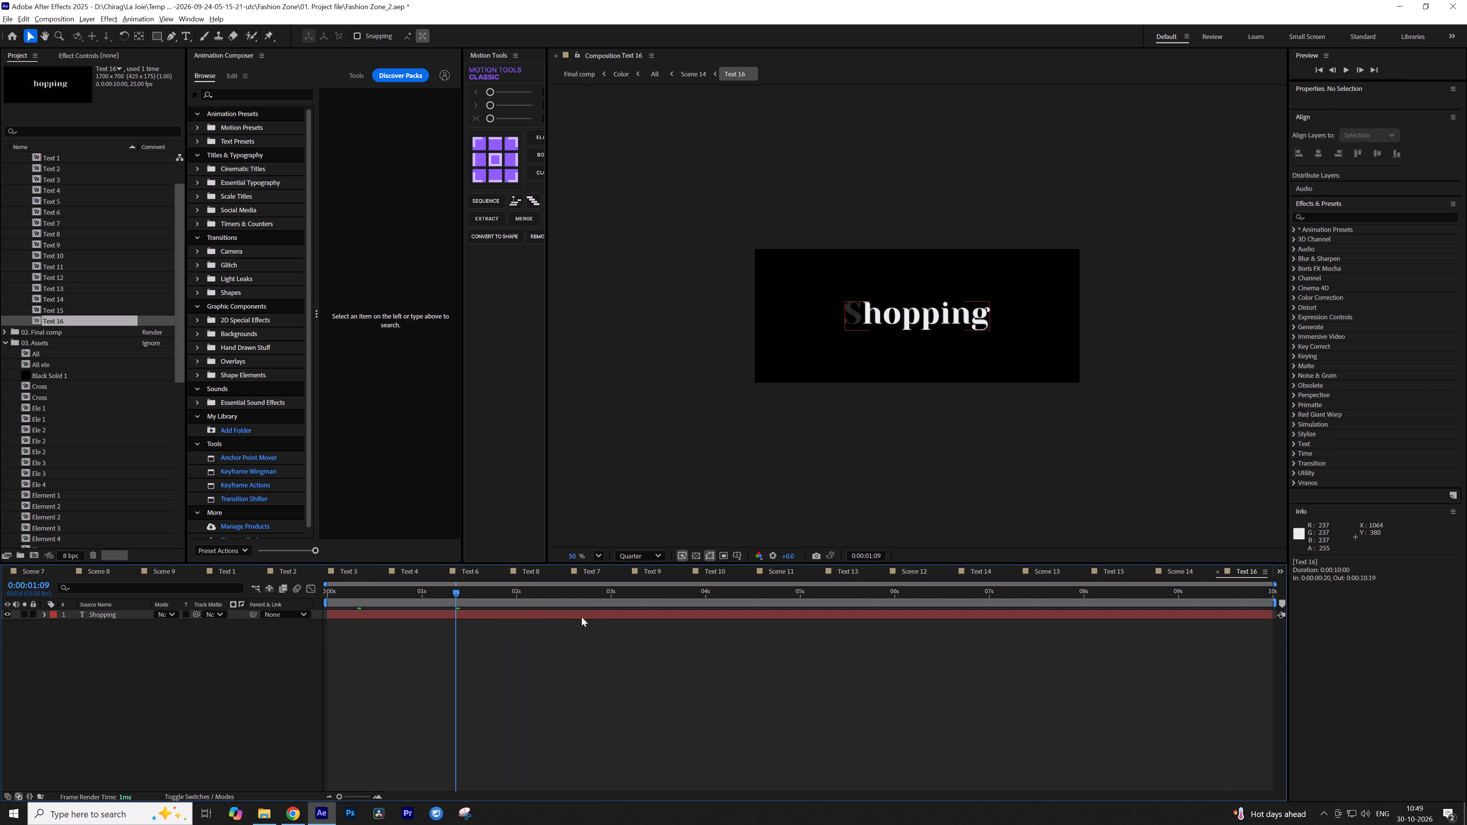
{"action": "left_click_drag", "start_coordinate": [441, 596], "coordinate": [450, 589]}
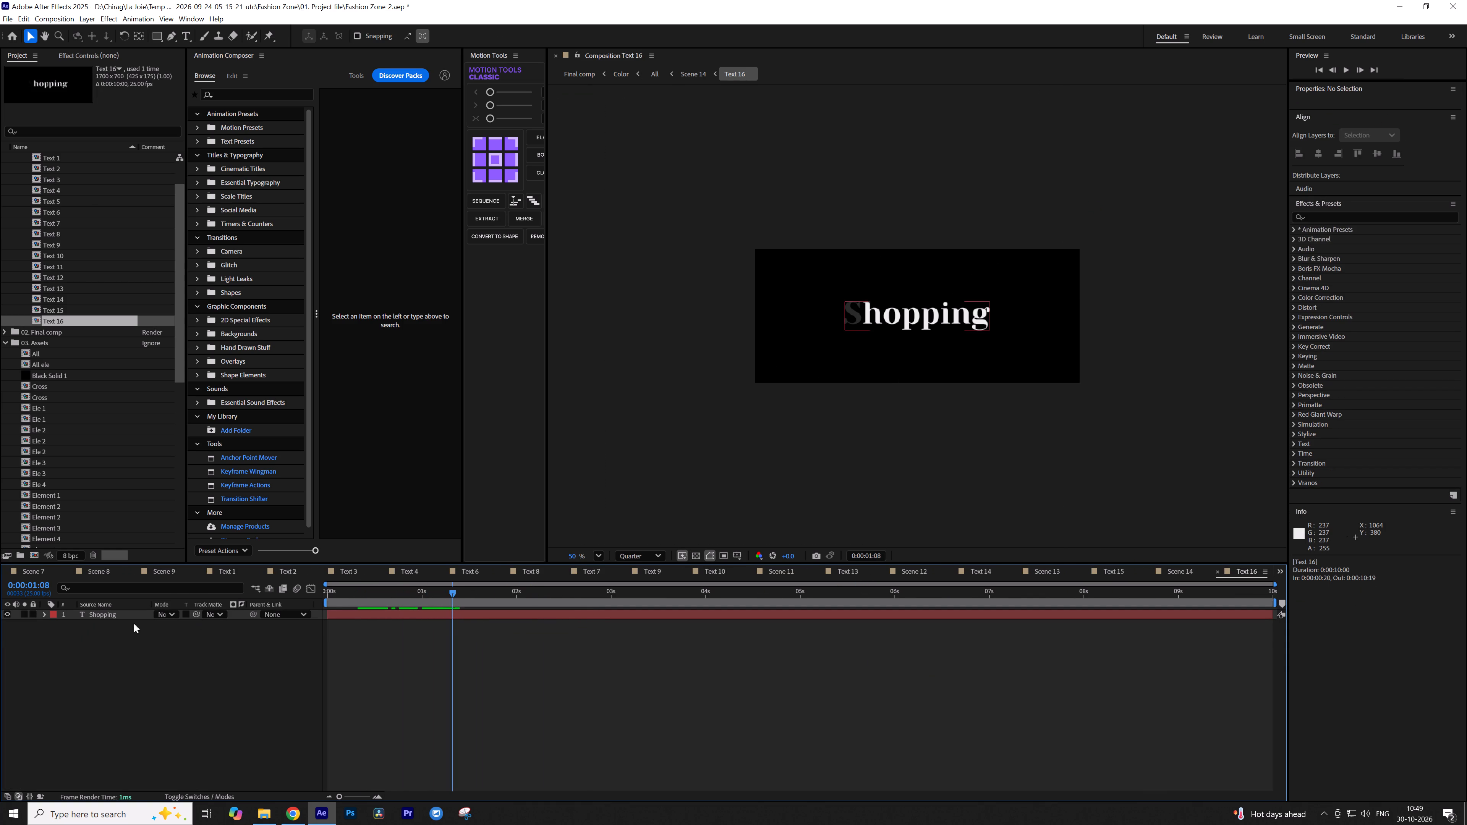
{"action": "key", "text": "s"}
{"action": "key", "text": "s"}
{"action": "left_click", "coordinate": [174, 662]}
{"action": "key", "text": "s"}
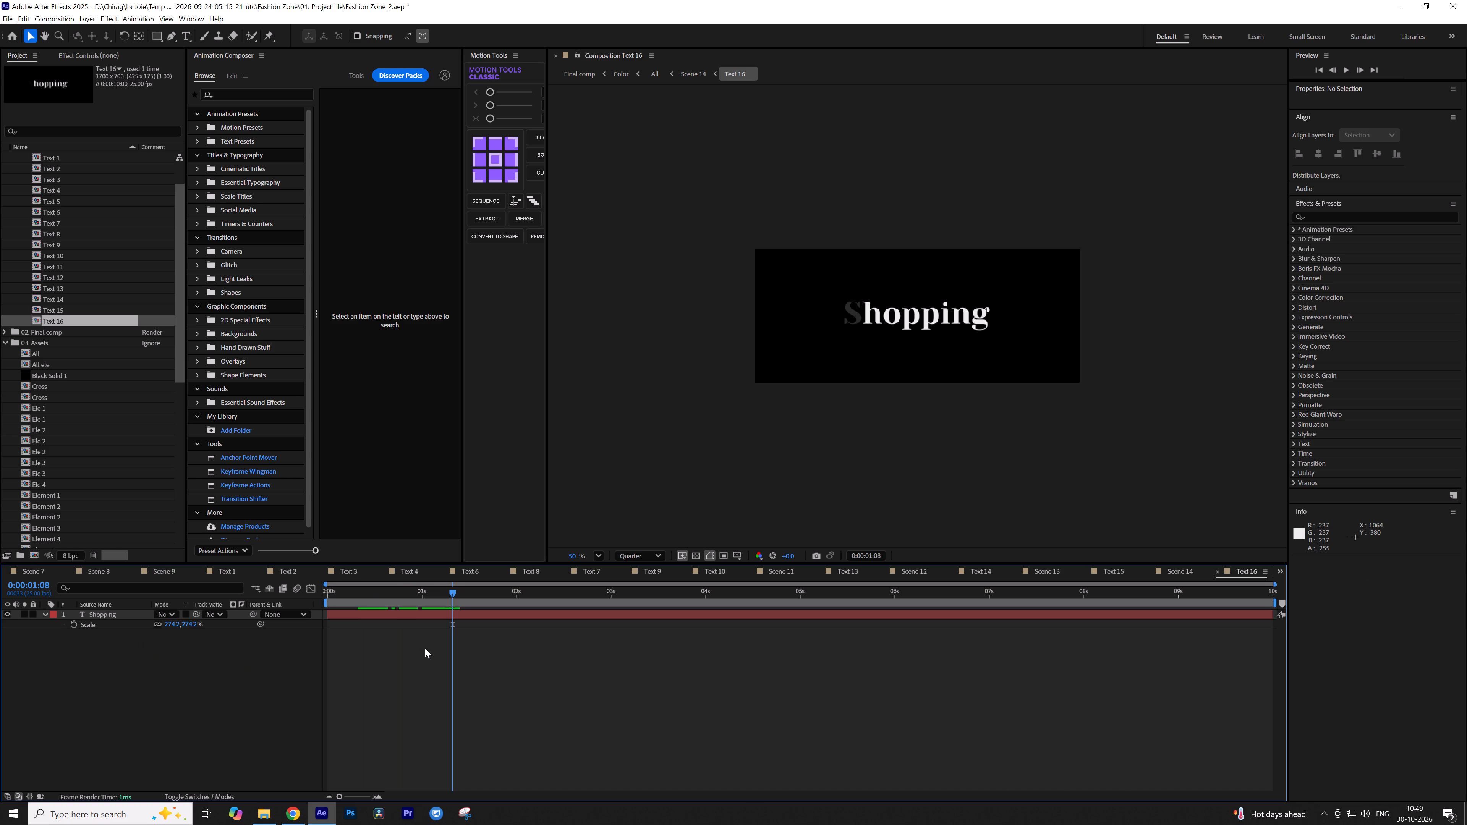
{"action": "left_click", "coordinate": [429, 655]}
{"action": "key", "text": "u"}
{"action": "key", "text": "u"}
{"action": "scroll", "coordinate": [437, 654], "scroll_direction": "down", "scroll_amount": 6}
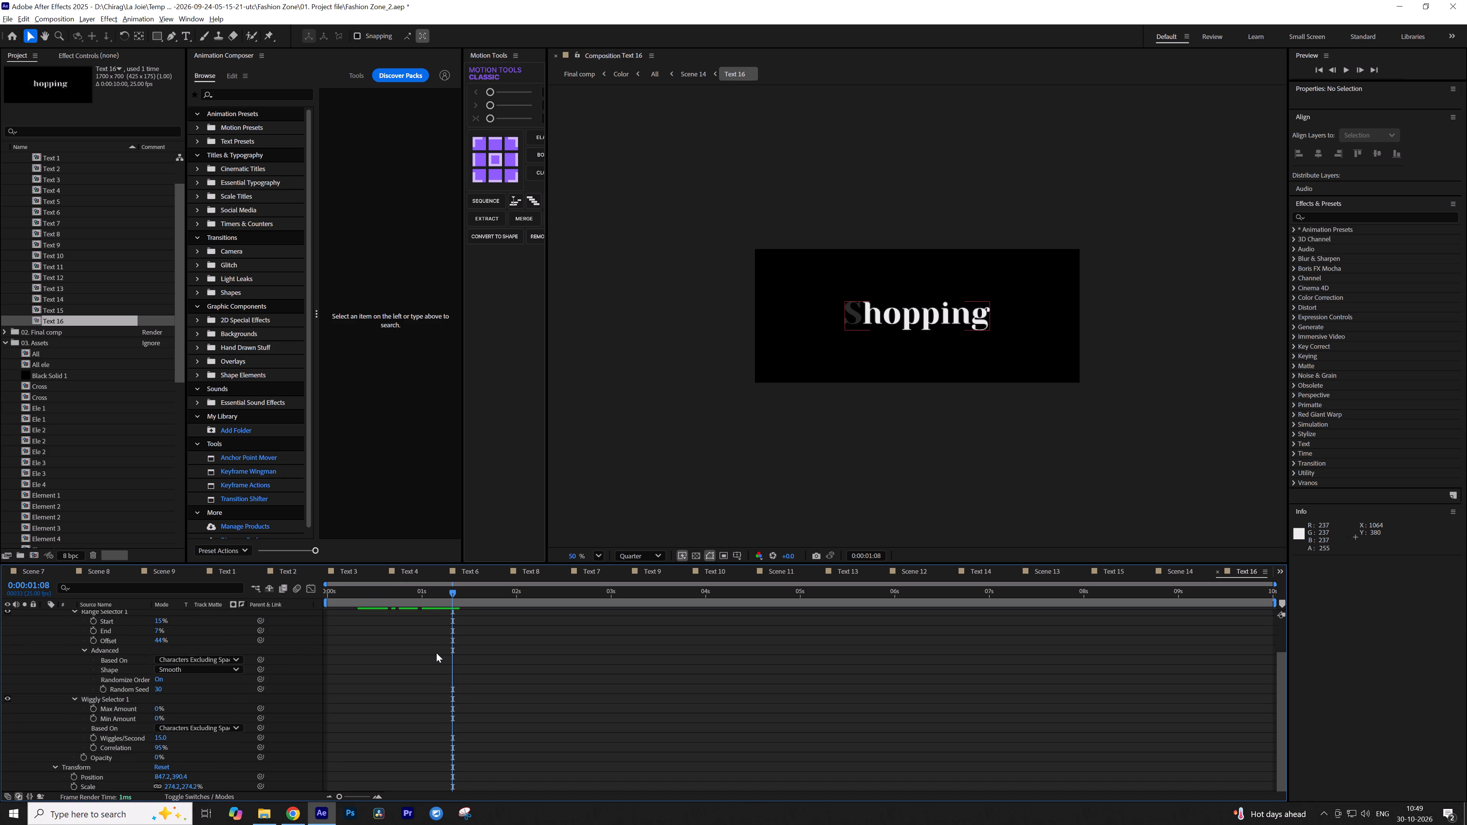
{"action": "scroll", "coordinate": [363, 652], "scroll_direction": "up", "scroll_amount": 4}
{"action": "left_click_drag", "start_coordinate": [159, 664], "coordinate": [125, 668]}
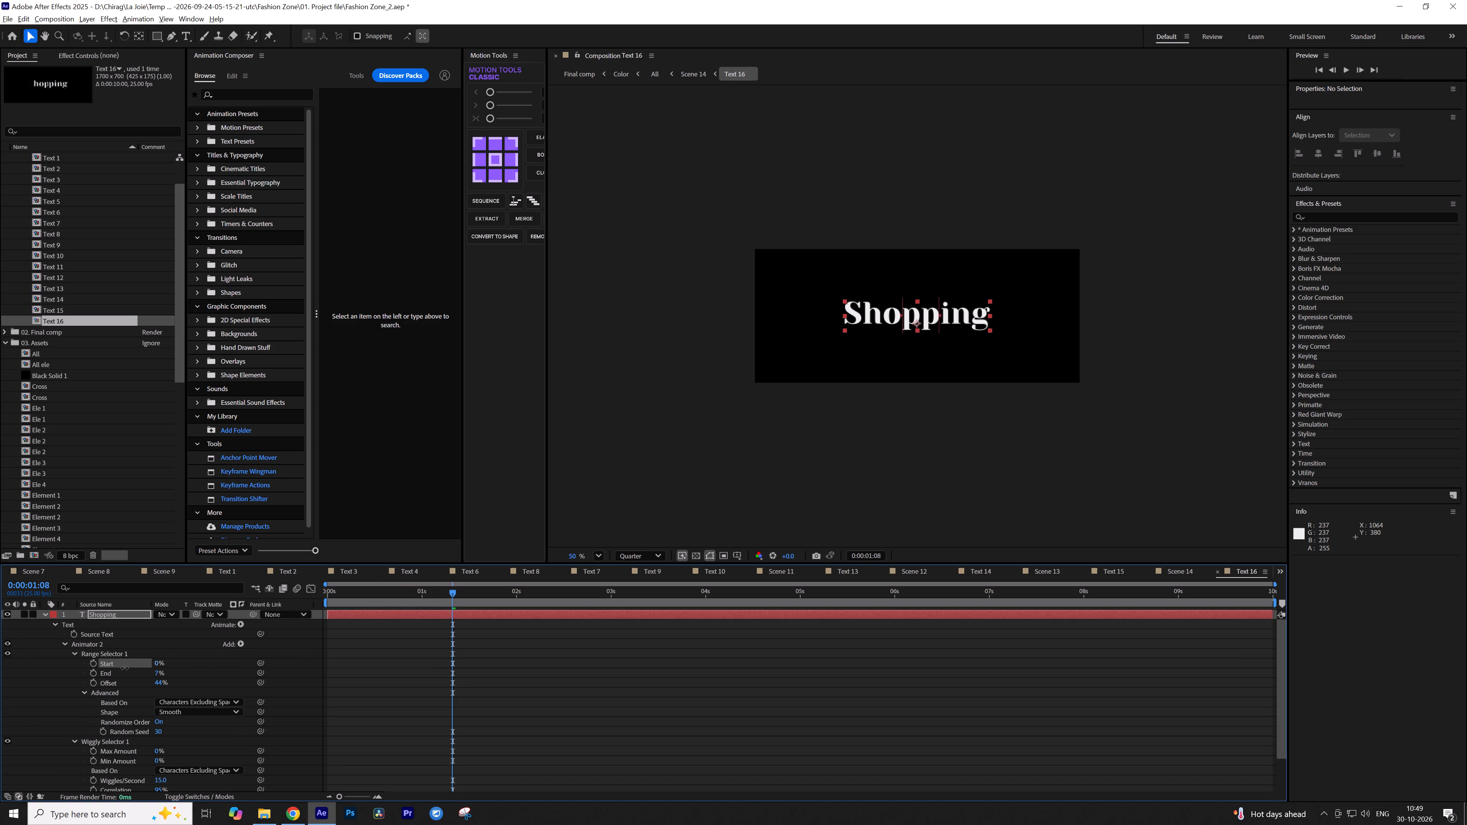
{"action": "left_click_drag", "start_coordinate": [125, 668], "coordinate": [120, 668]}
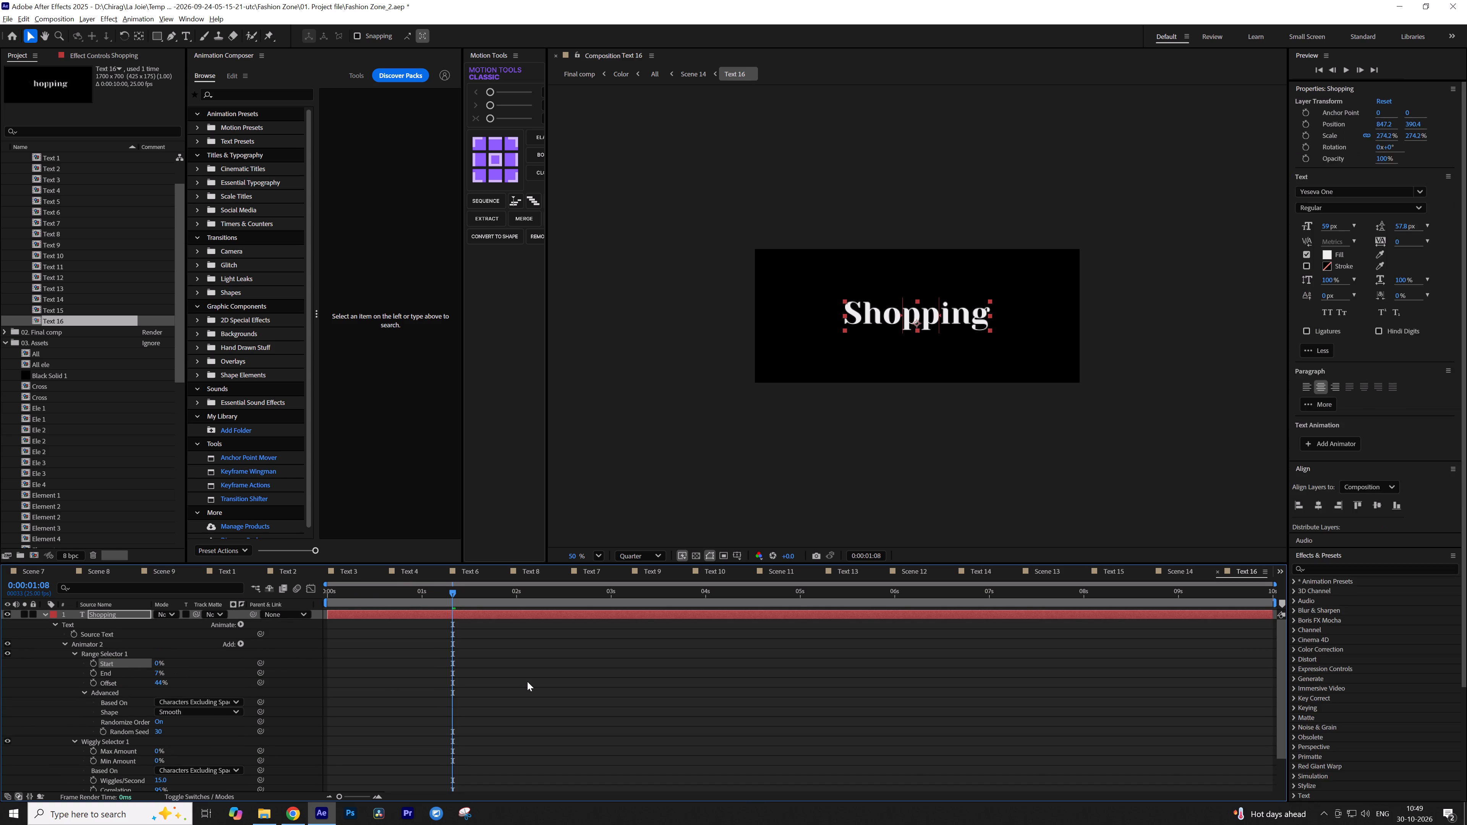
{"action": "left_click", "coordinate": [527, 681]}
{"action": "type", "text": "ss"}
{"action": "key", "text": "Tab"}
{"action": "left_click", "coordinate": [480, 681]}
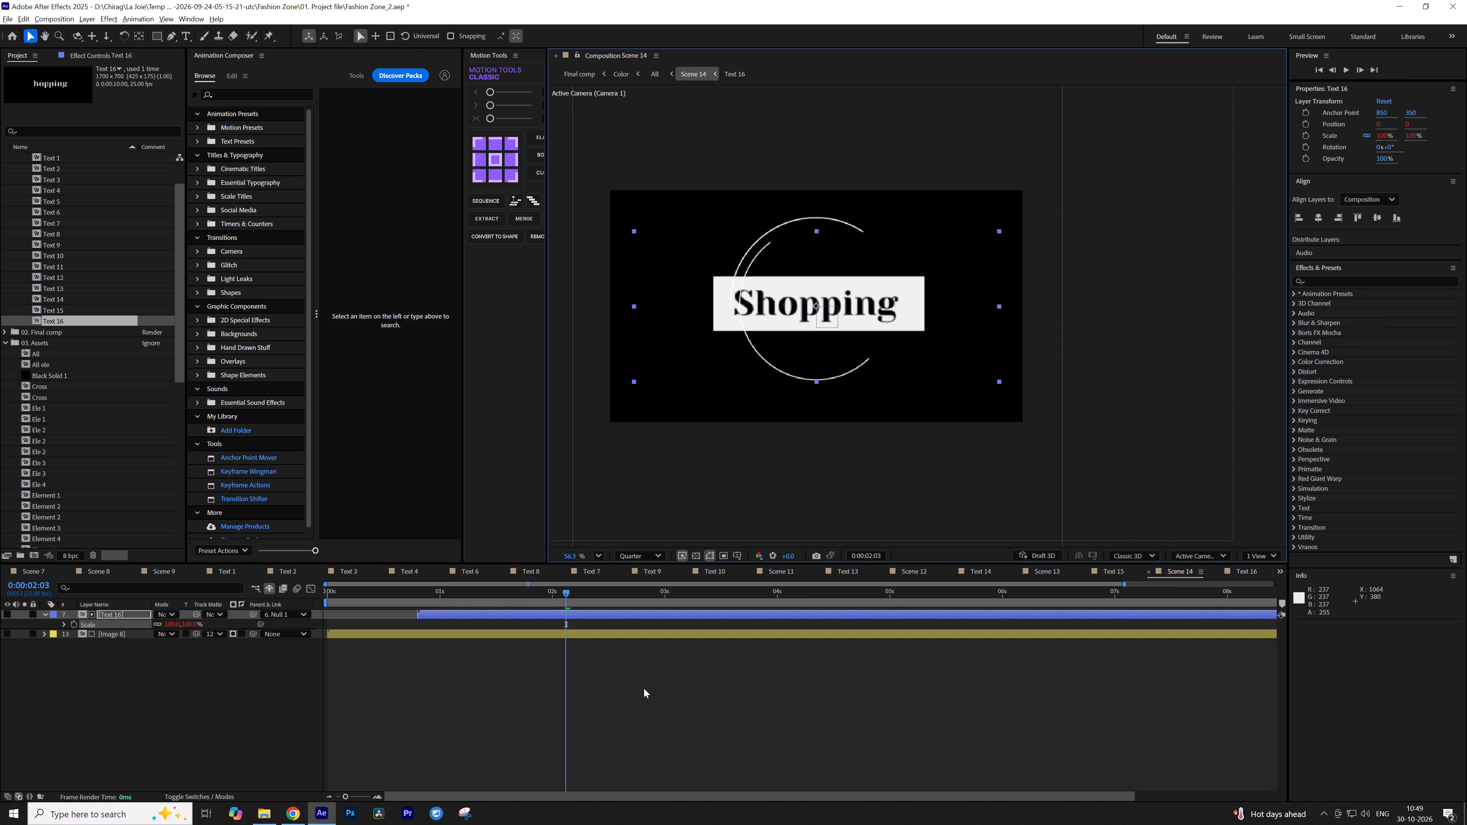
Open Scene 15 from the All composition, reveal its Text 6 source in the project and duplicate that composition.
{"action": "key", "text": "Tab"}
{"action": "left_click", "coordinate": [585, 687]}
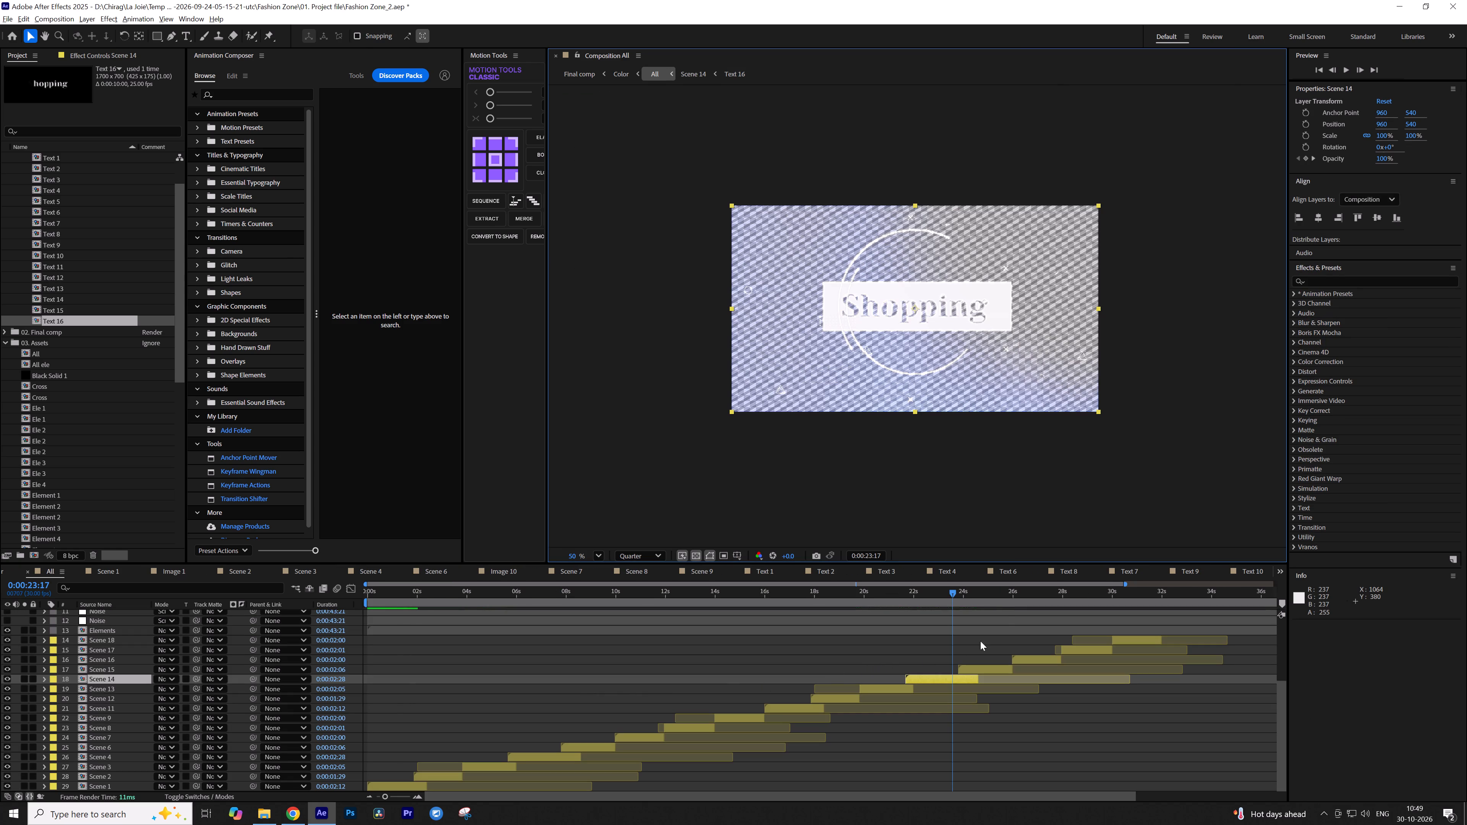
{"action": "left_click", "coordinate": [990, 593]}
{"action": "double_click", "coordinate": [993, 669]}
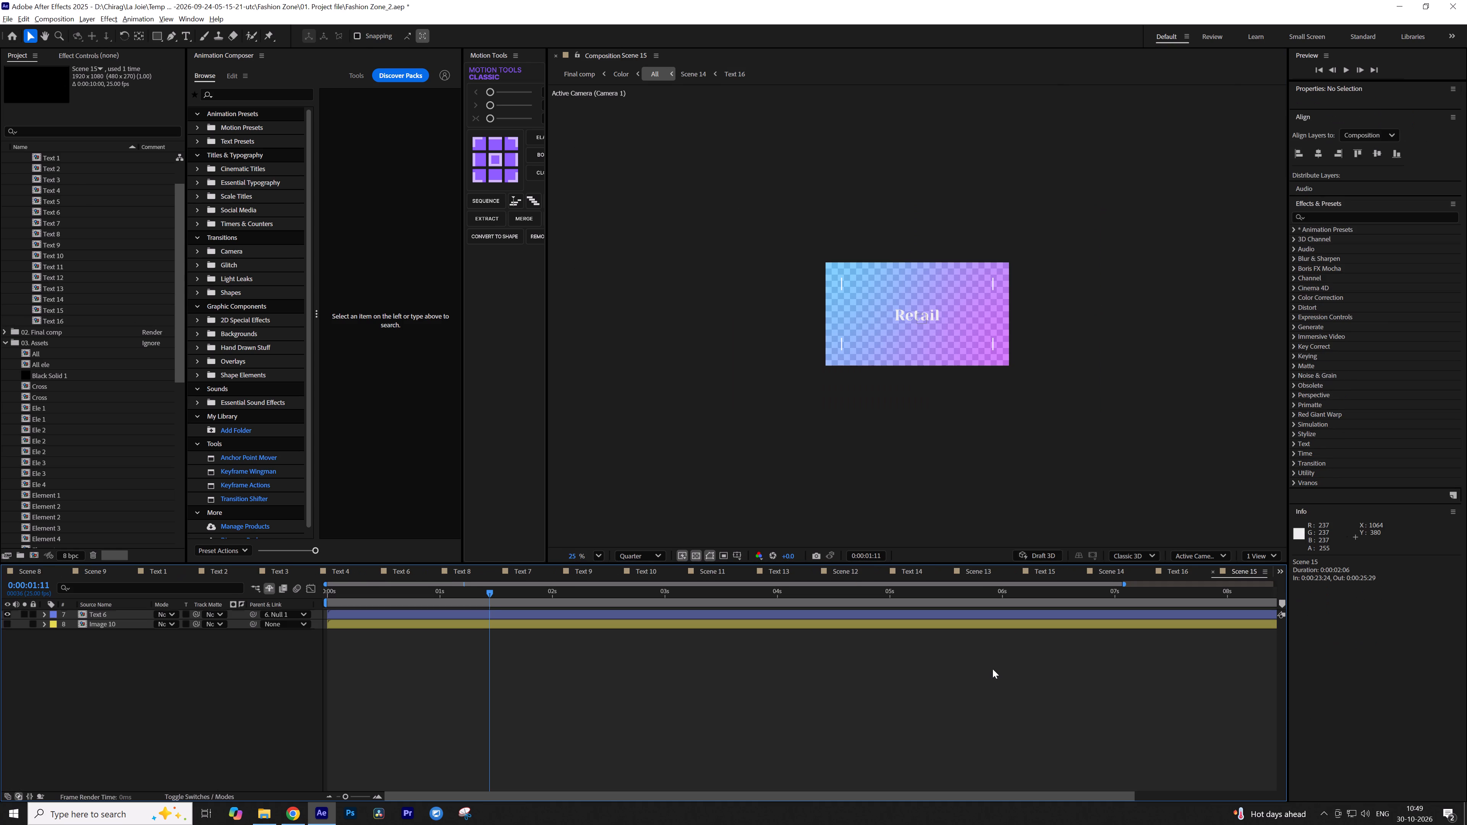
{"action": "right_click", "coordinate": [466, 615]}
{"action": "left_click", "coordinate": [552, 508]}
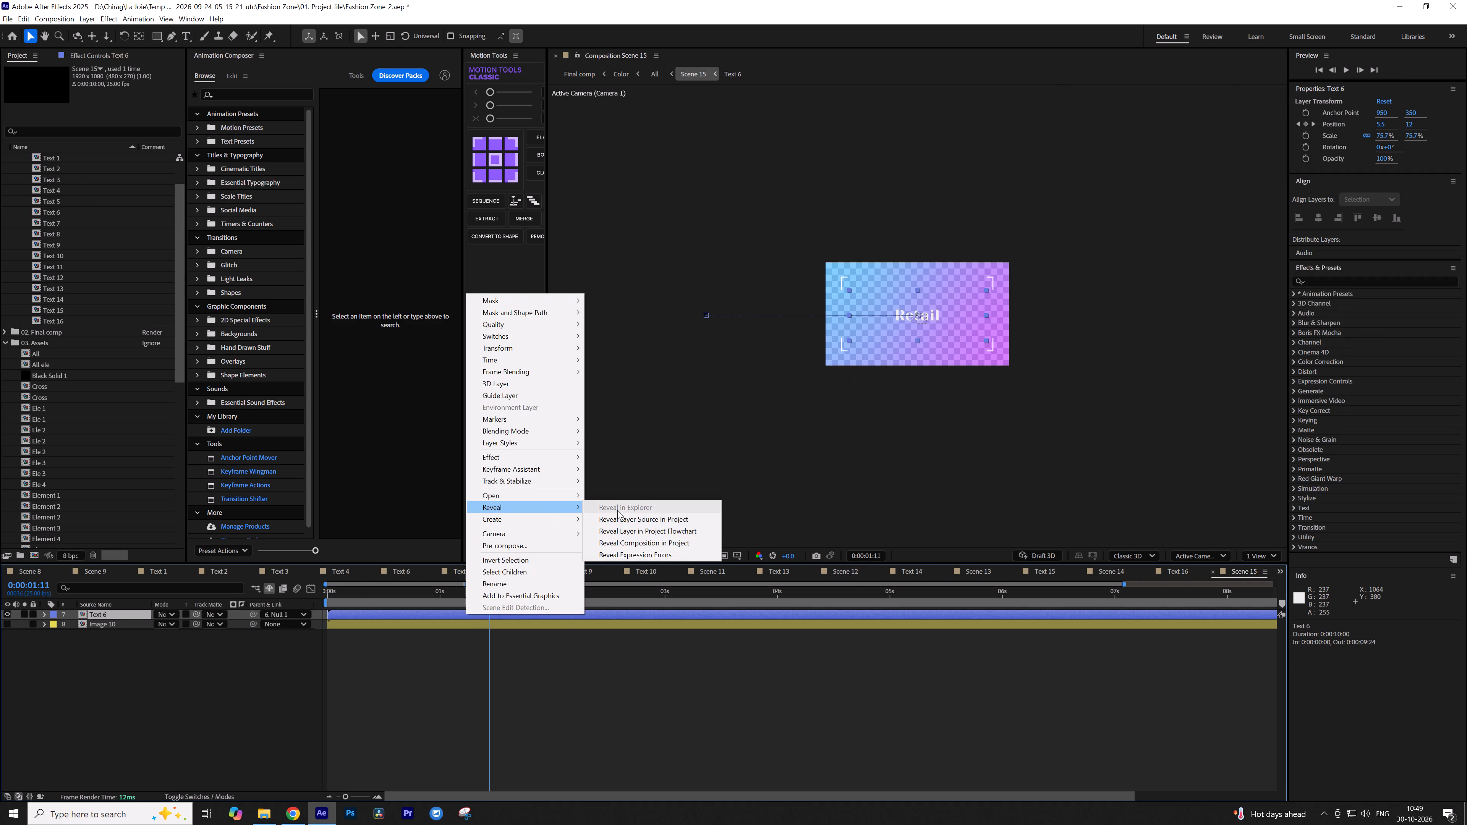
{"action": "left_click", "coordinate": [622, 516]}
{"action": "key", "text": "ctrl+d"}
Replace the Text 6 layer in Scene 15 with the Text 17 composition.
{"action": "left_click_drag", "start_coordinate": [68, 331], "coordinate": [126, 449], "text": "alt"}
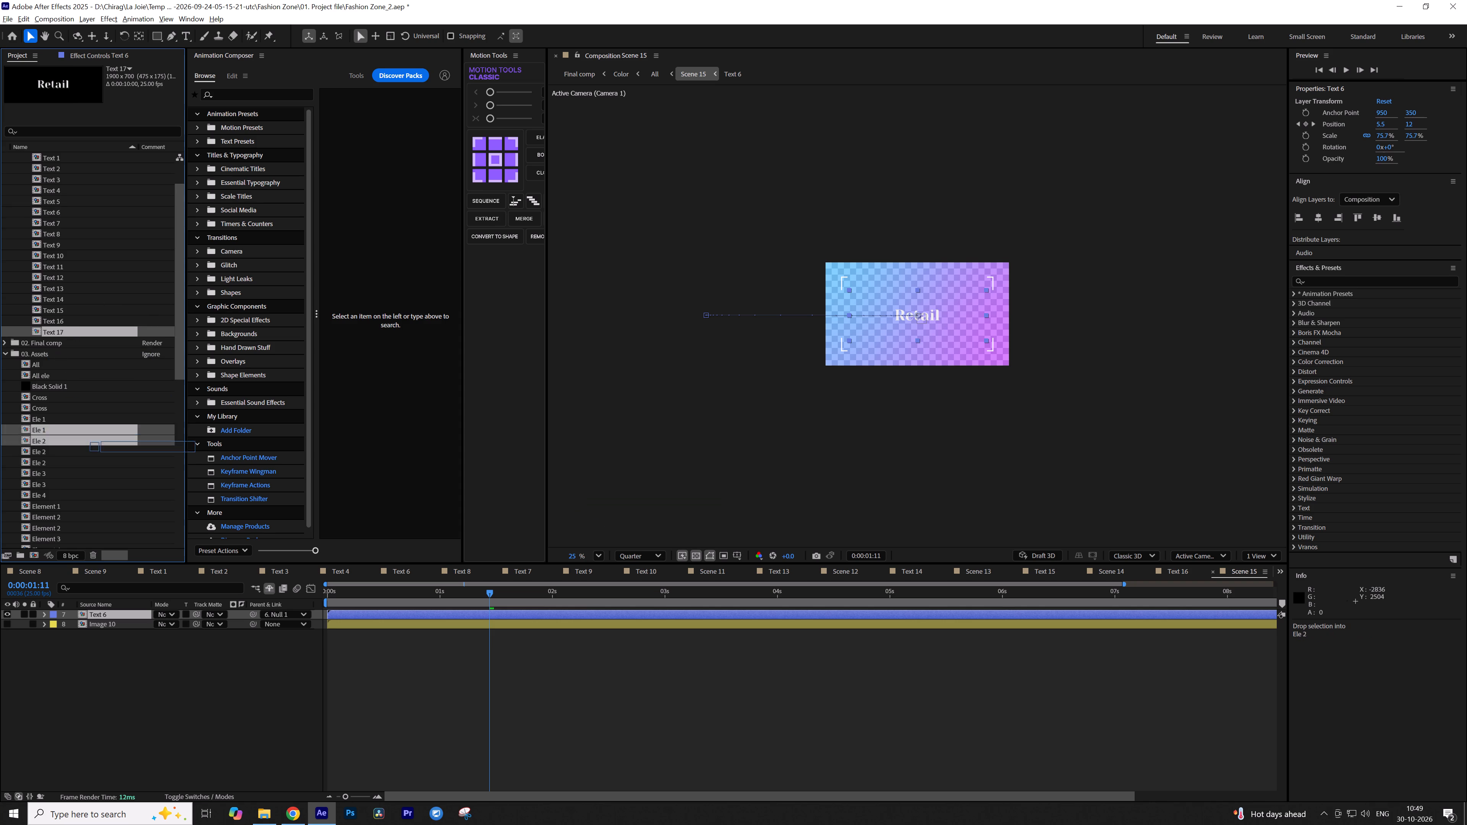
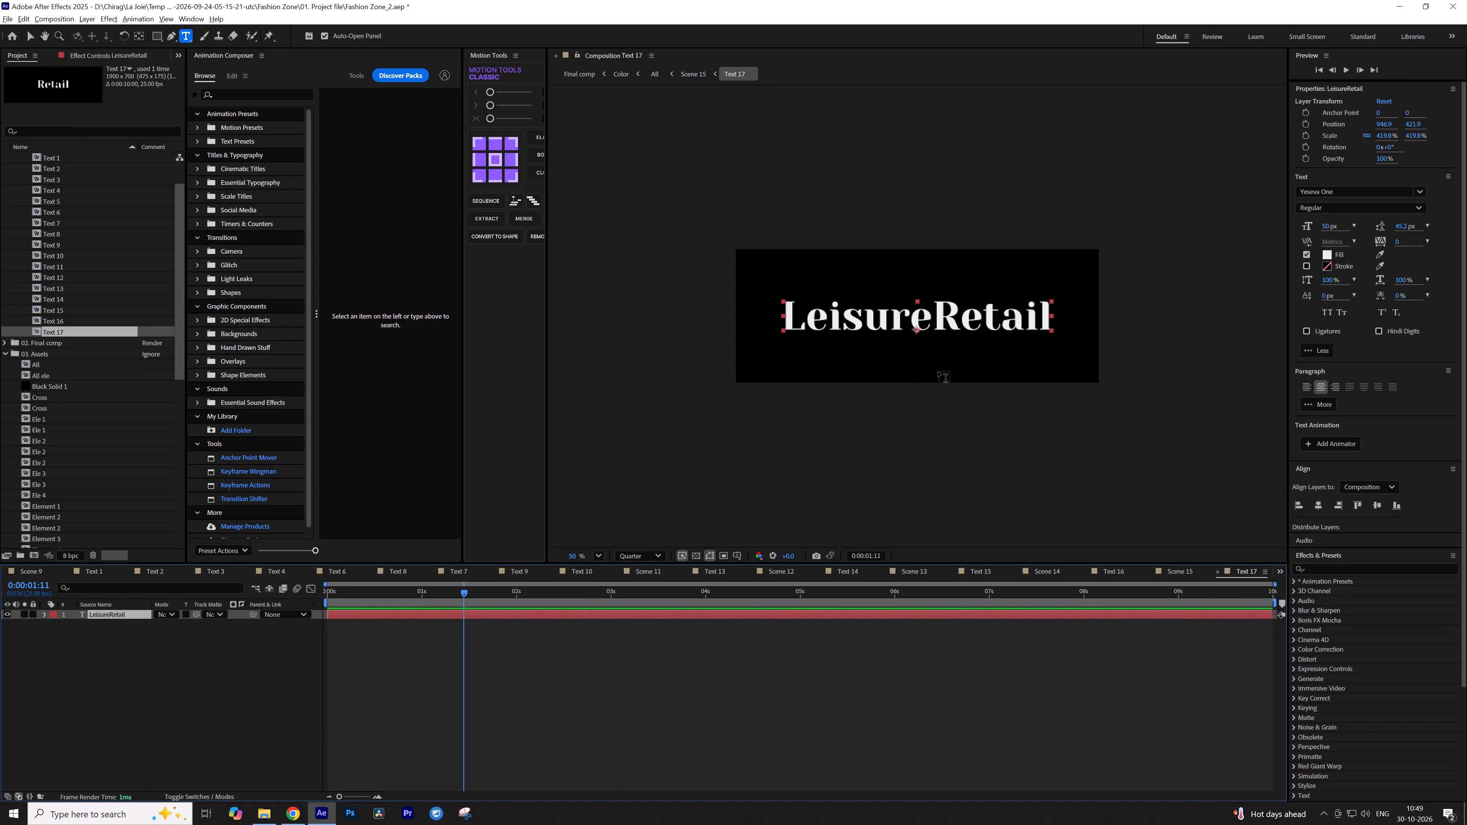
Replace all the text in the Text 17 composition with "Leisure" and switch back to the Selection tool.
{"action": "left_click", "coordinate": [952, 325]}
{"action": "key", "text": "ctrl+a"}
{"action": "key", "text": "ctrl+v"}
{"action": "left_click", "coordinate": [767, 657]}
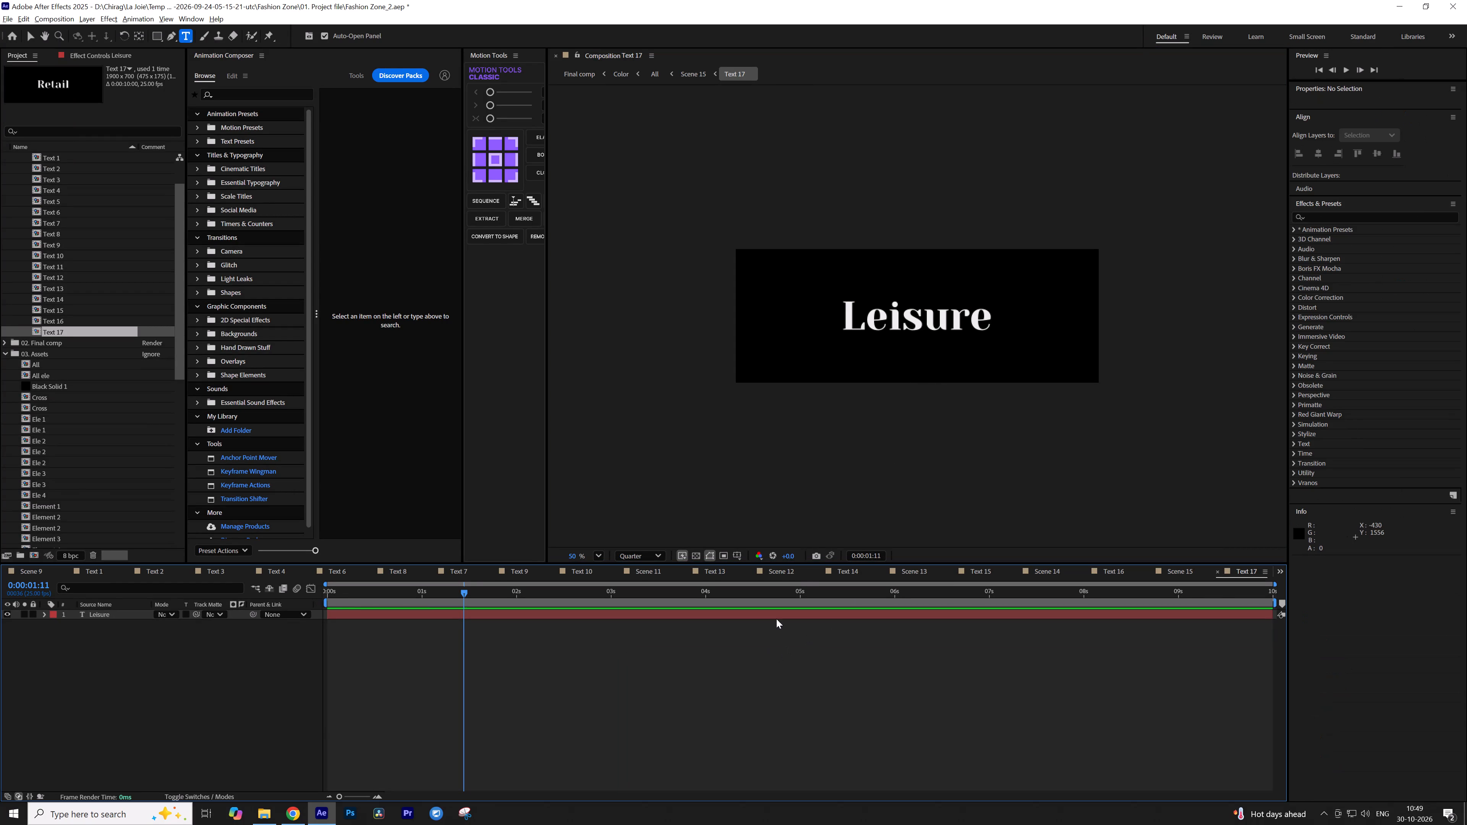
{"action": "key", "text": "v"}
Go back up from Text 17 through Scene 15 to the All composition.
{"action": "key", "text": "Tab"}
{"action": "left_click", "coordinate": [879, 377]}
{"action": "key", "text": "Tab"}
{"action": "left_click", "coordinate": [921, 362]}
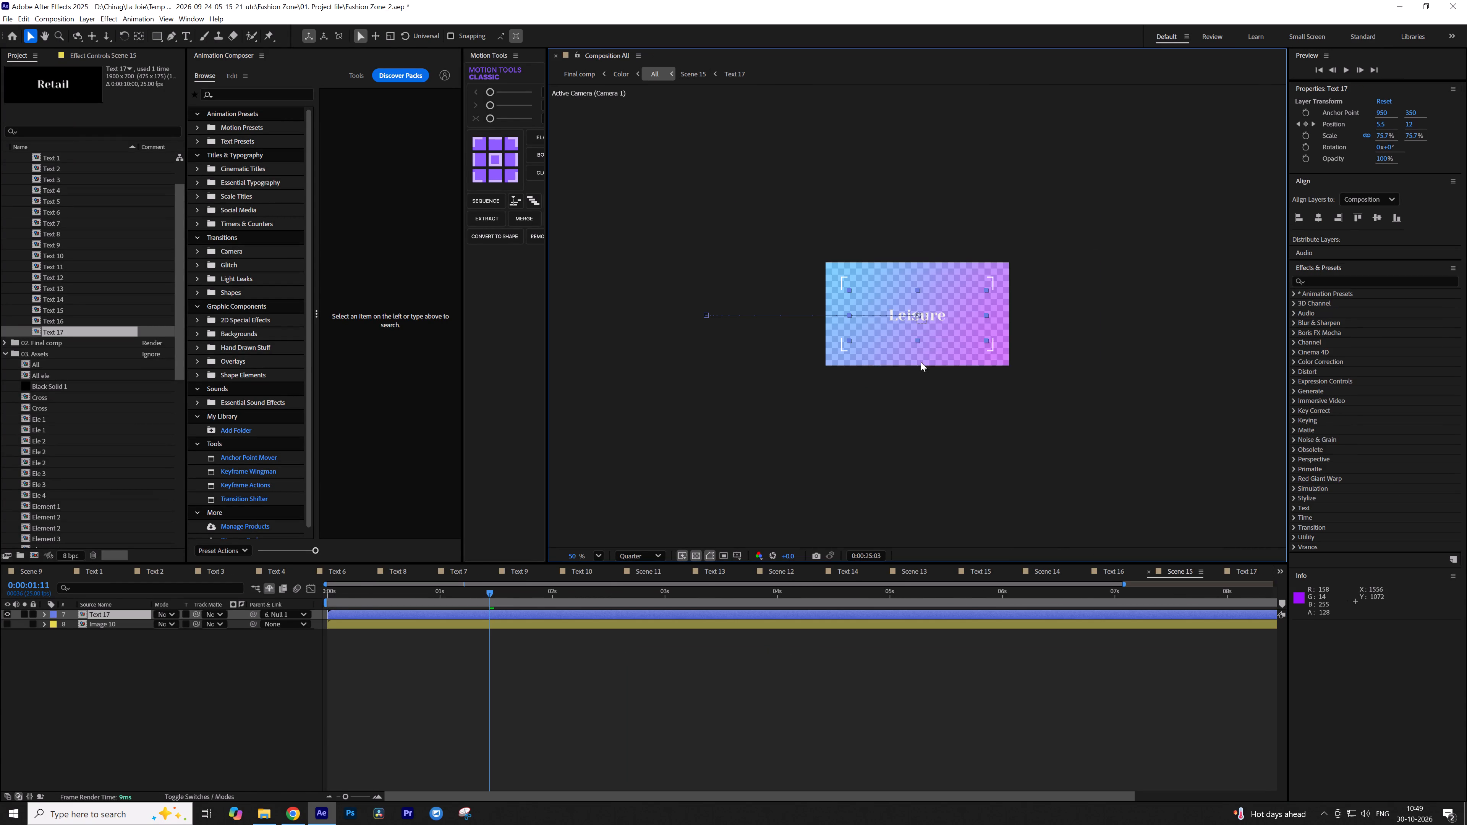
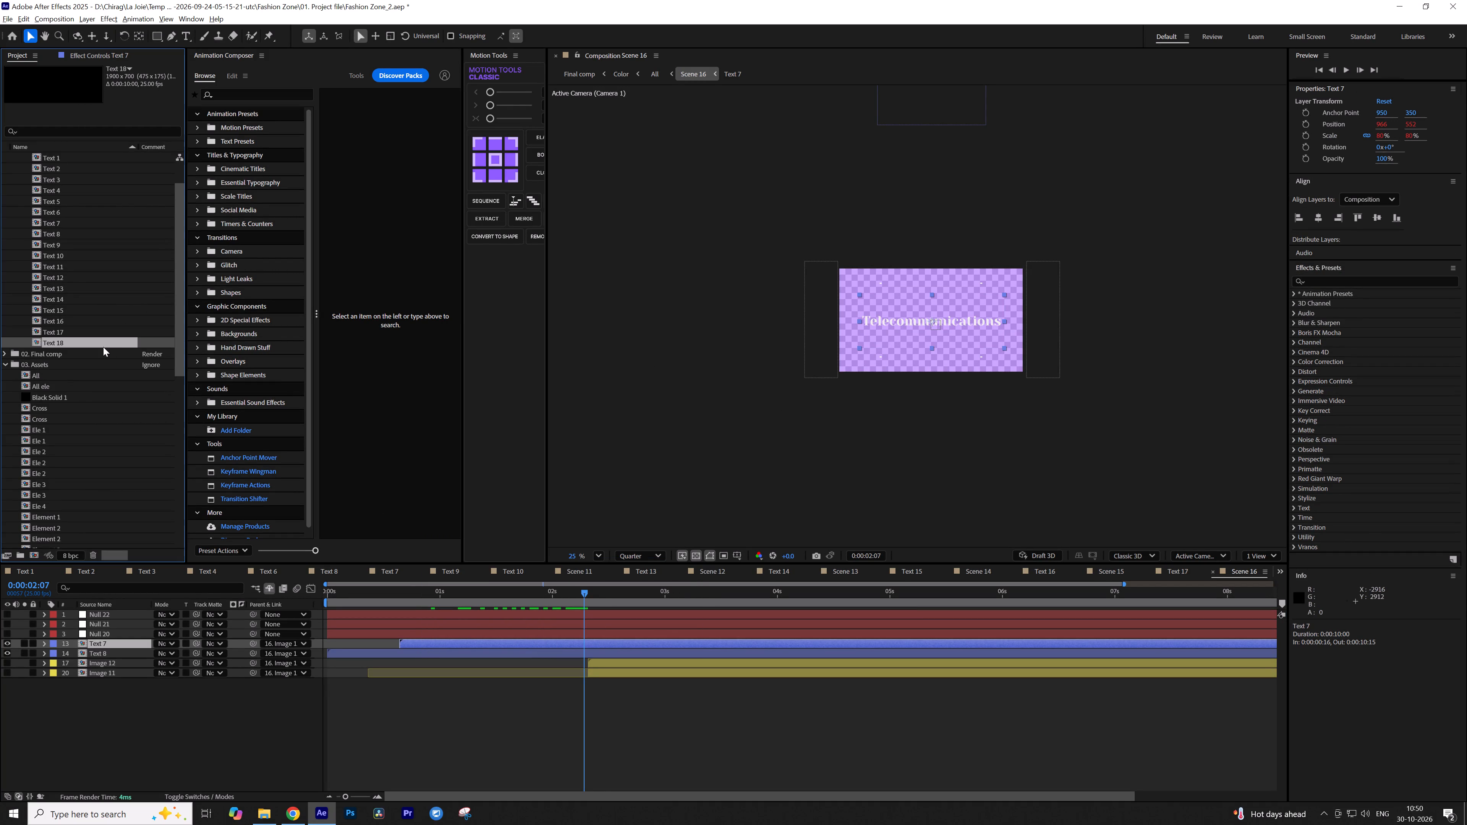
Replace the Text 7 layer in Scene 16 with the Text 18 composition and open it.
{"action": "left_click_drag", "start_coordinate": [99, 343], "coordinate": [120, 639], "text": "alt"}
{"action": "double_click", "coordinate": [115, 640]}
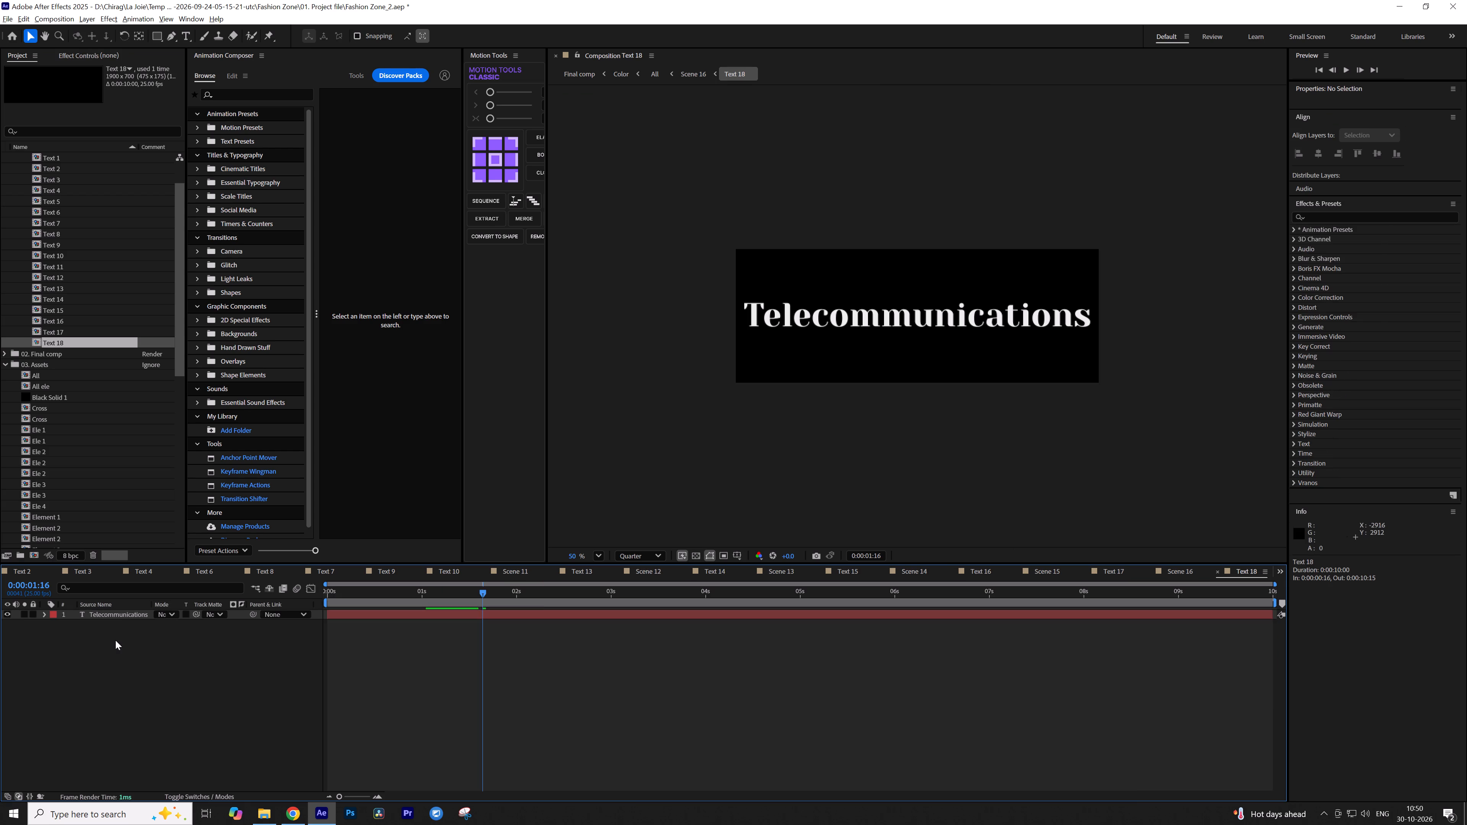
Replace the "Telecommunications" text with "Community Gatherings", broken into two lines after "Community", and return to the Selection tool.
{"action": "double_click", "coordinate": [116, 615]}
{"action": "key", "text": "ctrl+v"}
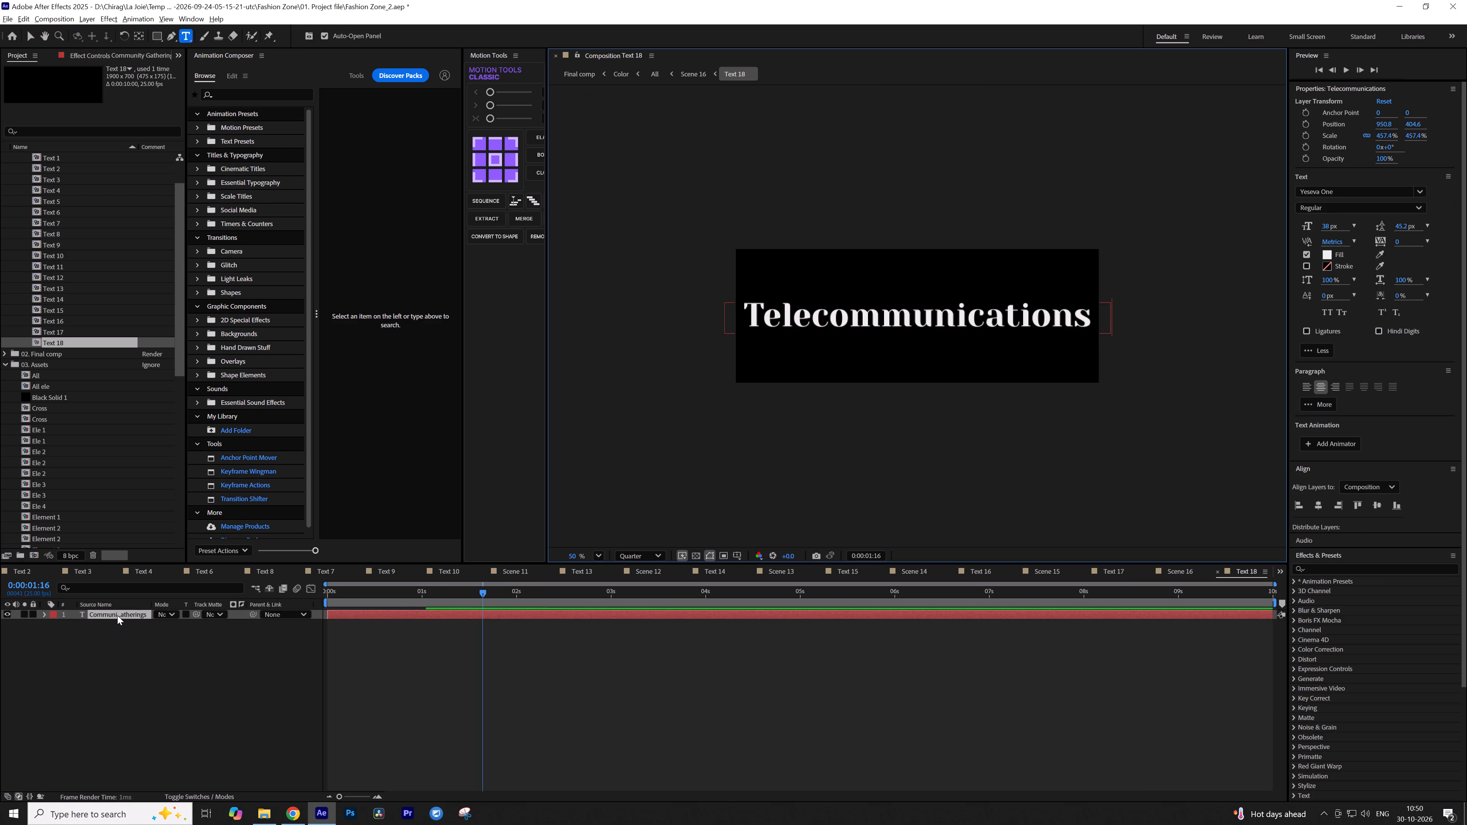
{"action": "key", "text": "ctrl+a"}
{"action": "key", "text": "ctrl+v"}
{"action": "left_click_drag", "start_coordinate": [1328, 228], "coordinate": [1325, 228]}
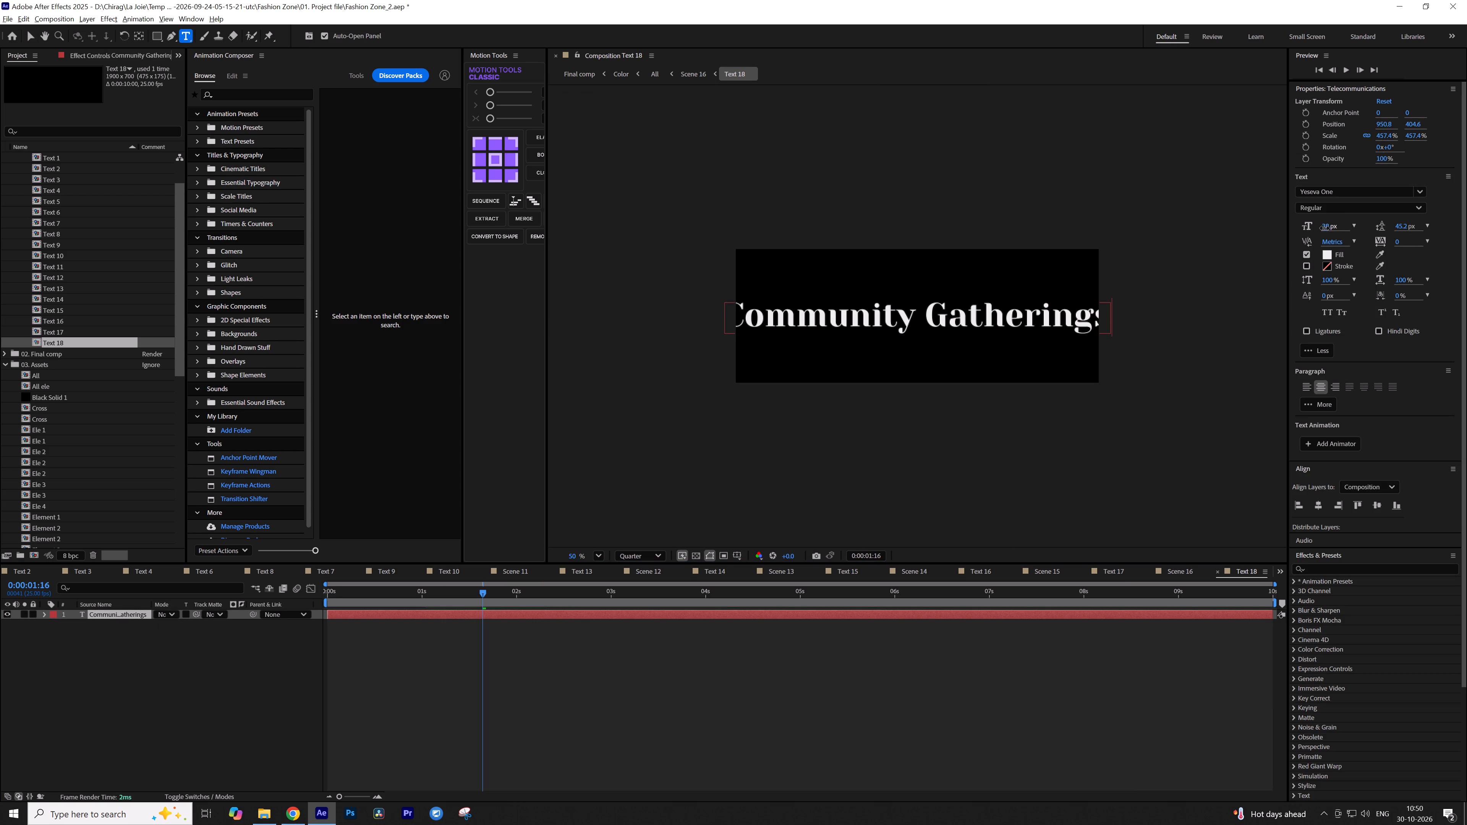
{"action": "left_click_drag", "start_coordinate": [1325, 228], "coordinate": [1312, 229]}
{"action": "left_click", "coordinate": [929, 316]}
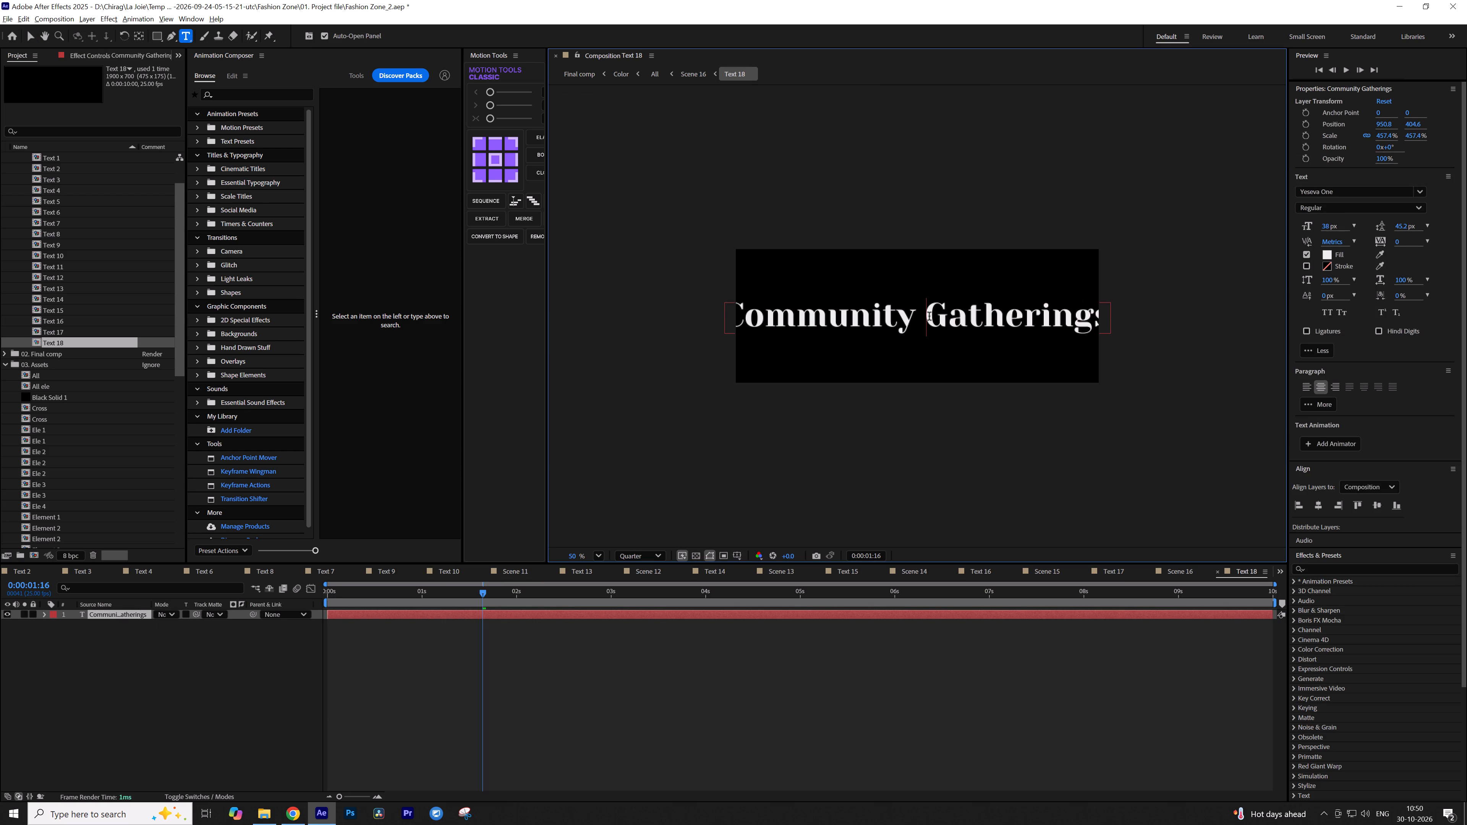
{"action": "key", "text": "BackSpace"}
{"action": "key", "text": "Return"}
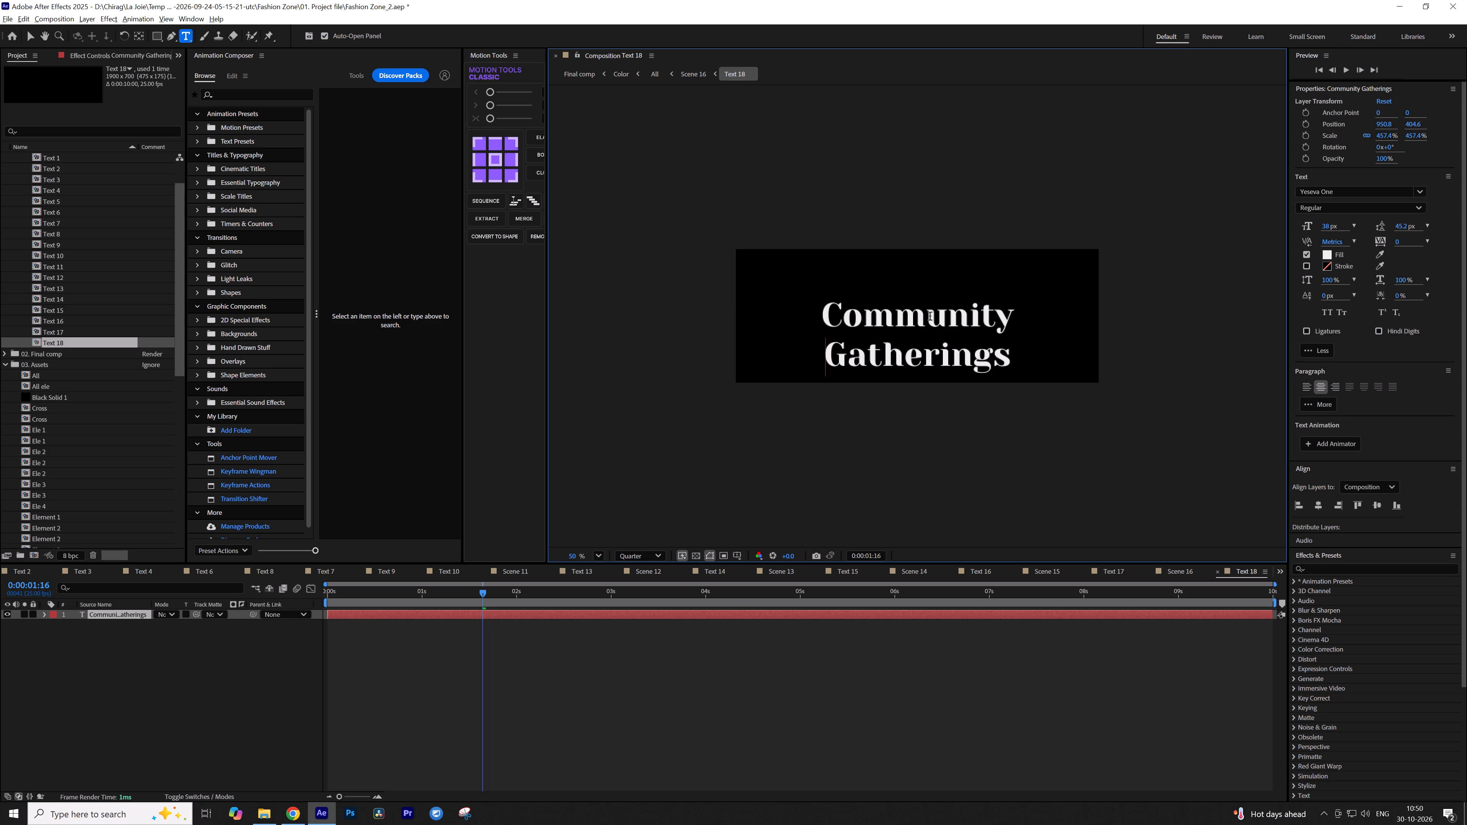
{"action": "left_click", "coordinate": [765, 738]}
{"action": "key", "text": "v"}
Move the two-line text up and centre it horizontally and vertically in the Text 18 composition.
{"action": "left_click_drag", "start_coordinate": [959, 341], "coordinate": [956, 324]}
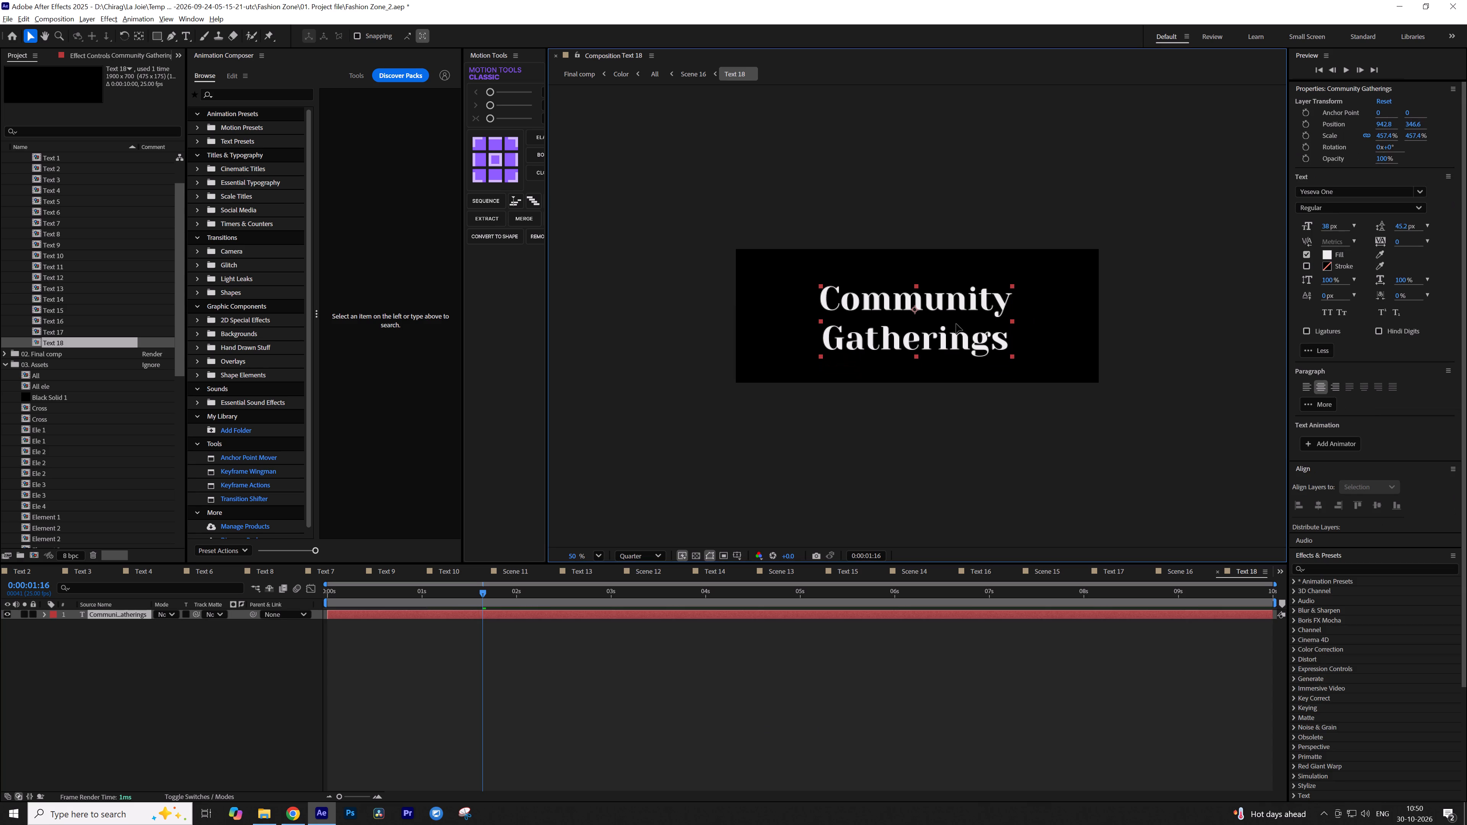
{"action": "left_click_drag", "start_coordinate": [956, 324], "coordinate": [970, 320]}
{"action": "left_click", "coordinate": [1317, 500]}
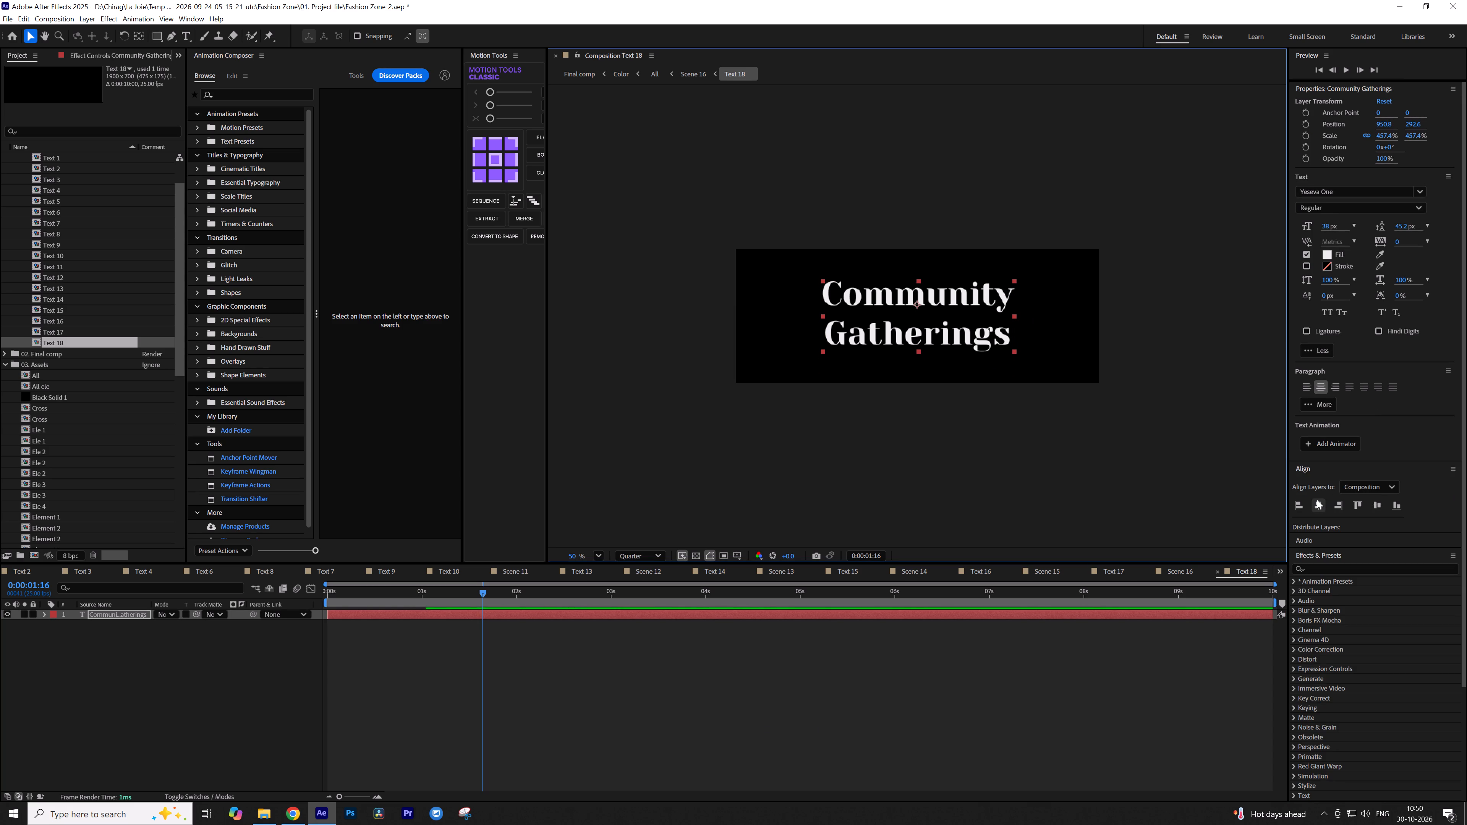
{"action": "left_click", "coordinate": [1375, 505]}
Go back up from Text 18 through Scene 16 to the All composition.
{"action": "left_click", "coordinate": [845, 658]}
{"action": "key", "text": "Tab"}
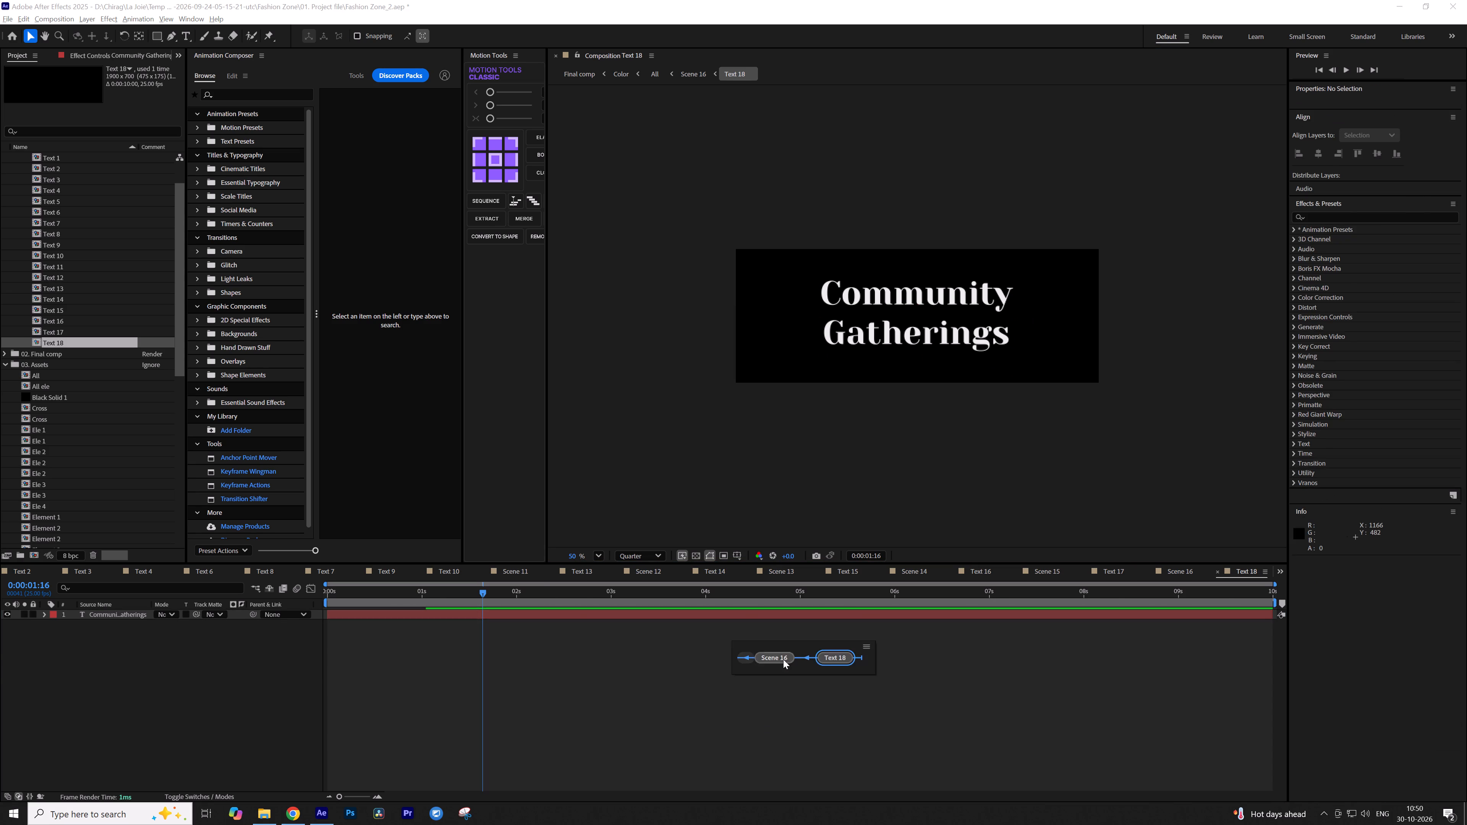
{"action": "left_click", "coordinate": [783, 659]}
{"action": "key", "text": "v"}
{"action": "key", "text": "Tab"}
{"action": "left_click", "coordinate": [972, 384]}
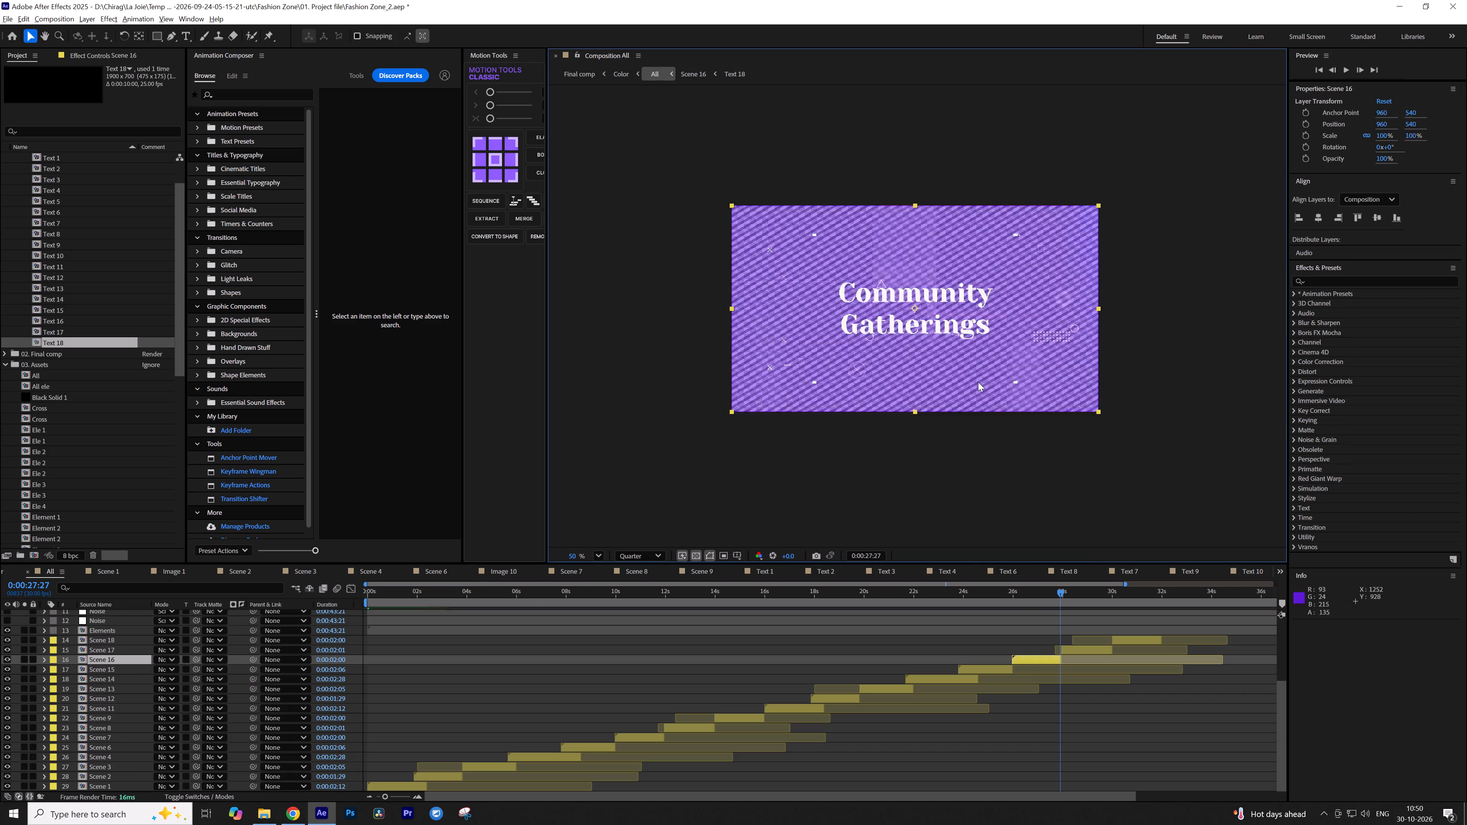
Move the playhead further into Scene 17 in All, open Scene 17 and hide its shy layers.
{"action": "left_click_drag", "start_coordinate": [1072, 592], "coordinate": [1089, 592]}
{"action": "double_click", "coordinate": [1080, 651]}
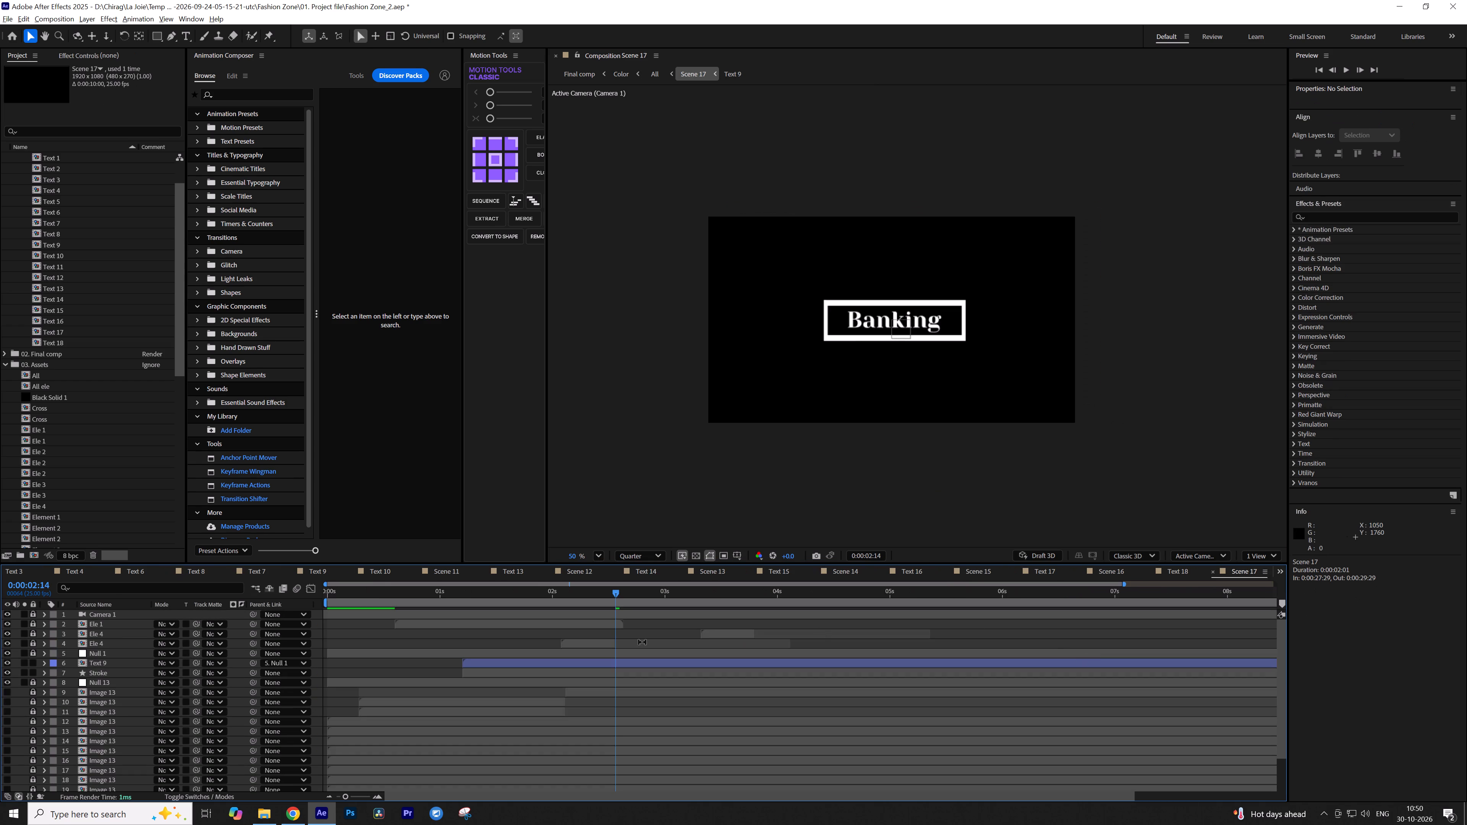
{"action": "left_click", "coordinate": [275, 589]}
{"action": "left_click", "coordinate": [270, 589]}
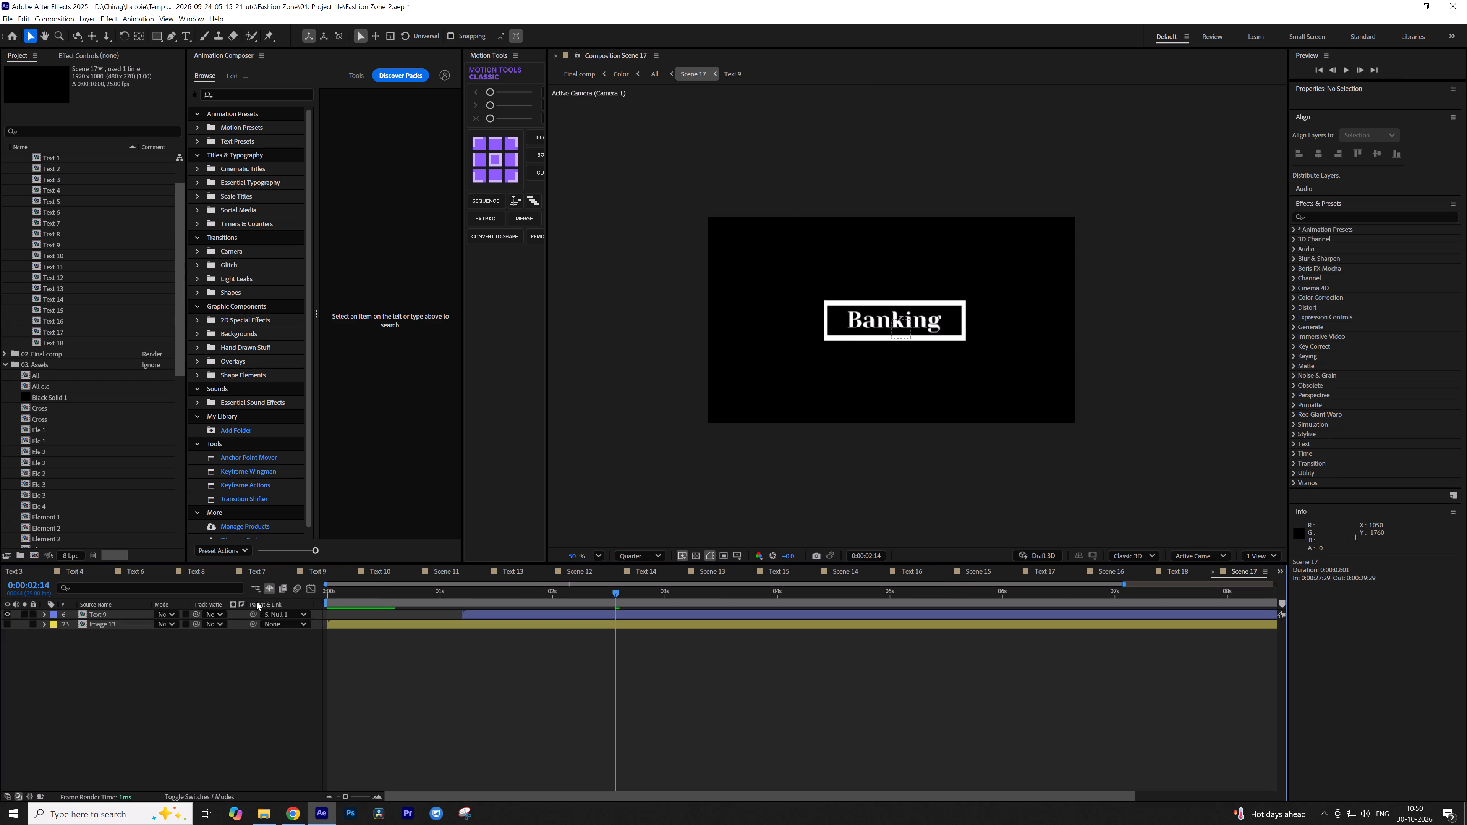
Duplicate the Text 9 composition in the project and replace the Text 9 layer in Scene 17 with the duplicate.
{"action": "right_click", "coordinate": [106, 616]}
{"action": "left_click", "coordinate": [154, 507]}
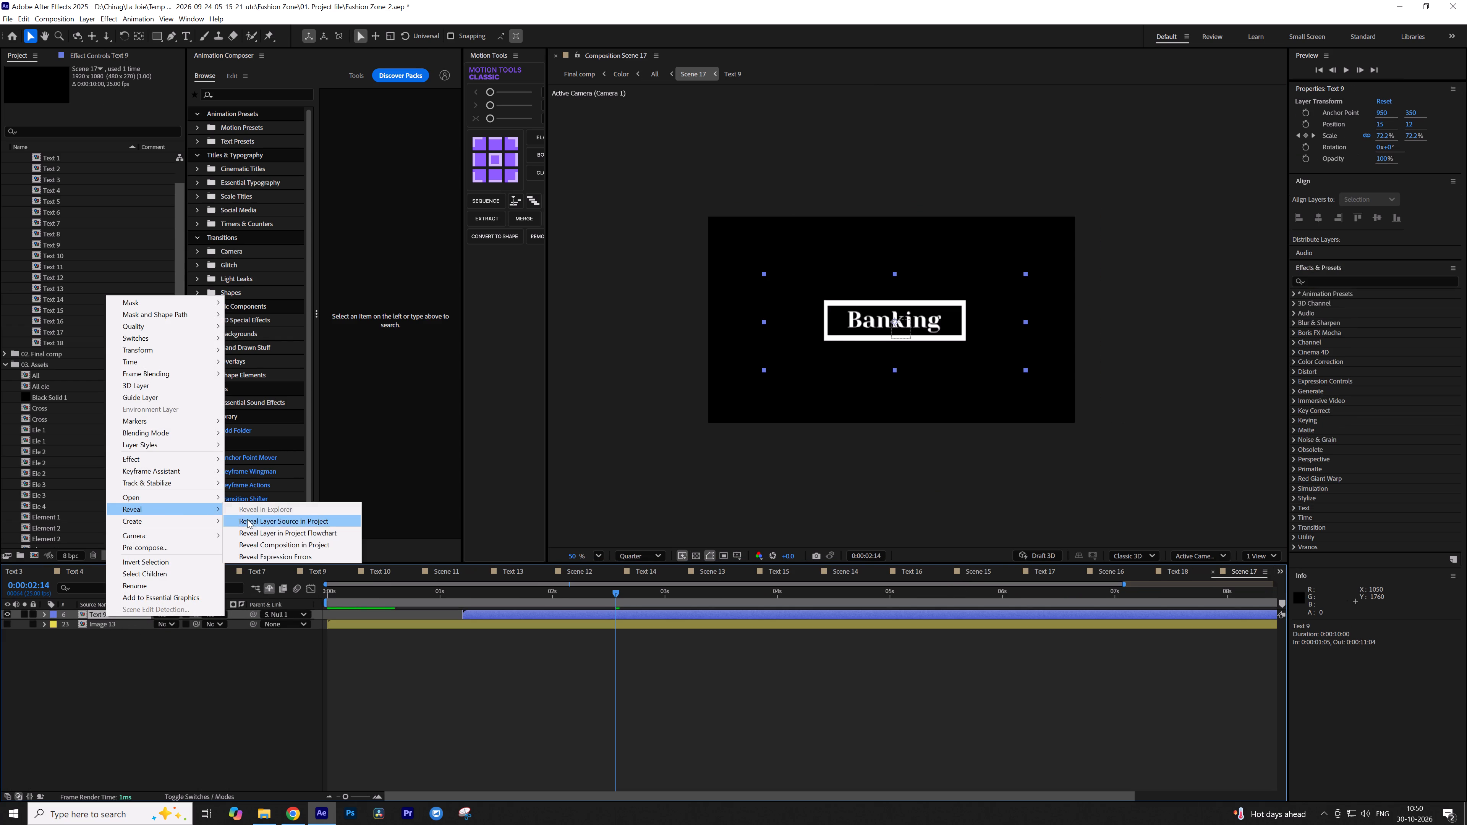
{"action": "left_click", "coordinate": [248, 519]}
{"action": "key", "text": "ctrl+d"}
{"action": "left_click_drag", "start_coordinate": [59, 356], "coordinate": [125, 586], "text": "alt"}
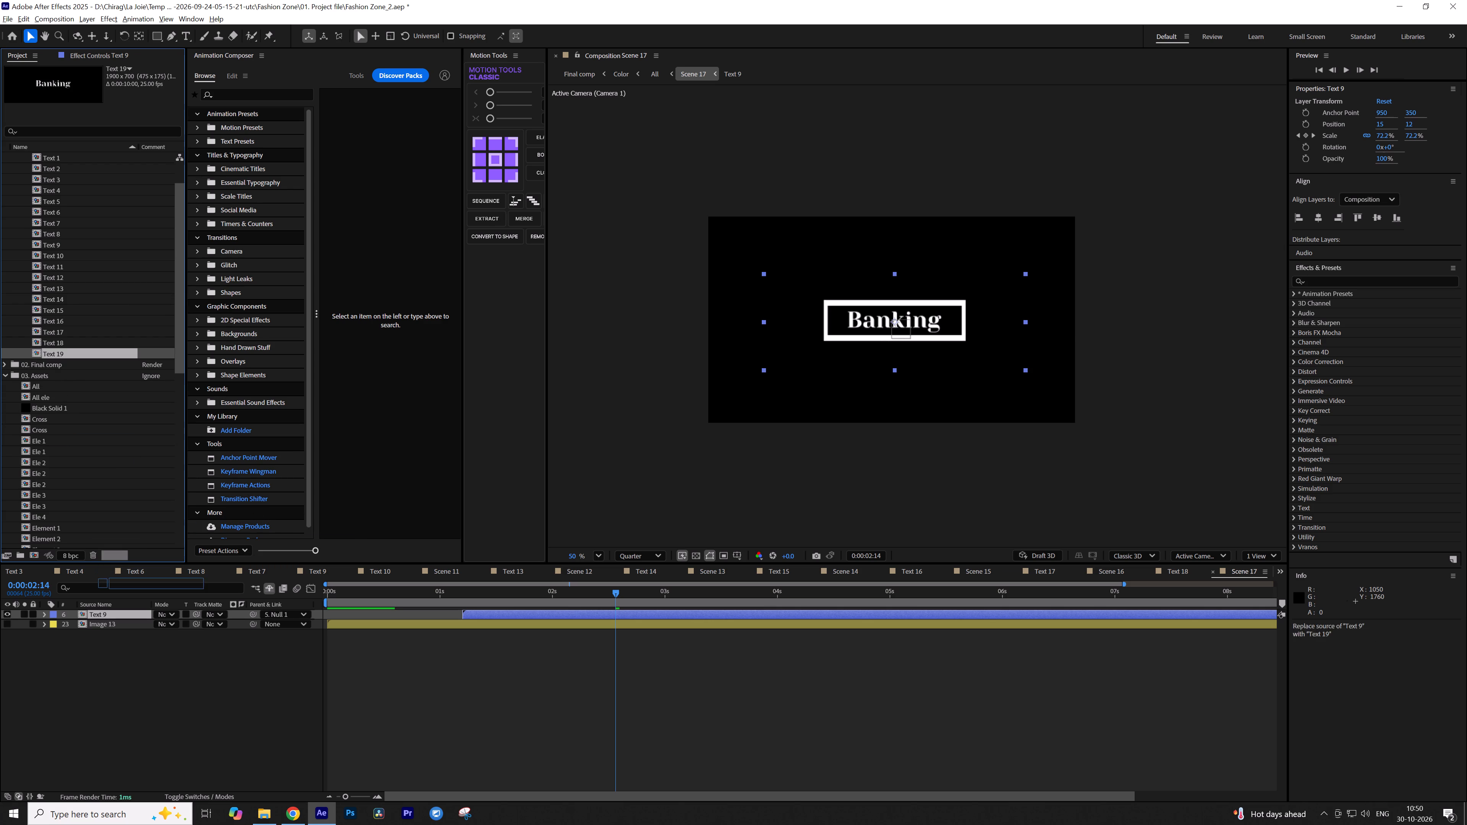
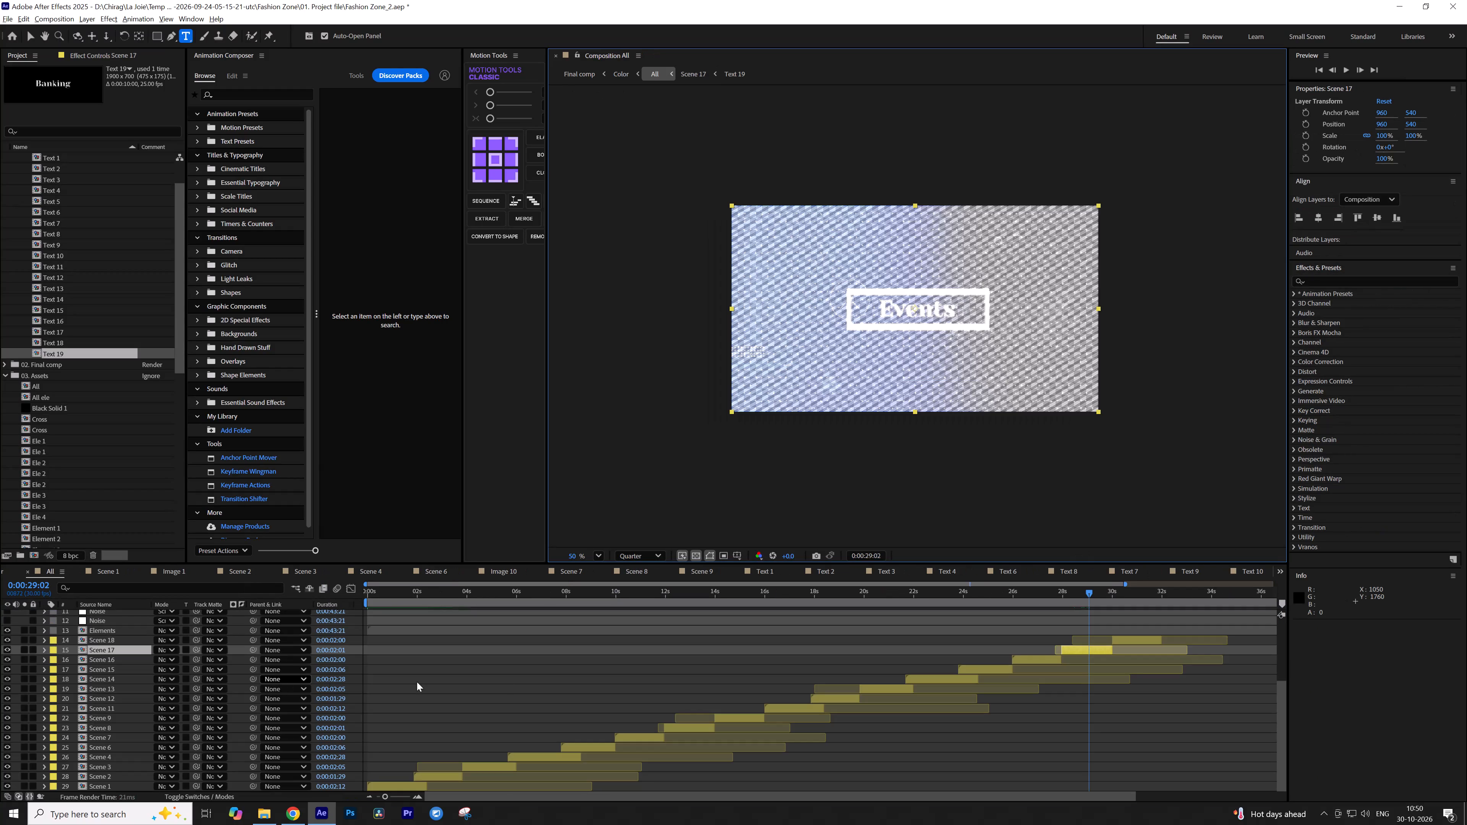
Move the playhead to 0:00:31:00 in the All composition with the Selection tool active, and open Scene 18.
{"action": "key", "text": "v"}
{"action": "left_click", "coordinate": [1137, 591]}
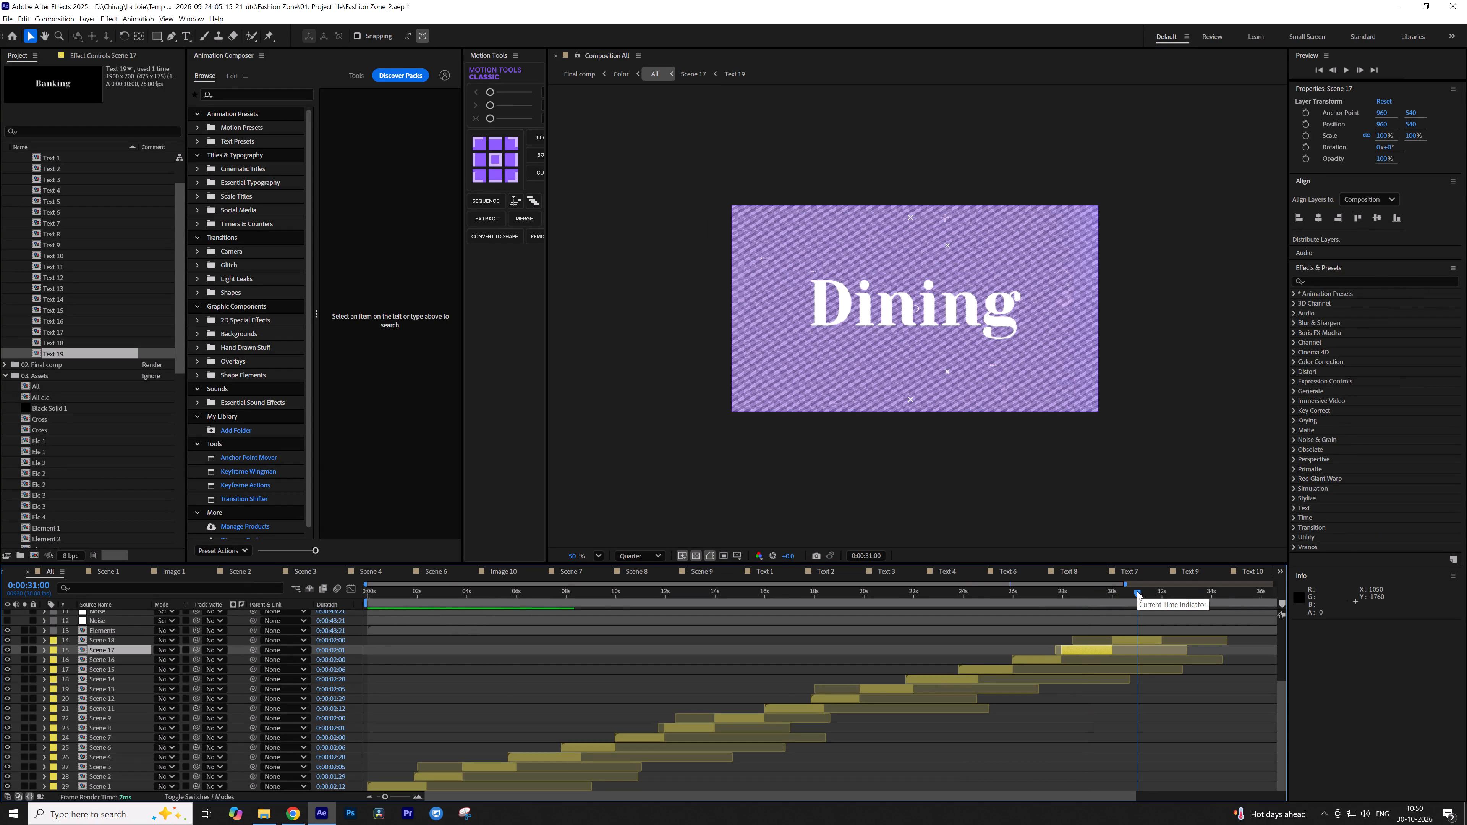
{"action": "double_click", "coordinate": [1134, 639]}
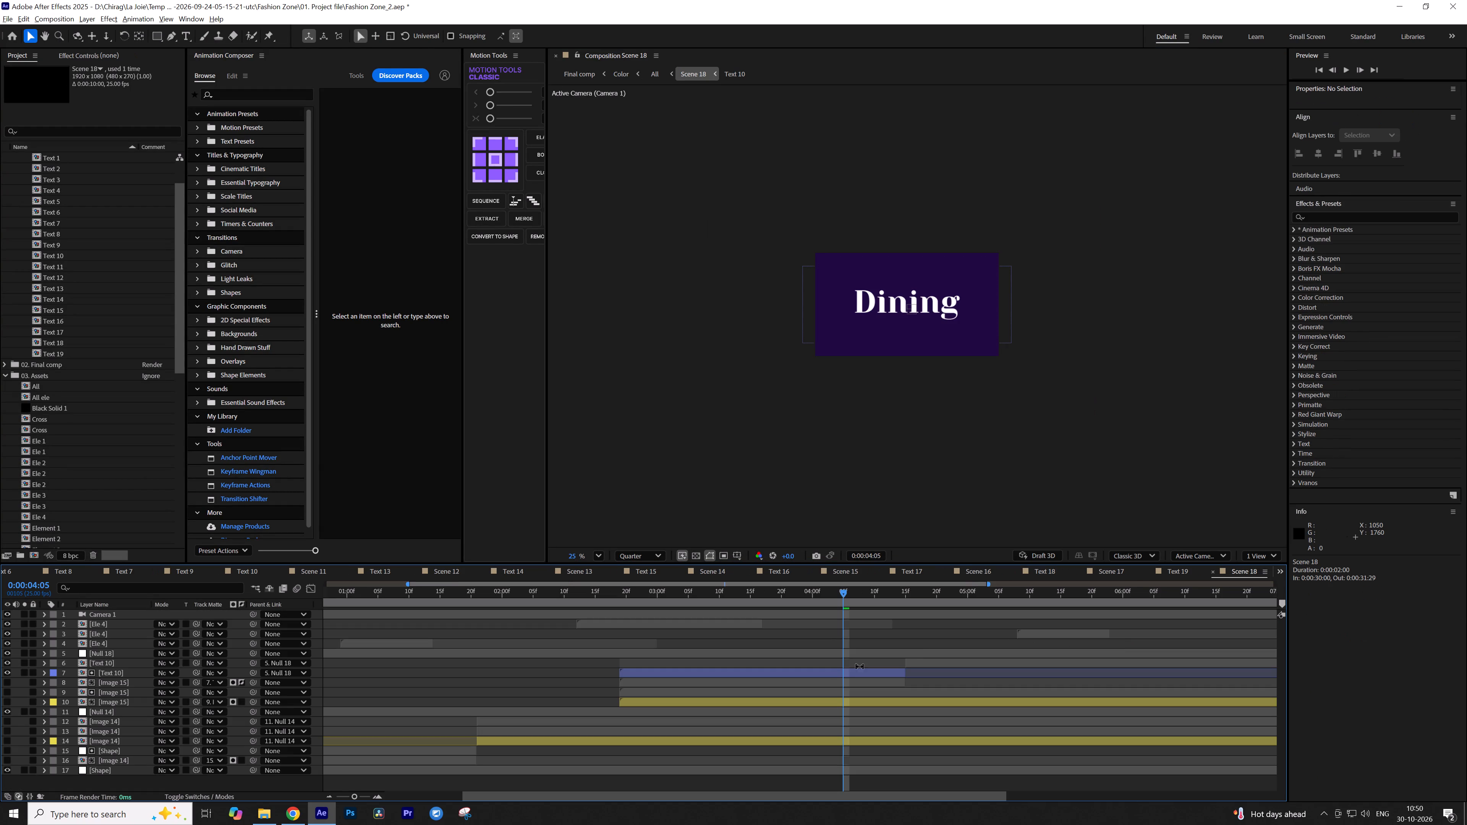
Open Text 10, scale the Dining text down to about 362%, centre it horizontally and vertically, and return to Scene 18.
{"action": "left_click", "coordinate": [841, 677]}
{"action": "key", "text": "s"}
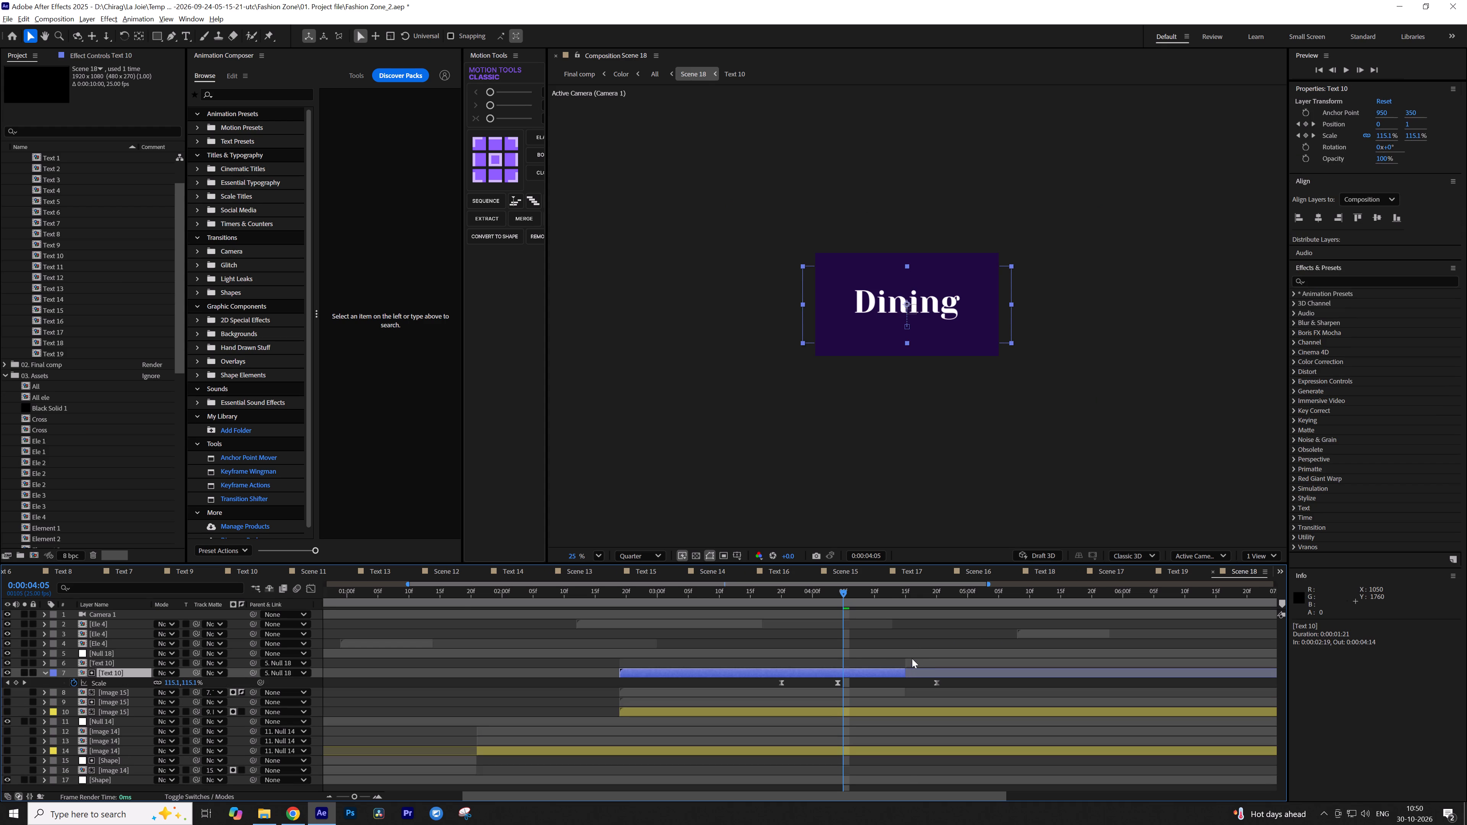
{"action": "double_click", "coordinate": [881, 671]}
{"action": "left_click", "coordinate": [941, 302]}
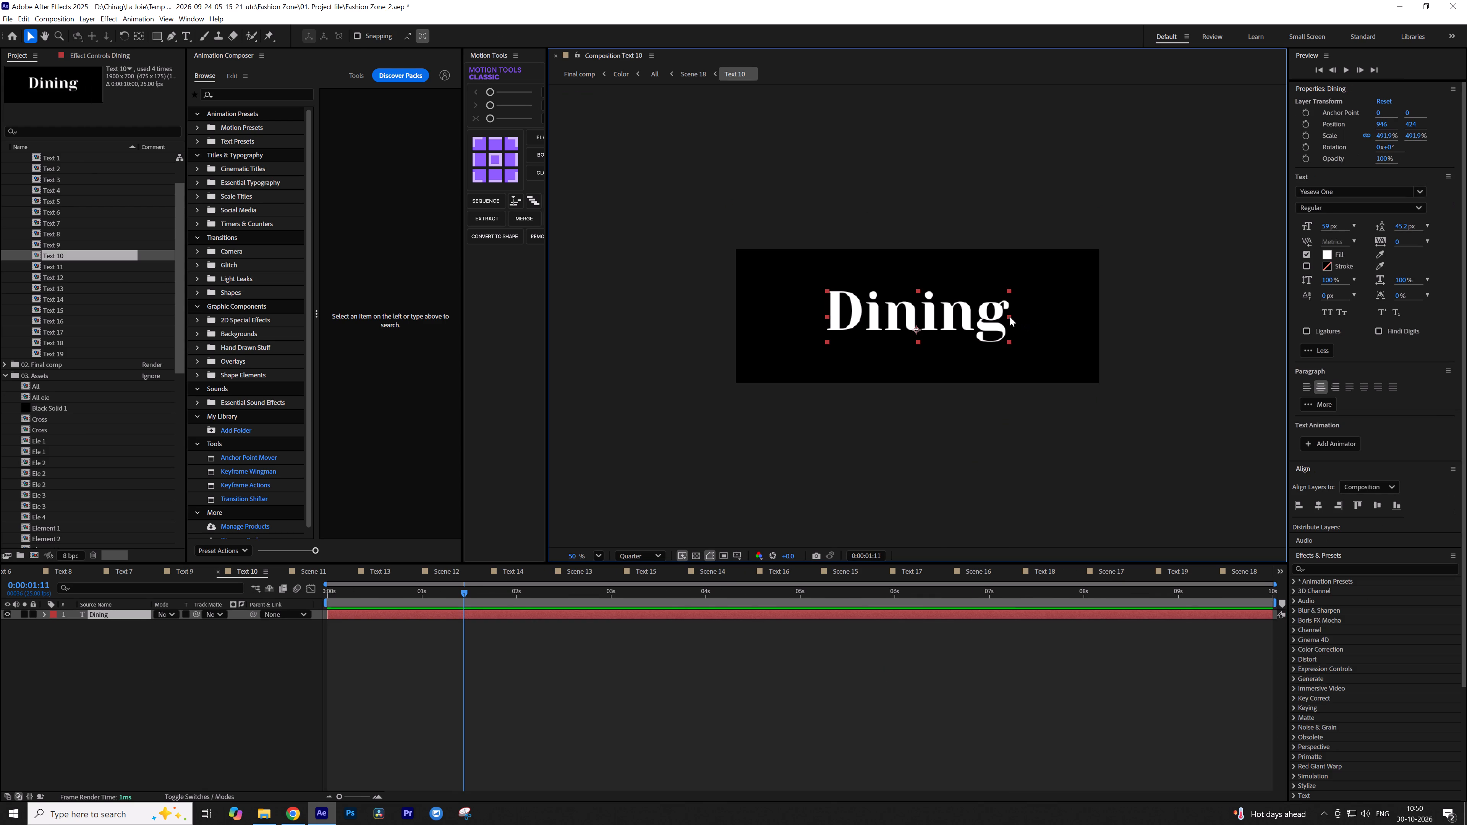
{"action": "left_click_drag", "start_coordinate": [1009, 316], "coordinate": [984, 316]}
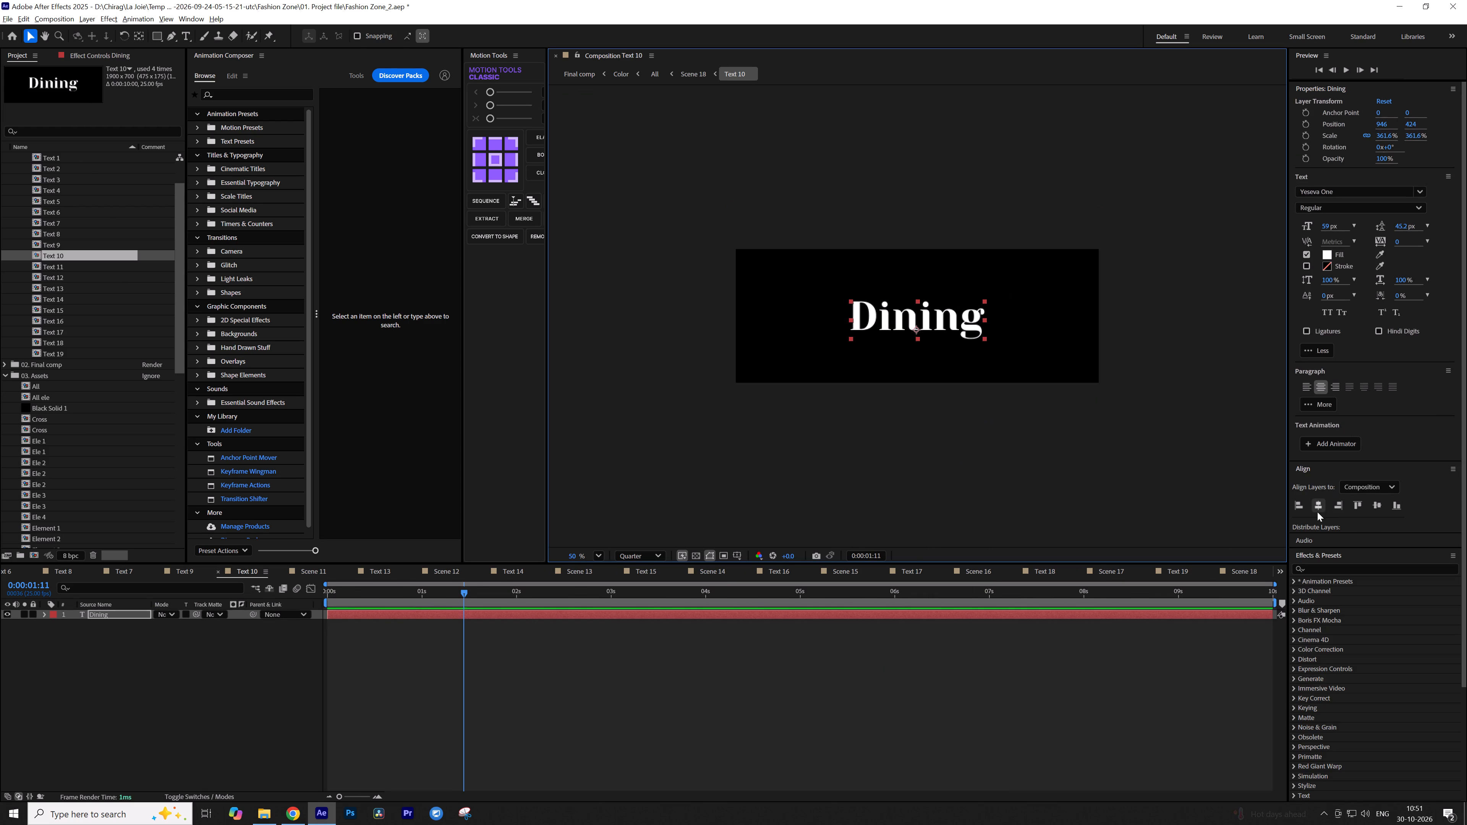
{"action": "left_click", "coordinate": [1317, 512]}
{"action": "left_click", "coordinate": [1382, 506]}
{"action": "left_click", "coordinate": [963, 708]}
{"action": "key", "text": "Tab"}
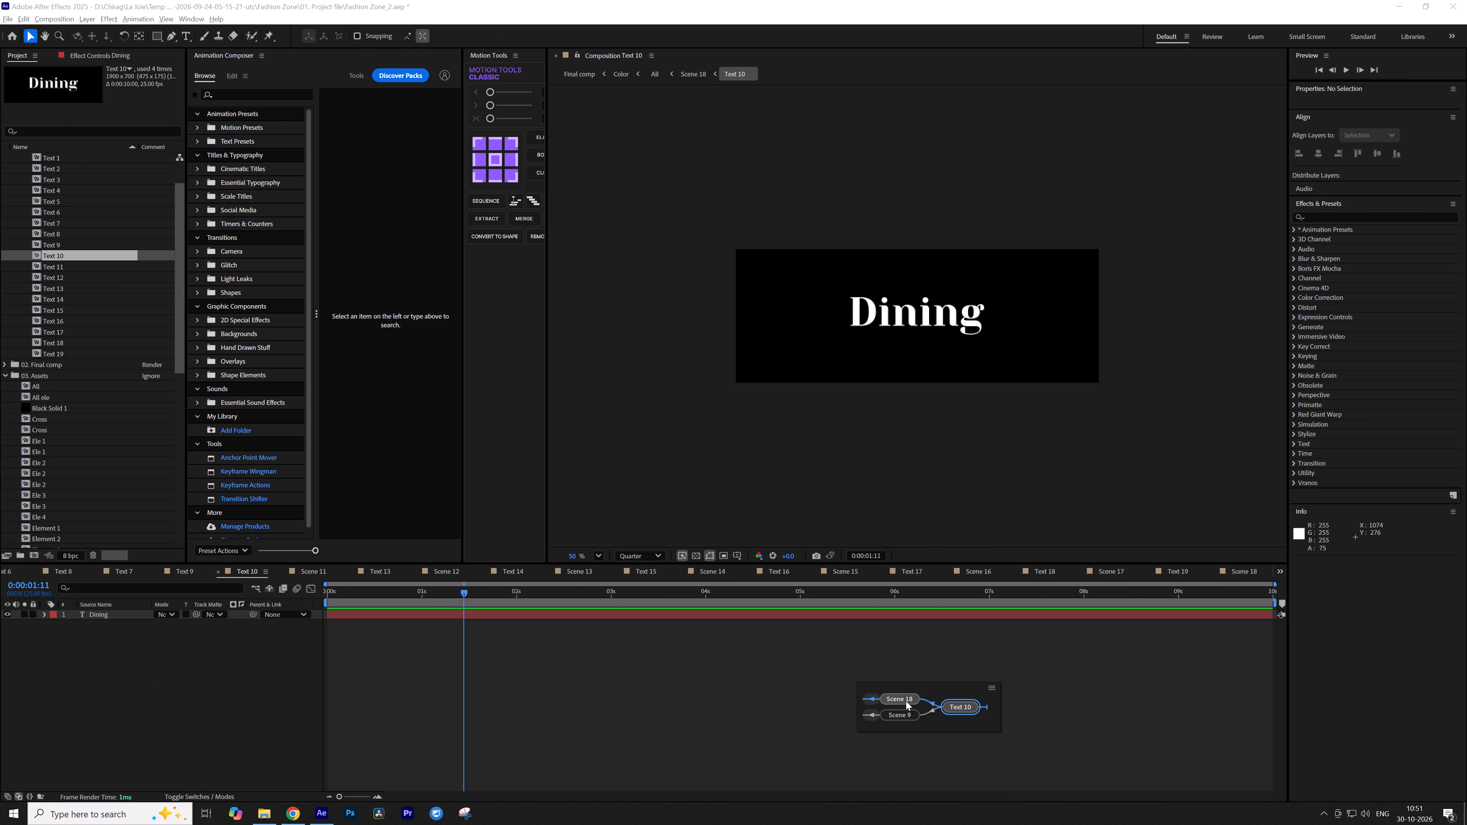
{"action": "left_click", "coordinate": [906, 701]}
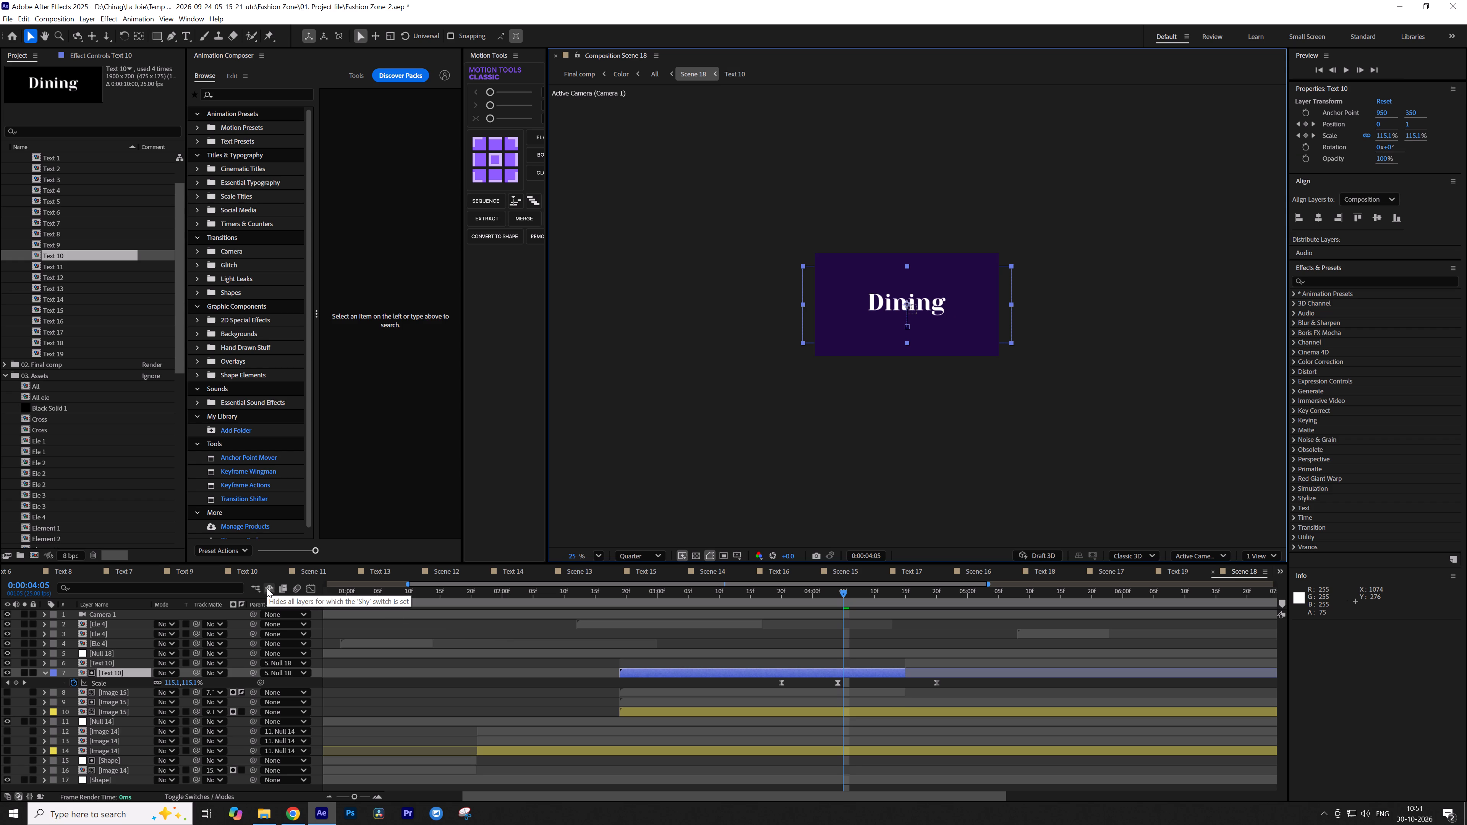
Duplicate the Text 10 composition in the project and replace both Text 10 layers in Scene 18 with the duplicate.
{"action": "left_click", "coordinate": [267, 588]}
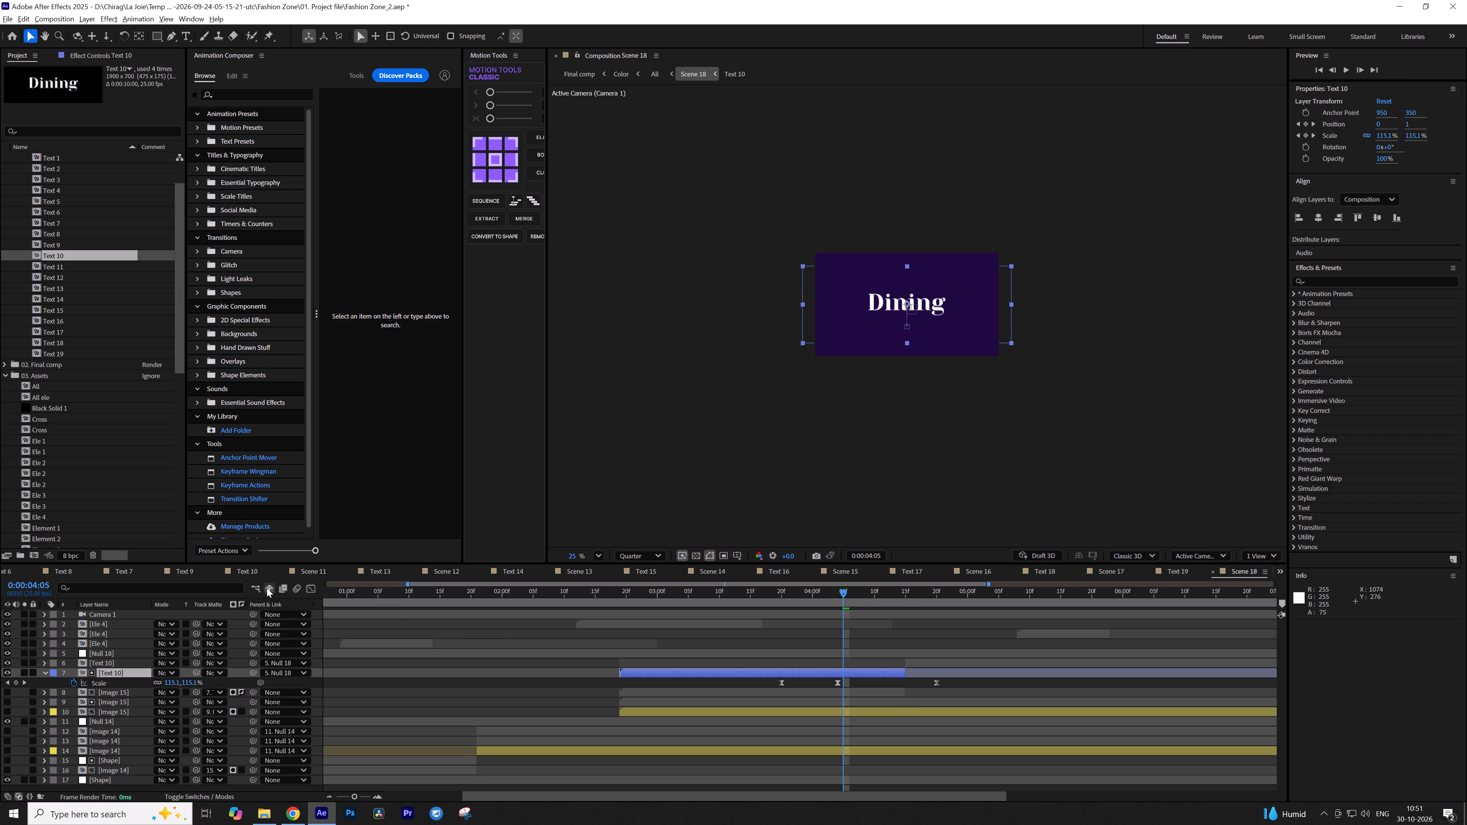
{"action": "left_click", "coordinate": [267, 588]}
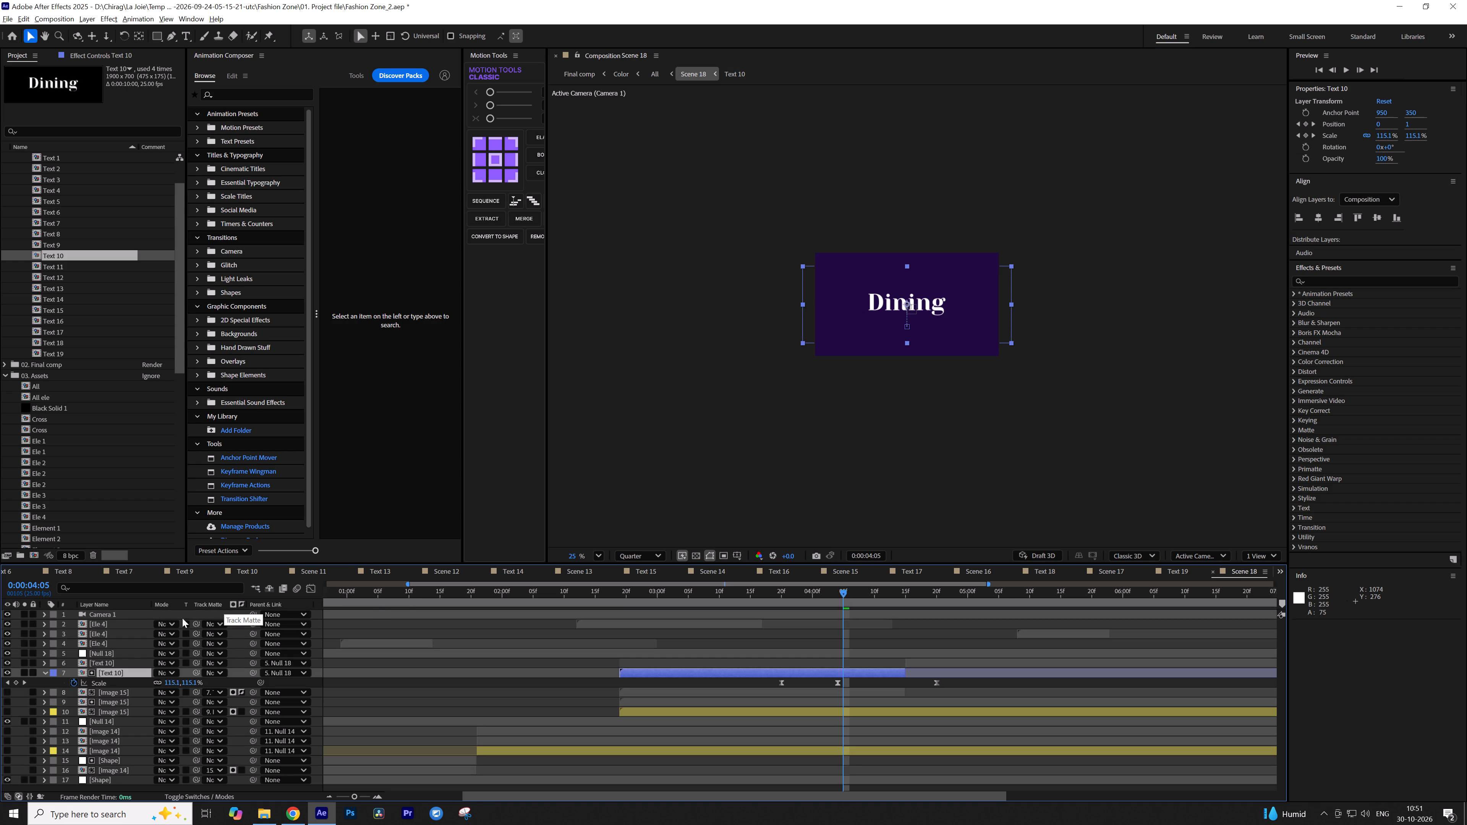
{"action": "right_click", "coordinate": [118, 673]}
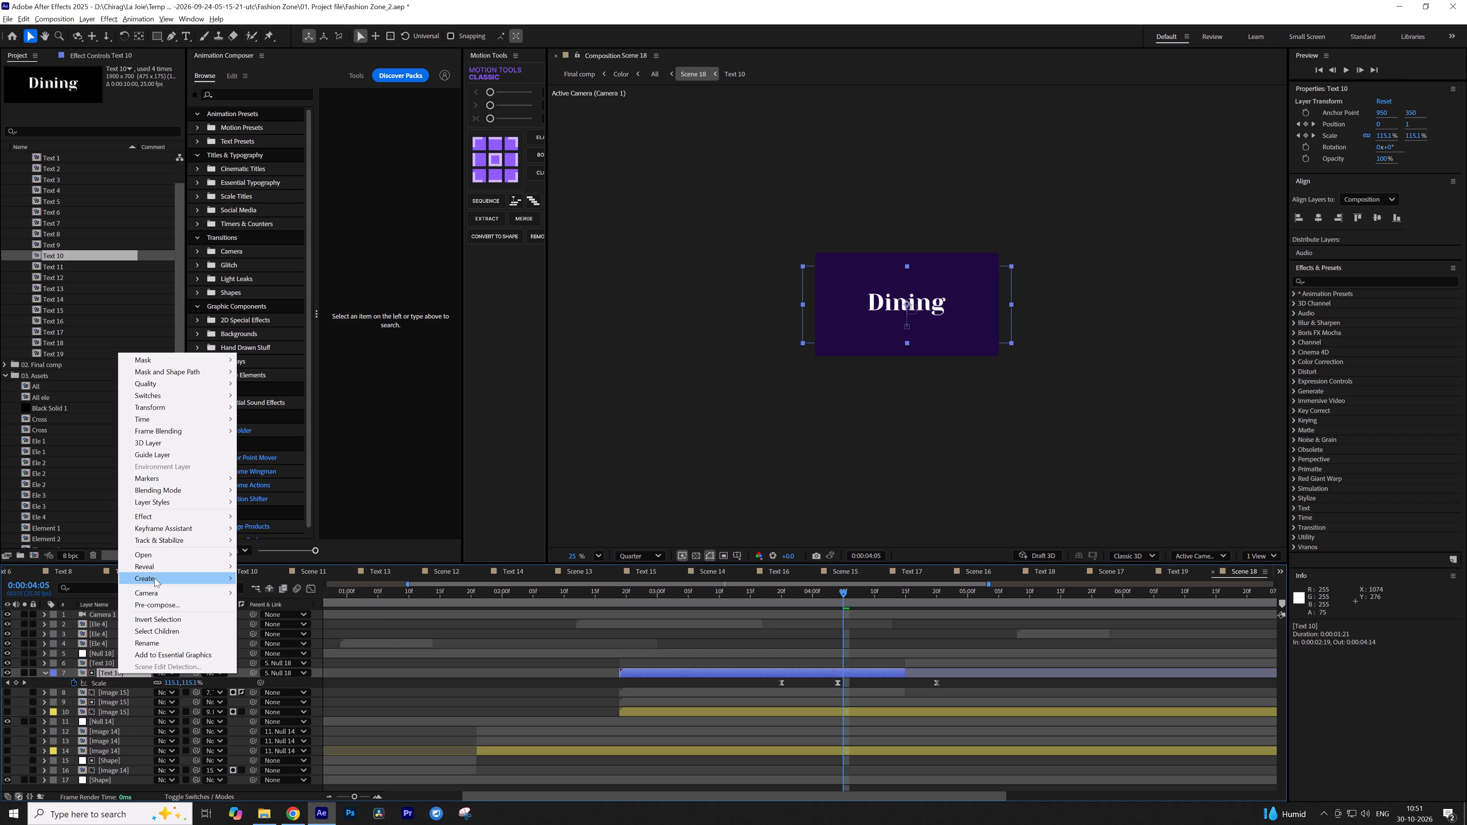
{"action": "left_click", "coordinate": [161, 569]}
{"action": "left_click", "coordinate": [282, 577]}
{"action": "key", "text": "ctrl+d"}
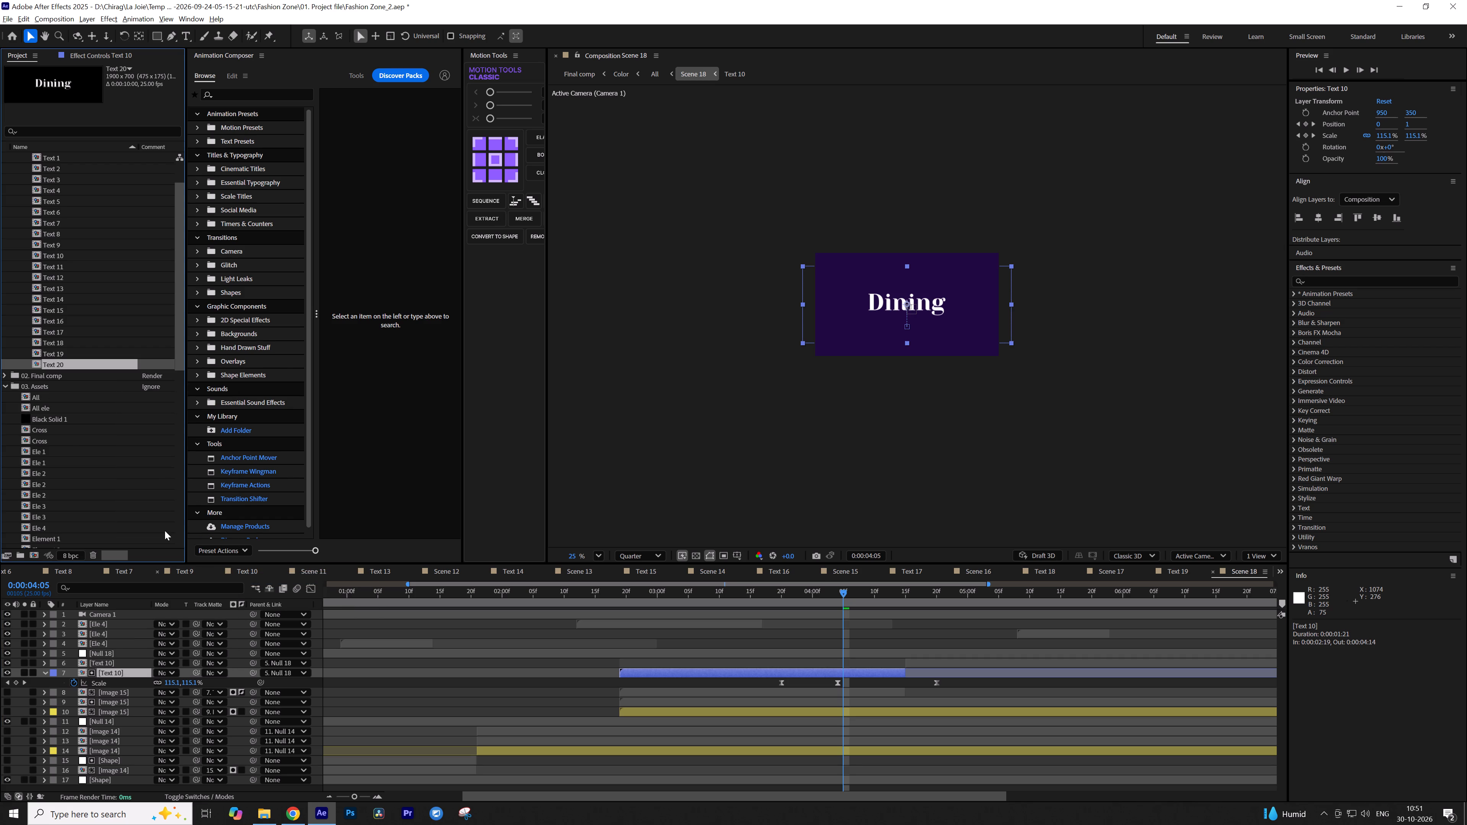
{"action": "left_click", "coordinate": [106, 660], "text": "ctrl"}
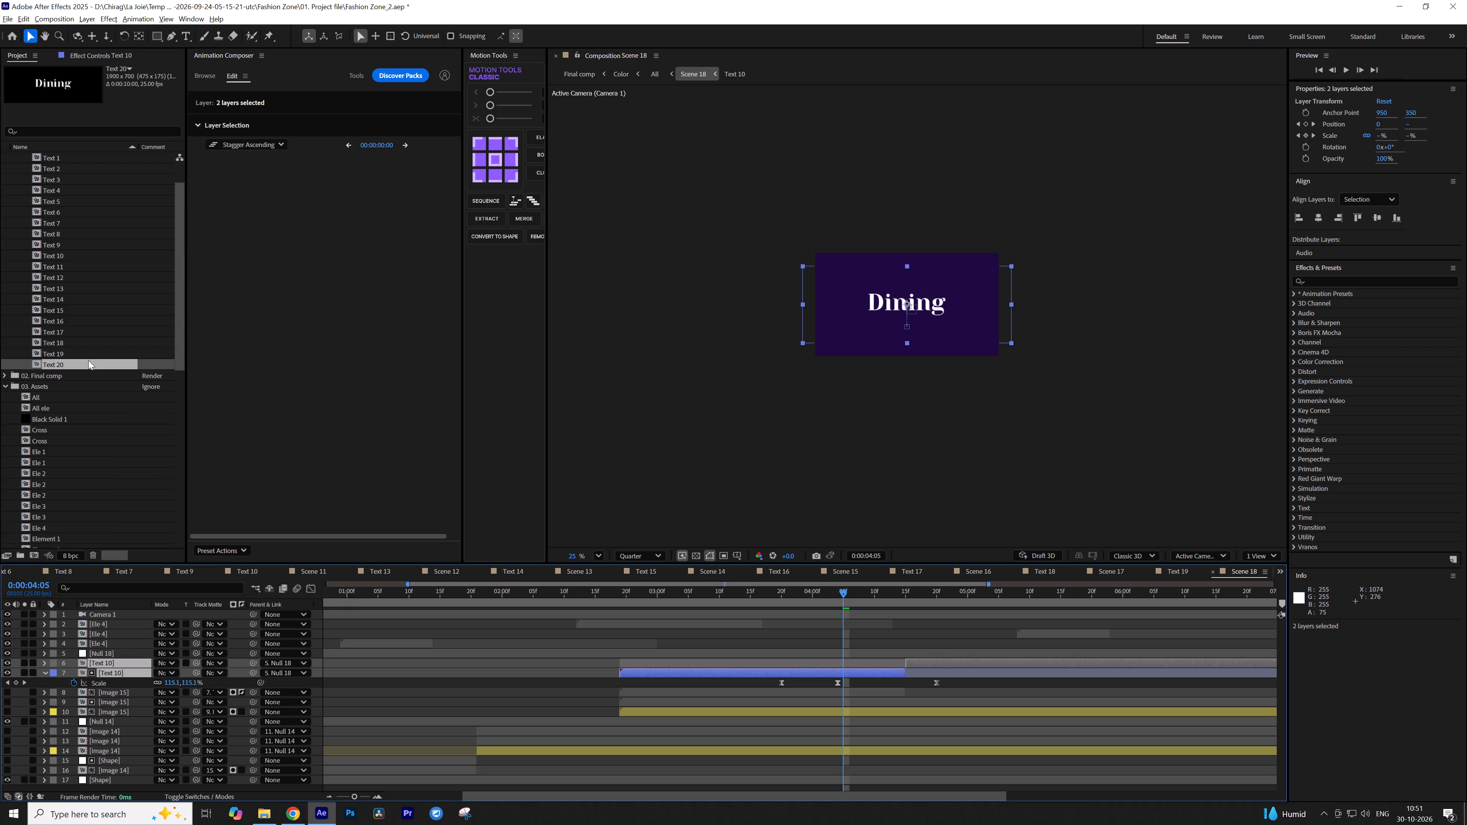
{"action": "left_click_drag", "start_coordinate": [88, 359], "coordinate": [126, 661], "text": "alt"}
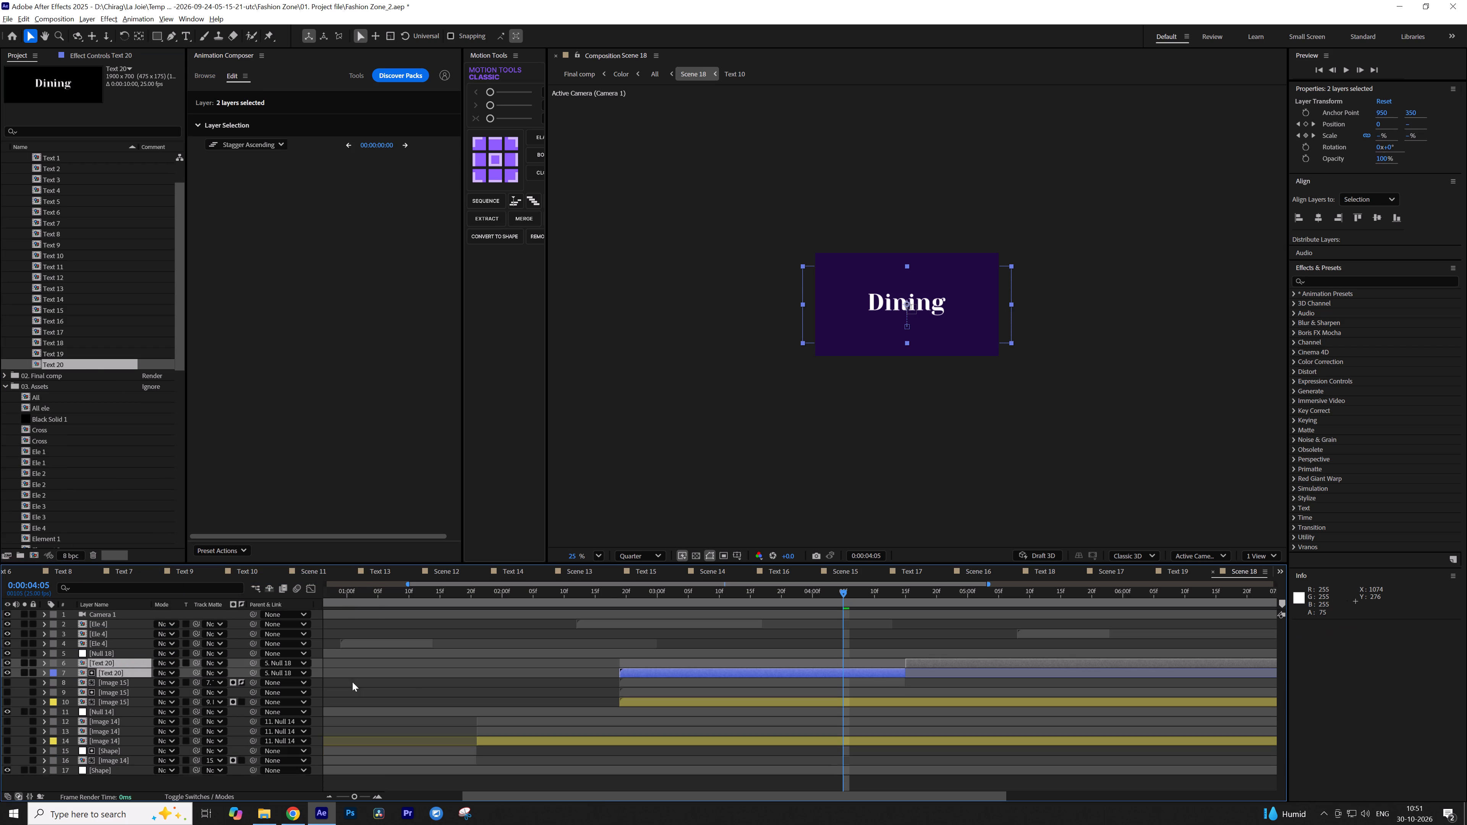
Hide the shy layers in Scene 18.
{"action": "left_click", "coordinate": [256, 584]}
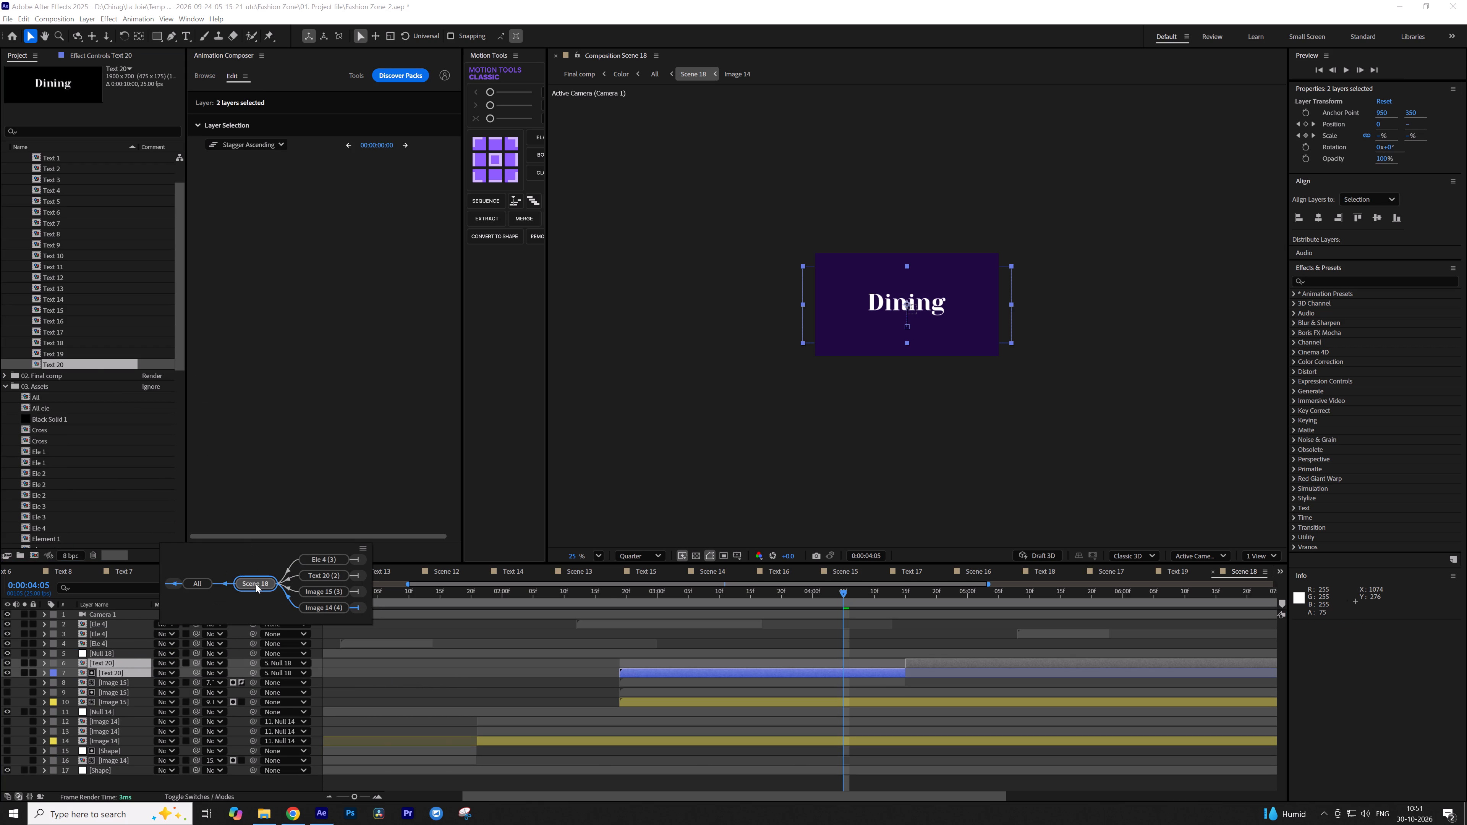
{"action": "left_click", "coordinate": [249, 582]}
{"action": "left_click", "coordinate": [271, 591]}
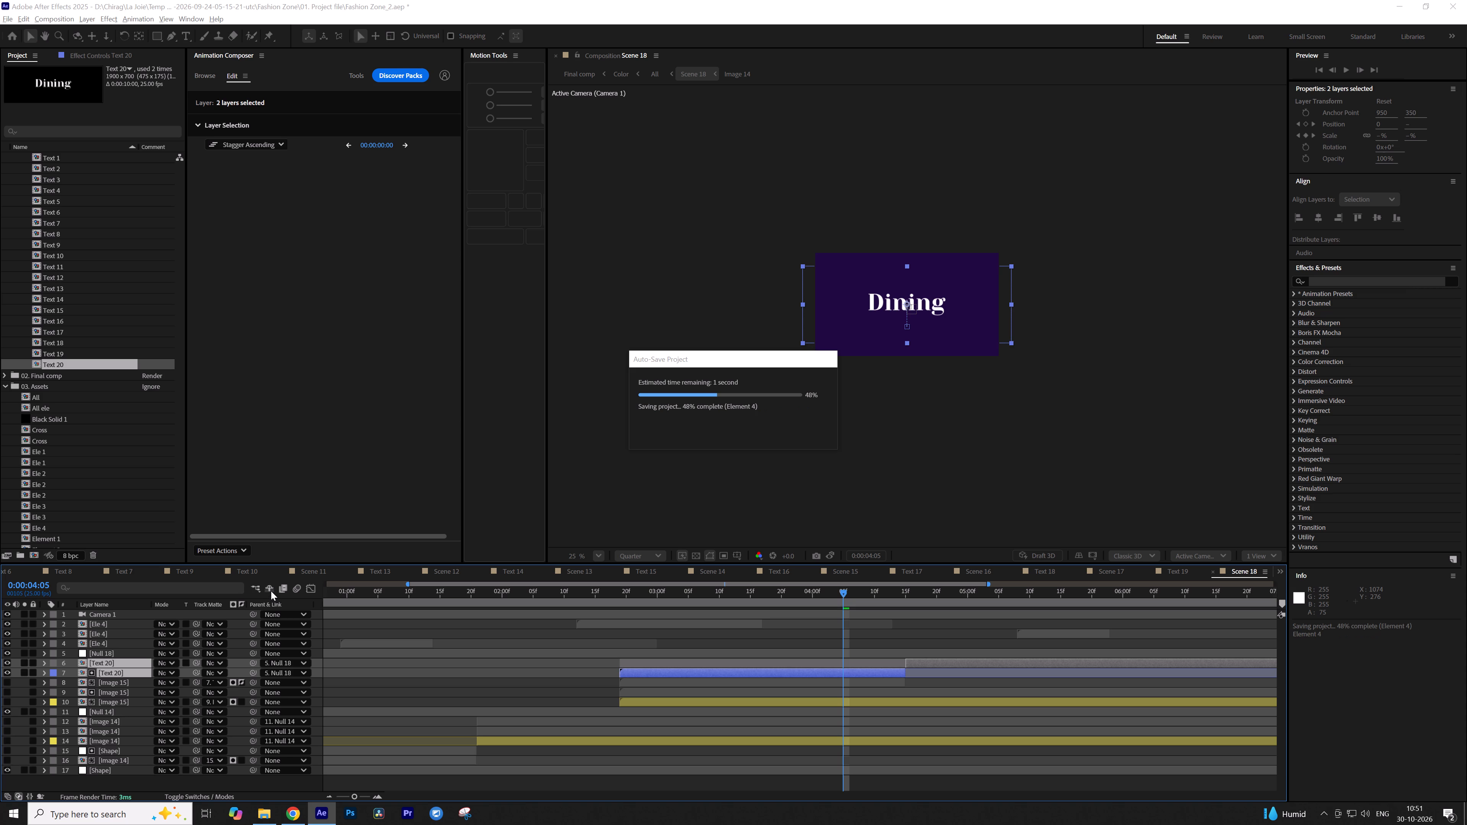
{"action": "left_click", "coordinate": [271, 591]}
{"action": "left_click", "coordinate": [208, 667]}
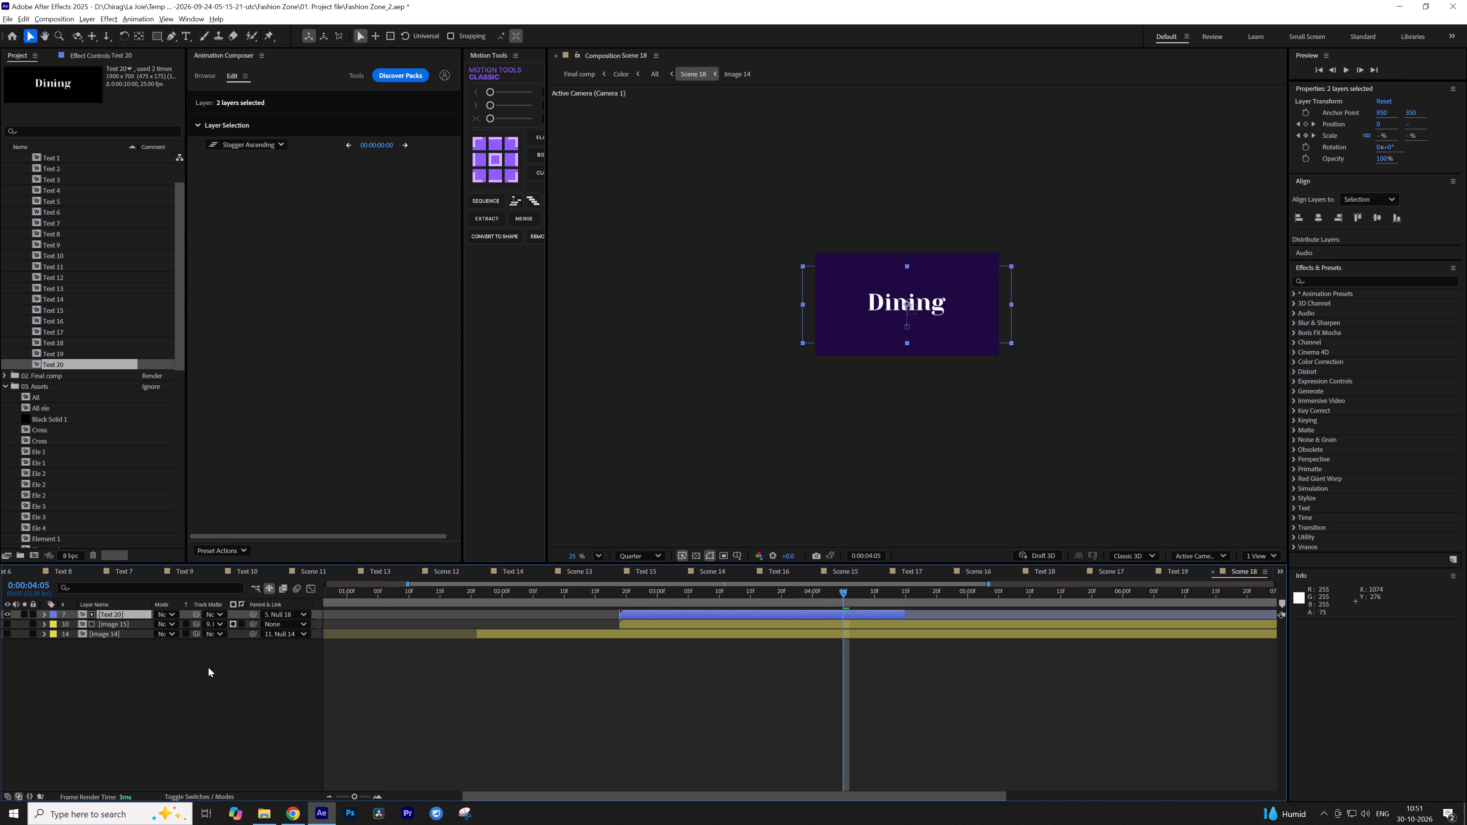
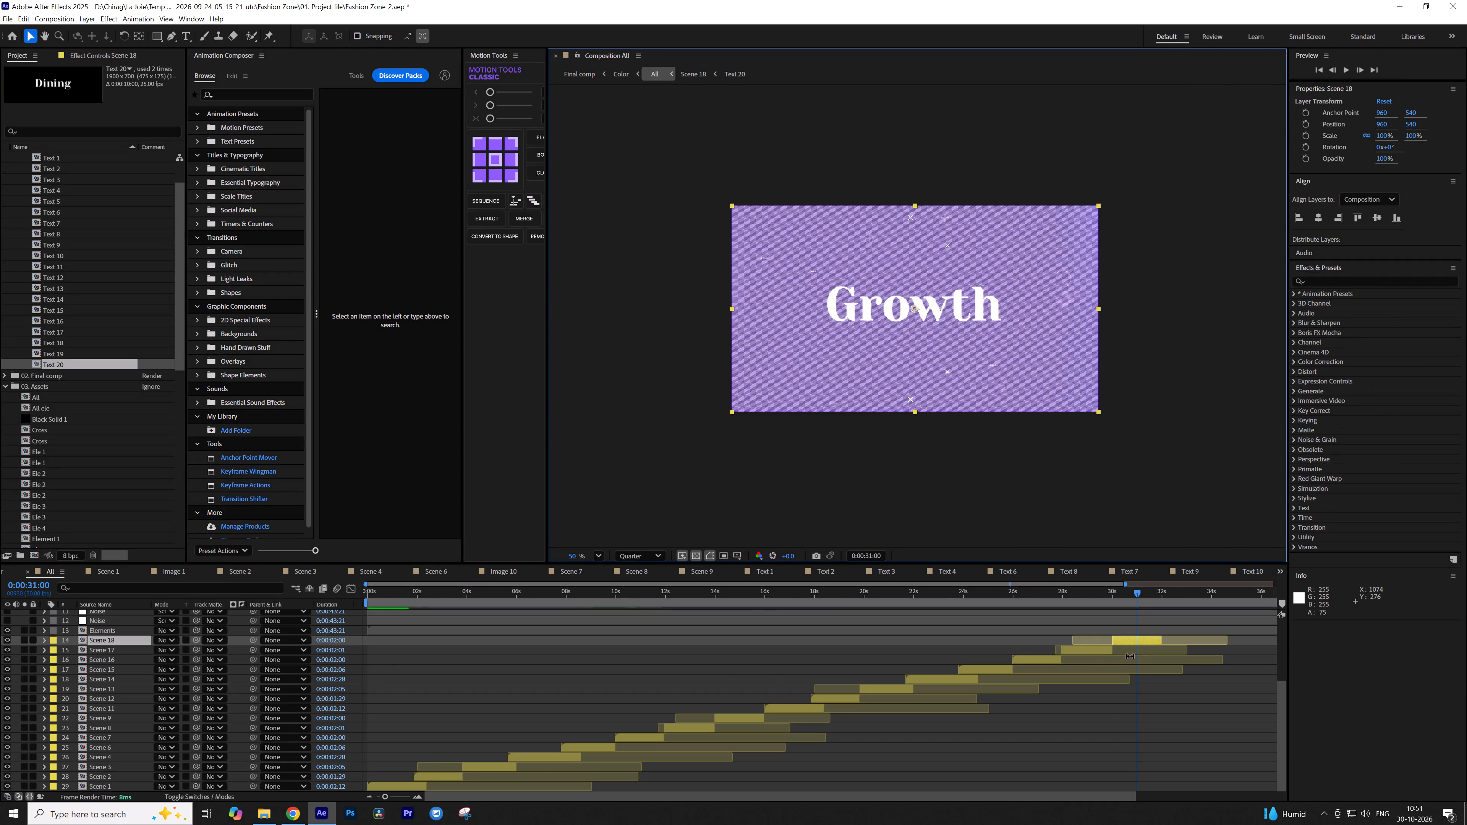
Duplicate the Scene 12 and Scene 13 layers, stack the copies above Scene 18, and shift them together so Scene 12 starts at 0:00:32:00.
{"action": "left_click", "coordinate": [870, 685]}
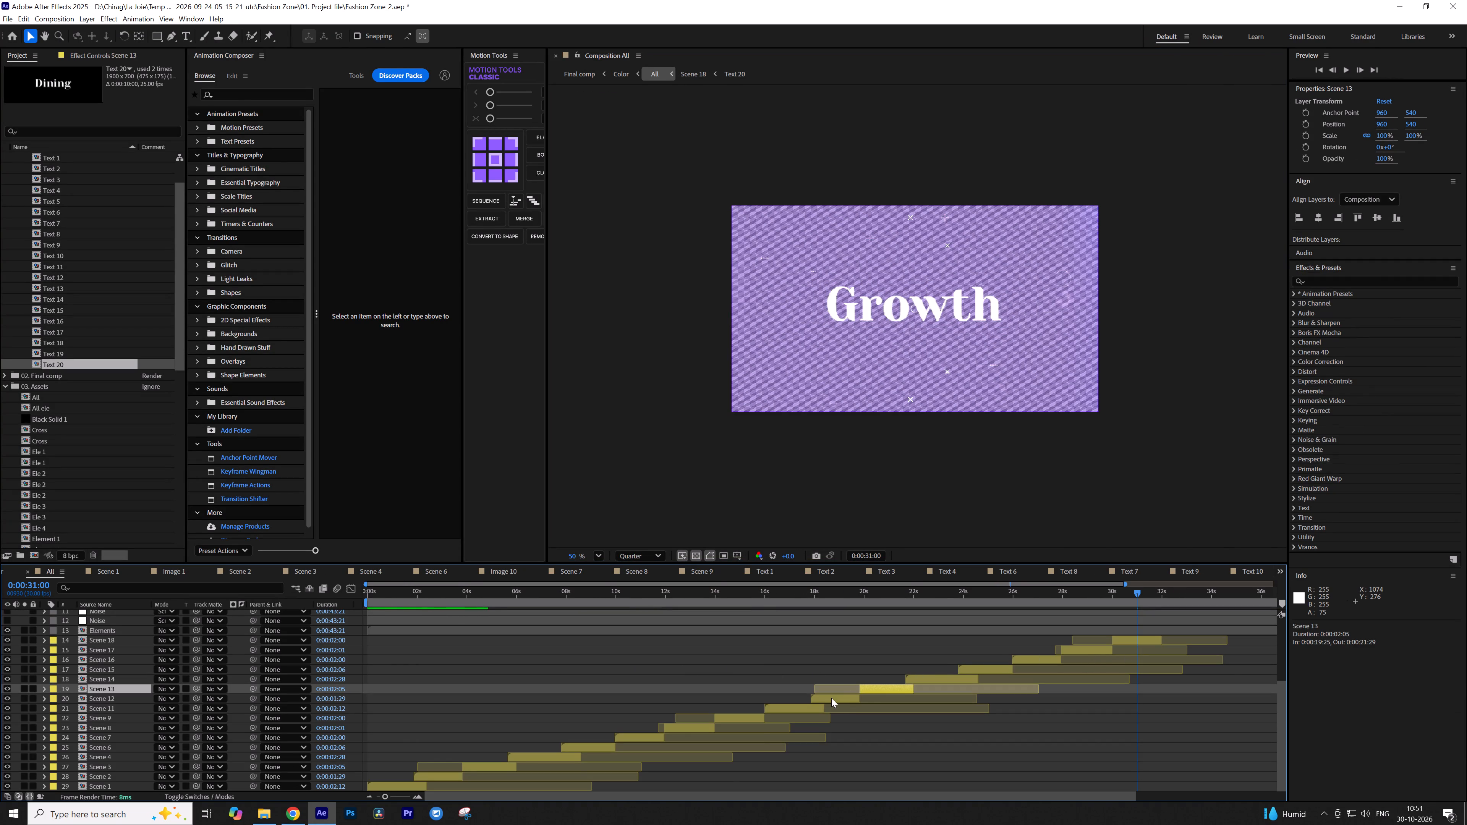
{"action": "left_click", "coordinate": [831, 698], "text": "ctrl"}
{"action": "key", "text": "ctrl+d"}
{"action": "left_click_drag", "start_coordinate": [113, 688], "coordinate": [117, 670]}
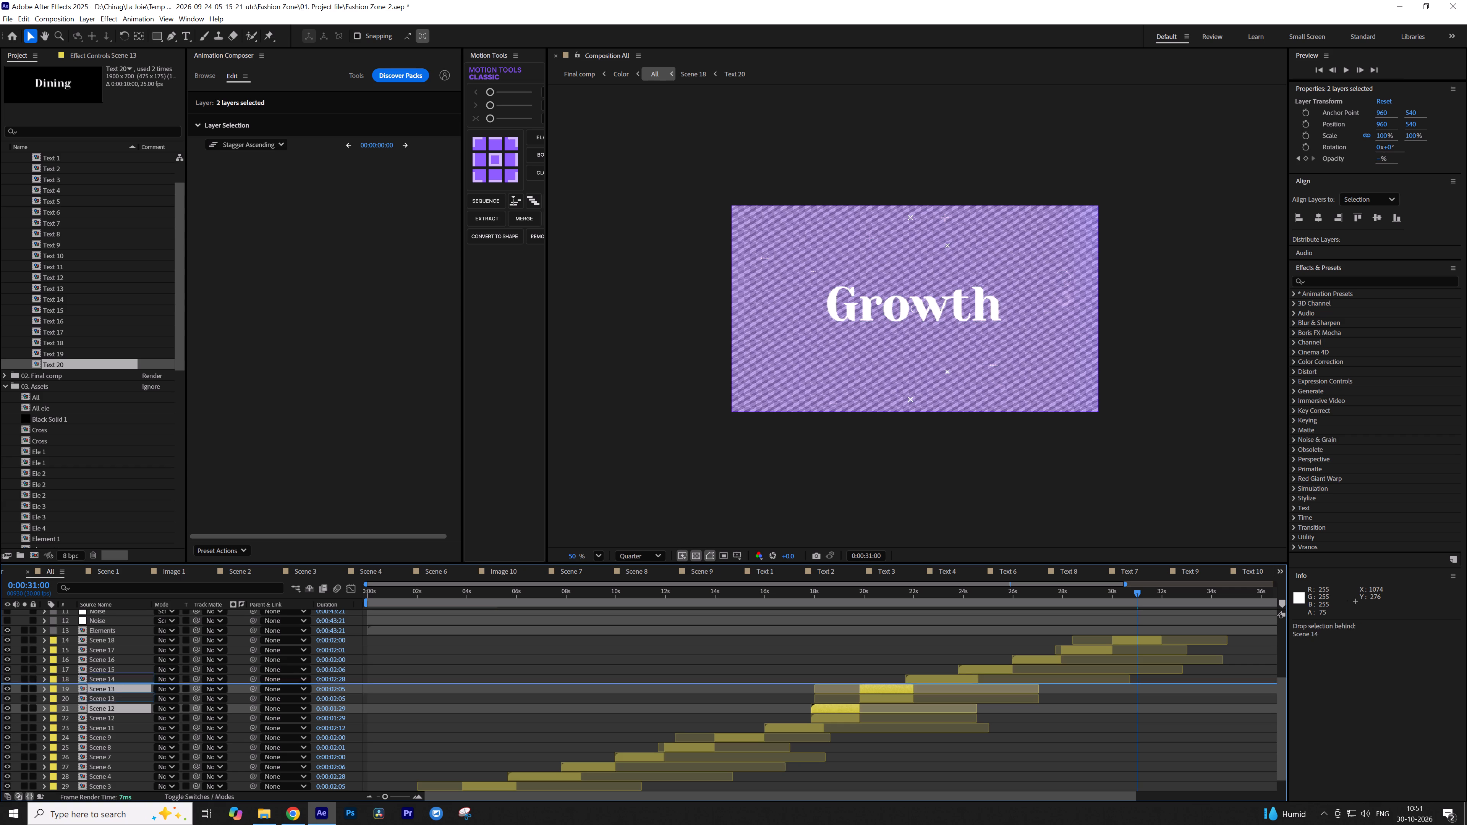
{"action": "left_click_drag", "start_coordinate": [117, 670], "coordinate": [129, 636]}
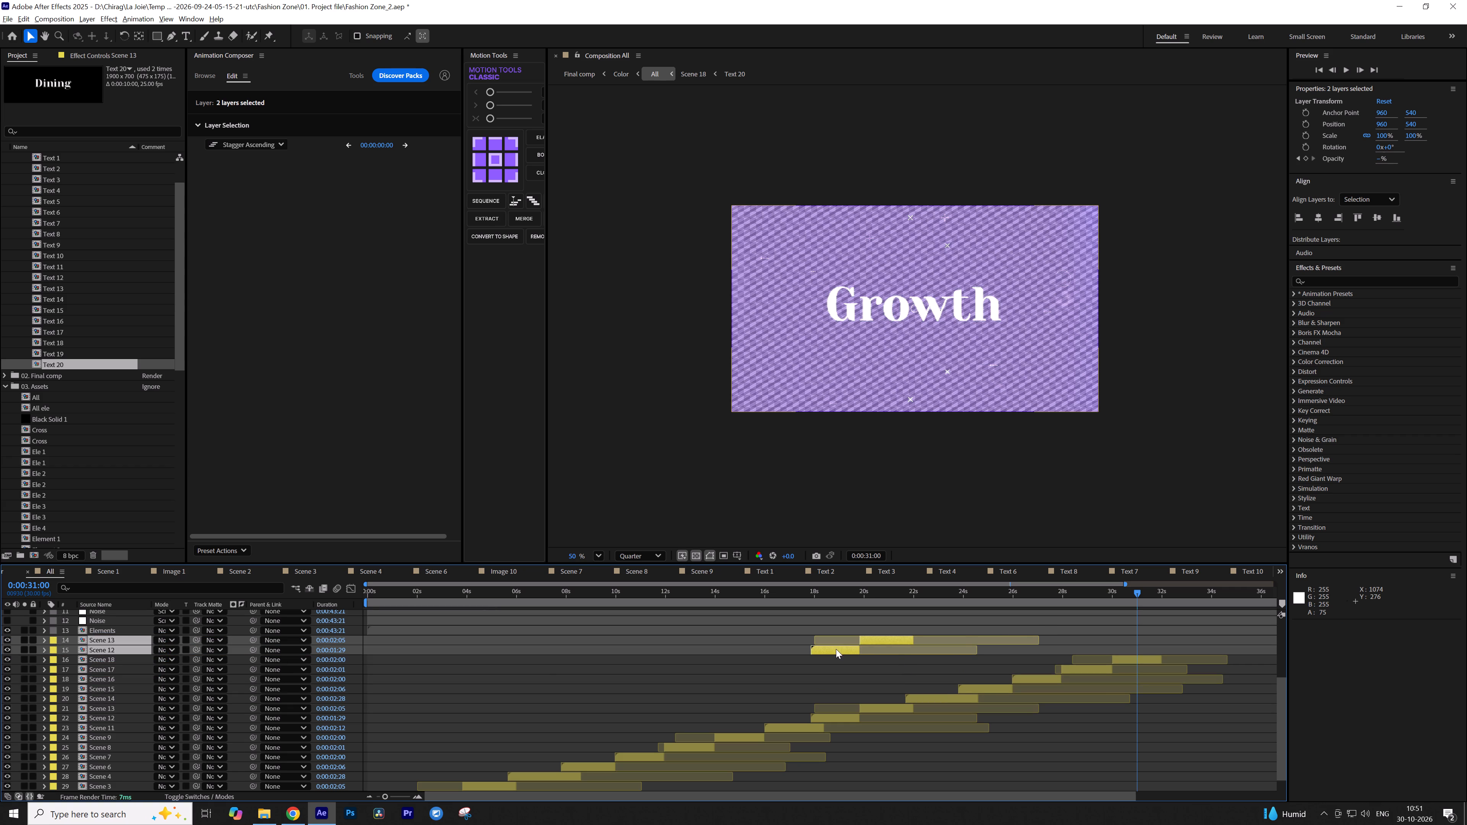
{"action": "left_click_drag", "start_coordinate": [836, 649], "coordinate": [1198, 652]}
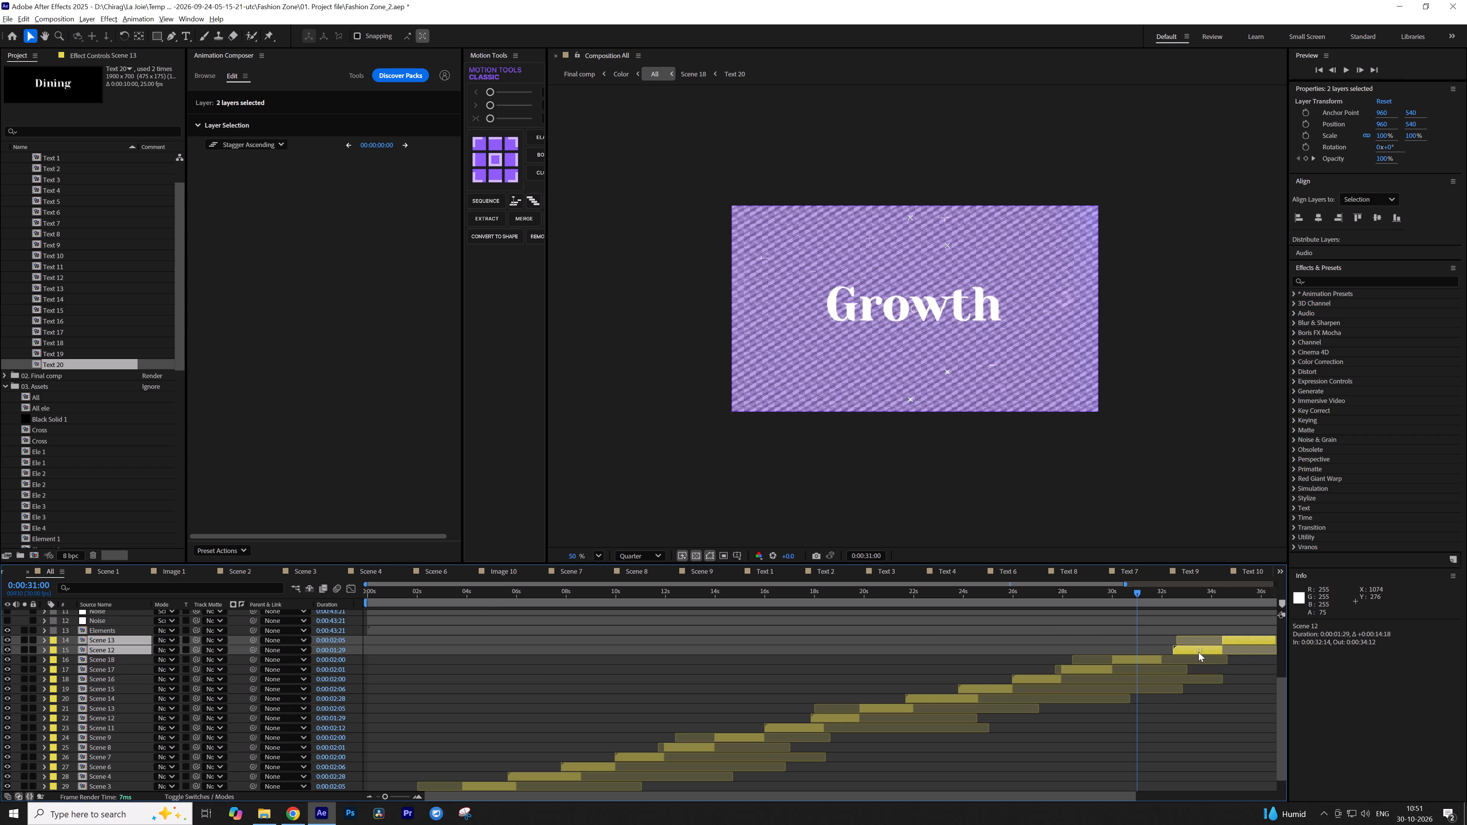
{"action": "left_click_drag", "start_coordinate": [1198, 652], "coordinate": [1195, 654]}
Move the playhead to 0:00:32:28, duplicate the Scene 12 composition in the project, and replace the later Scene 12 layer's source with the duplicate.
{"action": "left_click", "coordinate": [1185, 594]}
{"action": "left_click", "coordinate": [1218, 722]}
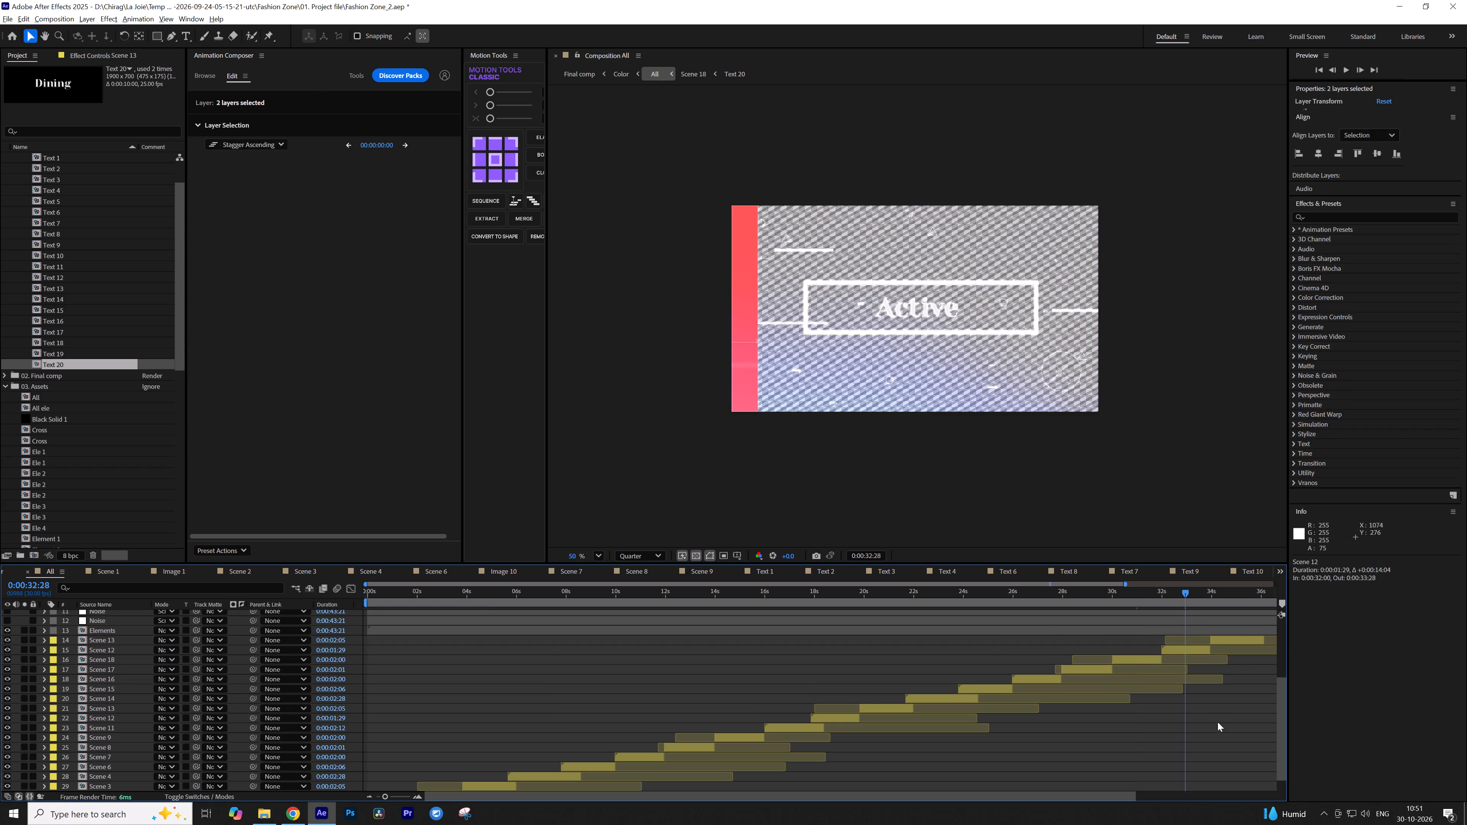
{"action": "right_click", "coordinate": [1190, 648]}
{"action": "left_click", "coordinate": [1245, 542]}
{"action": "left_click", "coordinate": [1336, 549]}
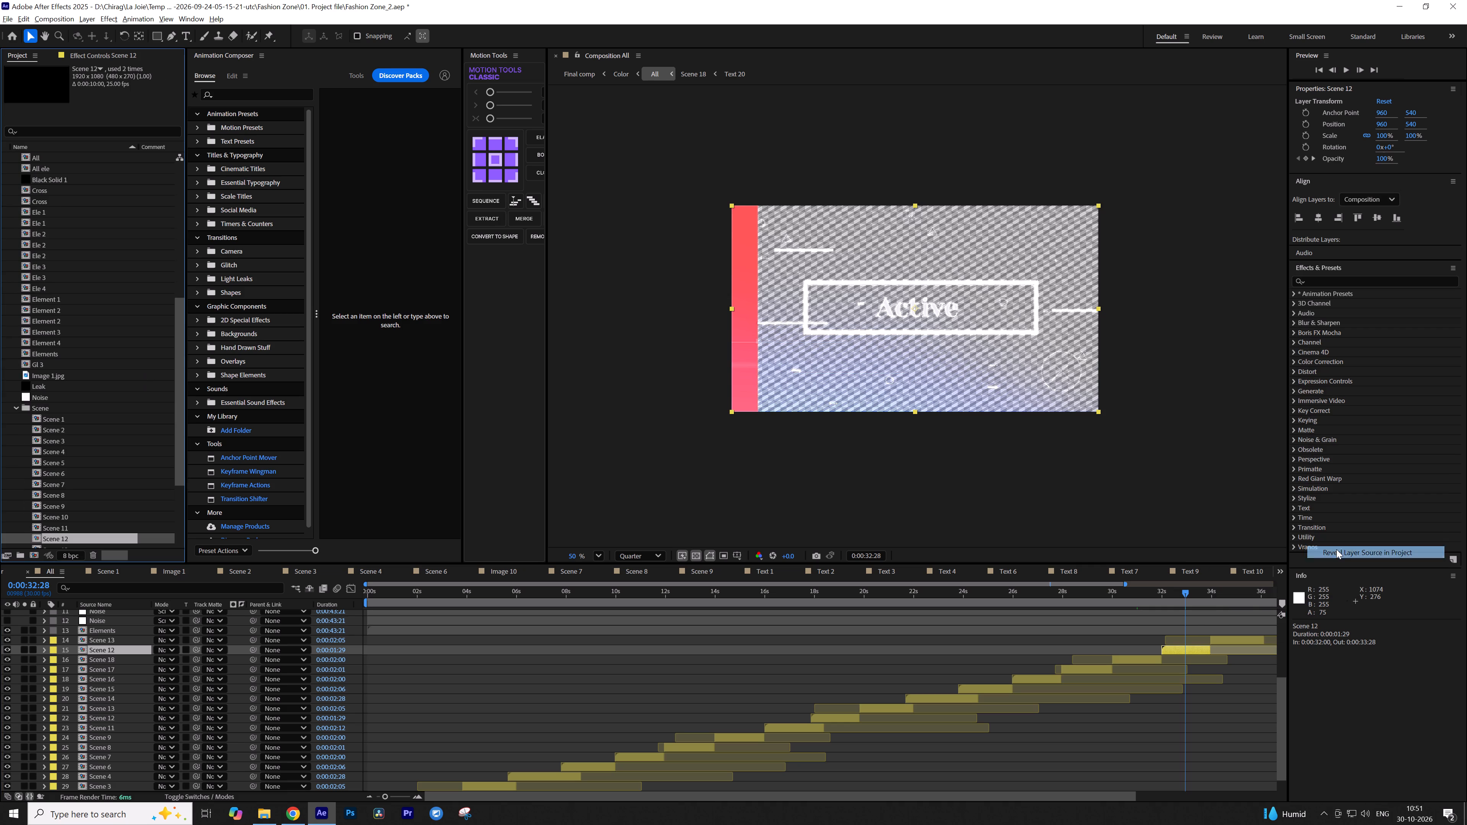
{"action": "key", "text": "ctrl+d"}
{"action": "left_click_drag", "start_coordinate": [107, 539], "coordinate": [121, 648], "text": "alt"}
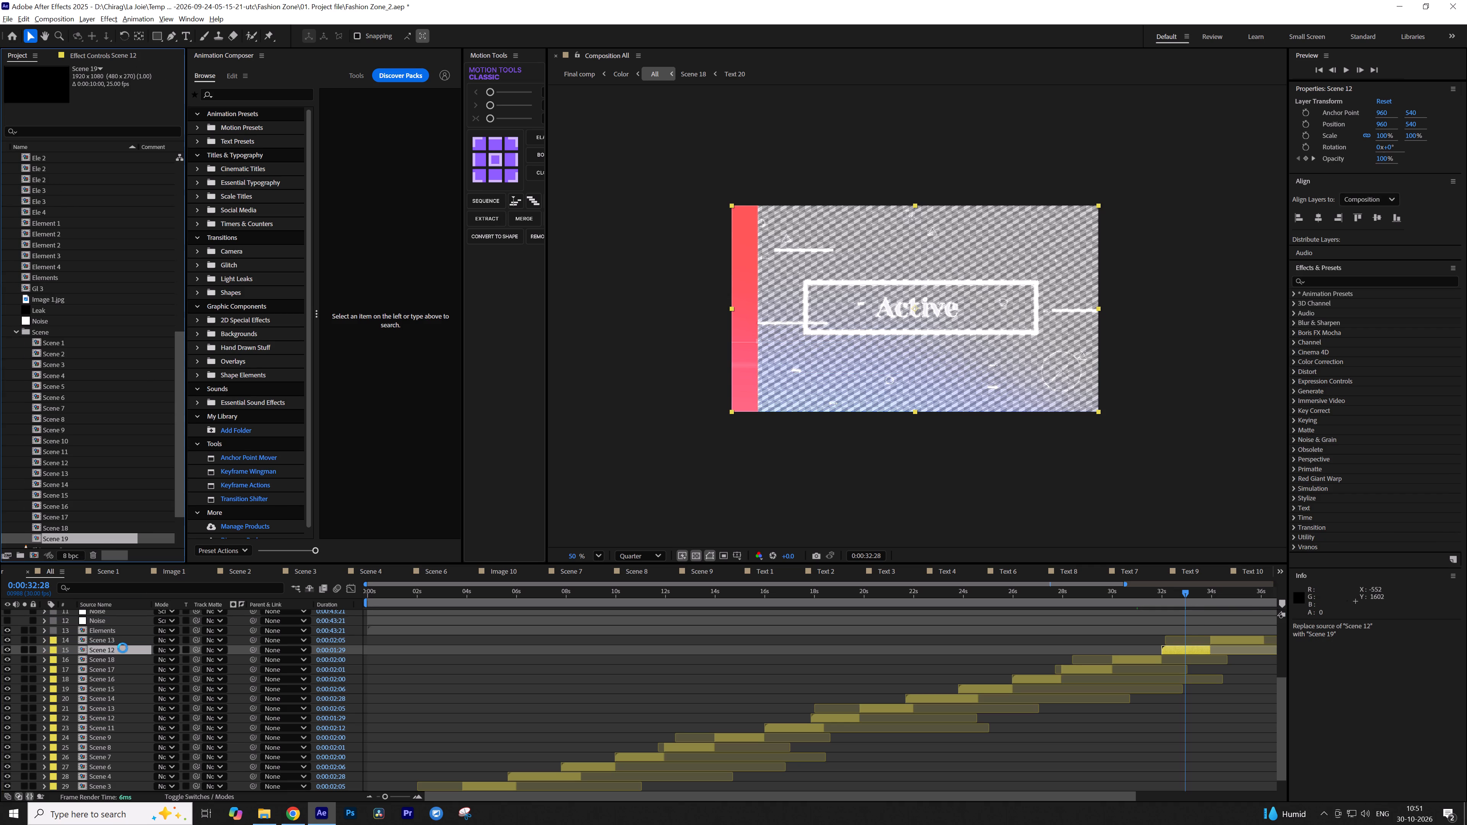
Duplicate the Scene 13 composition in the project and replace the source of the uppermost Scene 13 layer with the duplicate.
{"action": "right_click", "coordinate": [123, 644]}
{"action": "left_click", "coordinate": [177, 539]}
{"action": "left_click", "coordinate": [271, 546]}
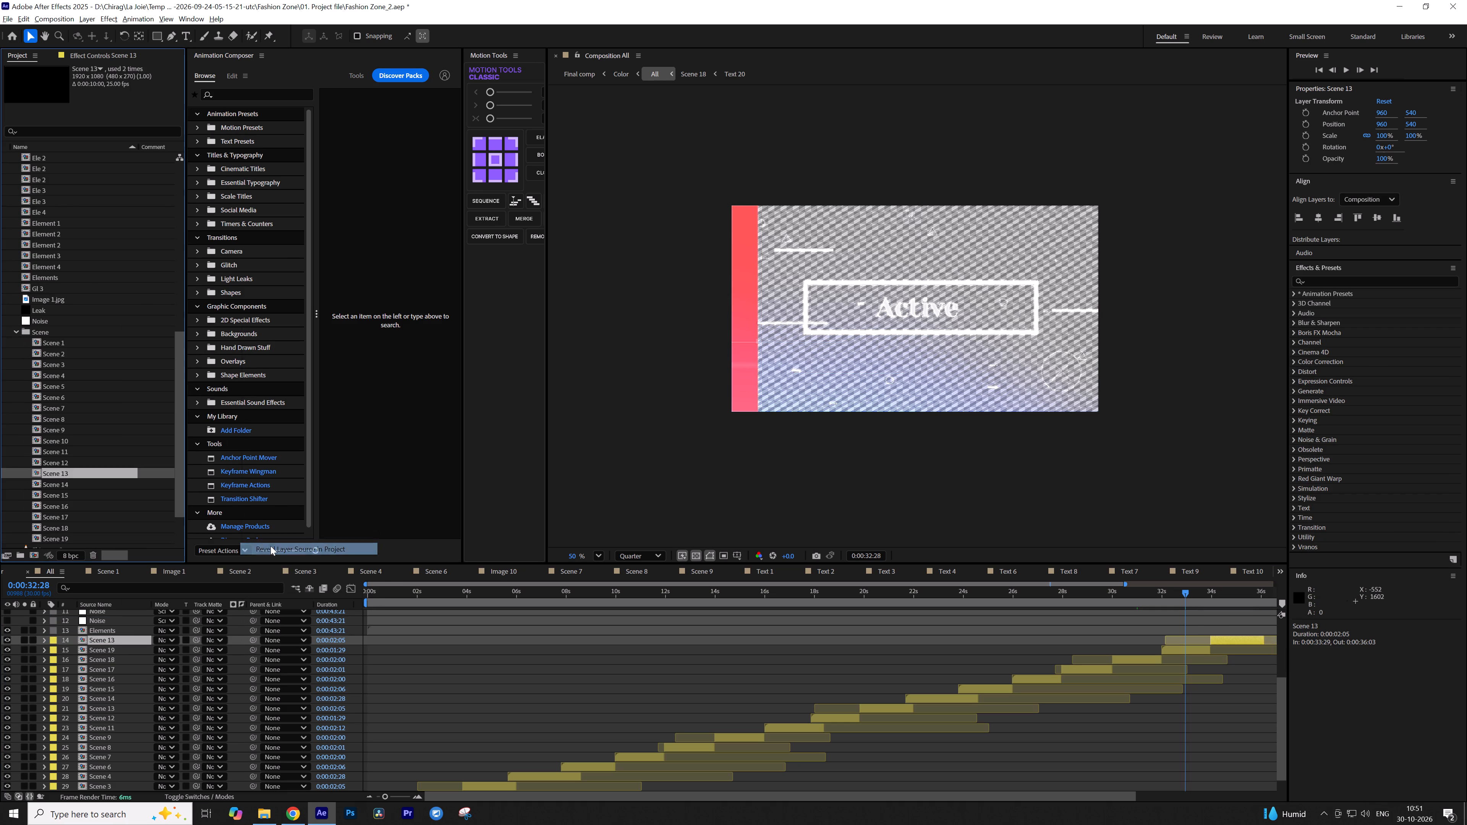
{"action": "key", "text": "ctrl+d"}
{"action": "left_click_drag", "start_coordinate": [83, 539], "coordinate": [114, 641], "text": "alt"}
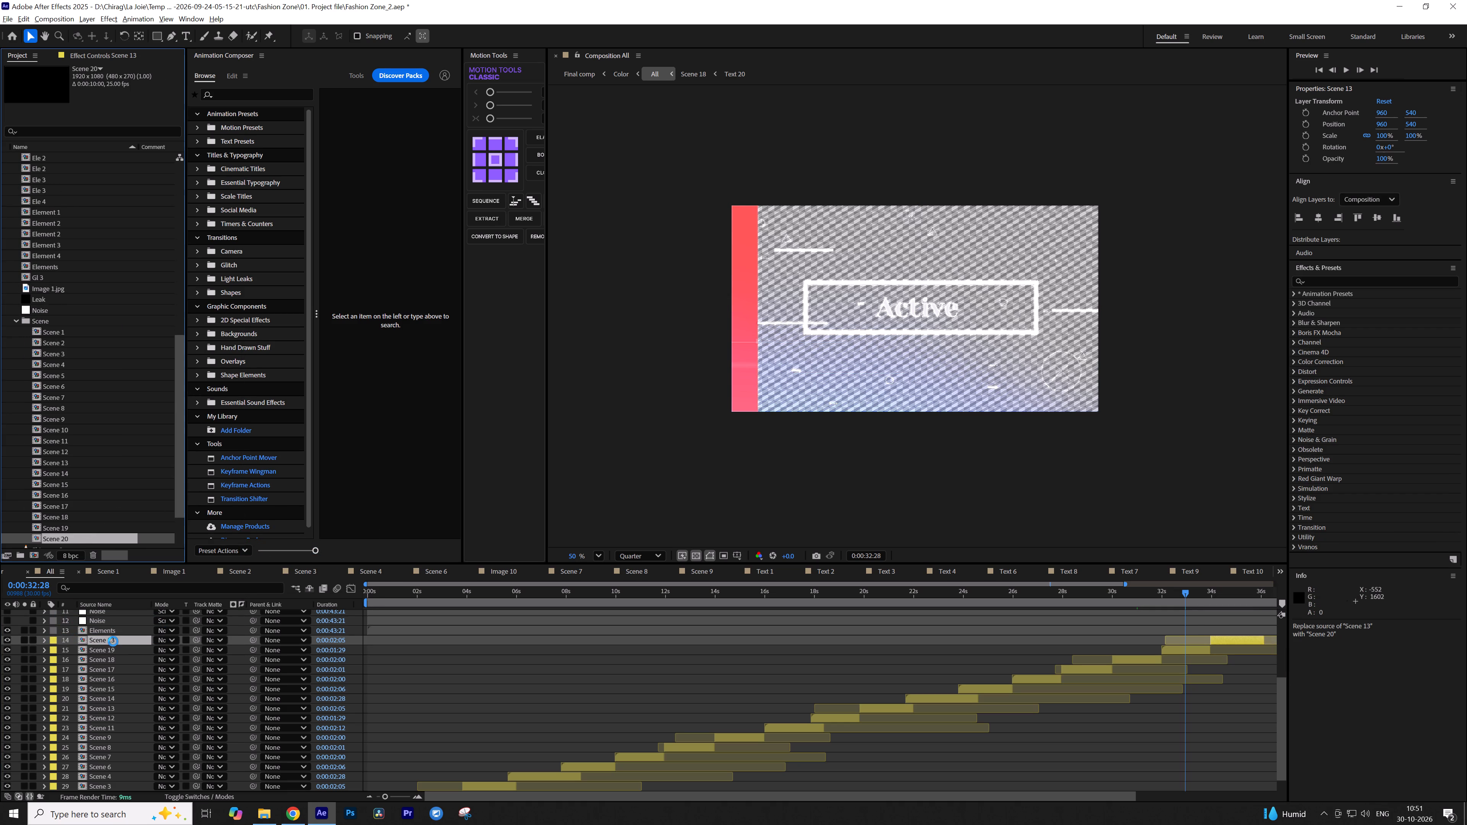
Open Scene 19, reveal its Text 14 layer's source in the project, and duplicate that text composition.
{"action": "double_click", "coordinate": [113, 649]}
{"action": "right_click", "coordinate": [112, 613]}
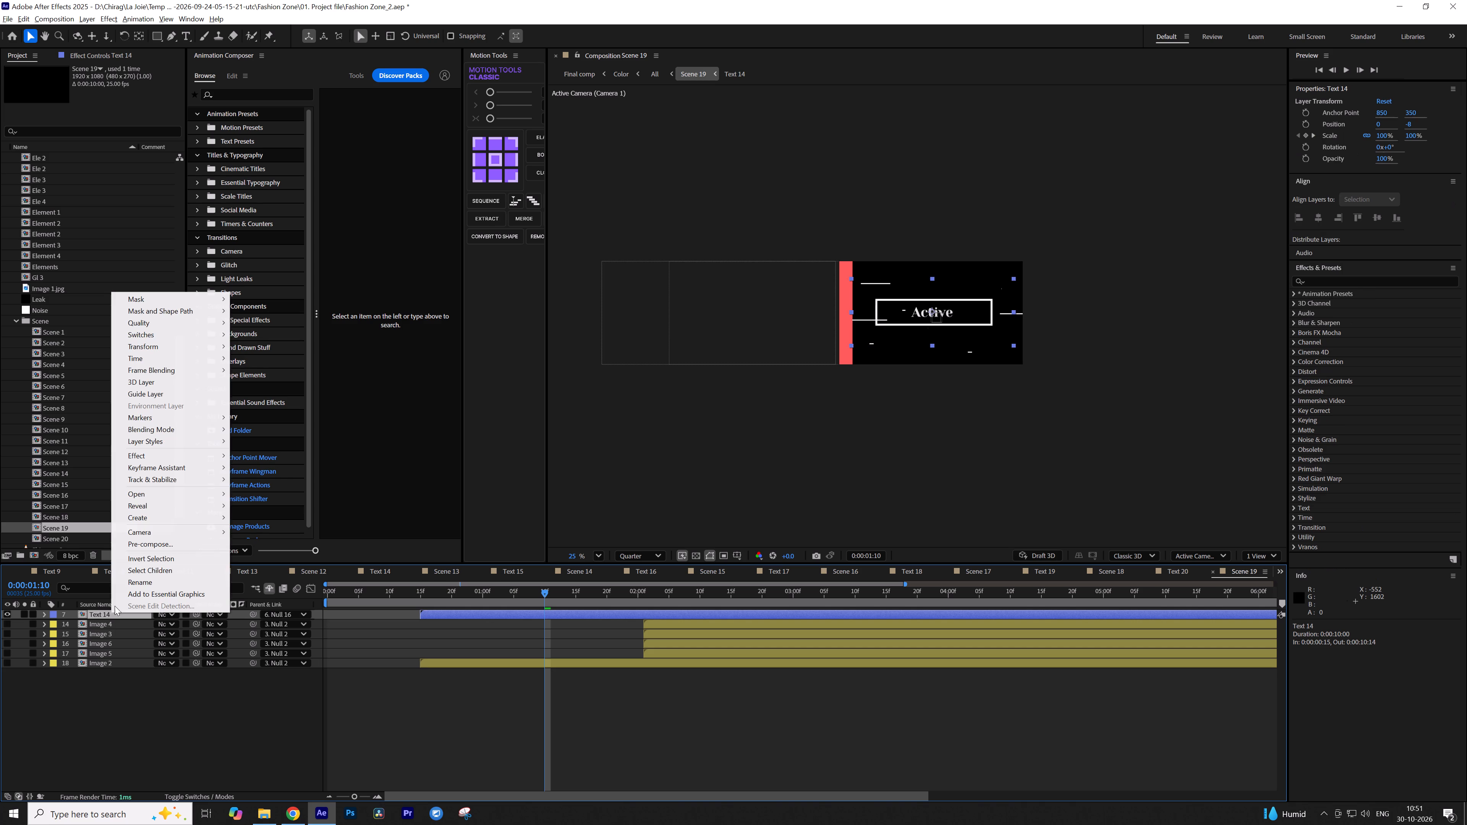
{"action": "left_click", "coordinate": [166, 510]}
{"action": "left_click", "coordinate": [256, 514]}
{"action": "key", "text": "ctrl+d"}
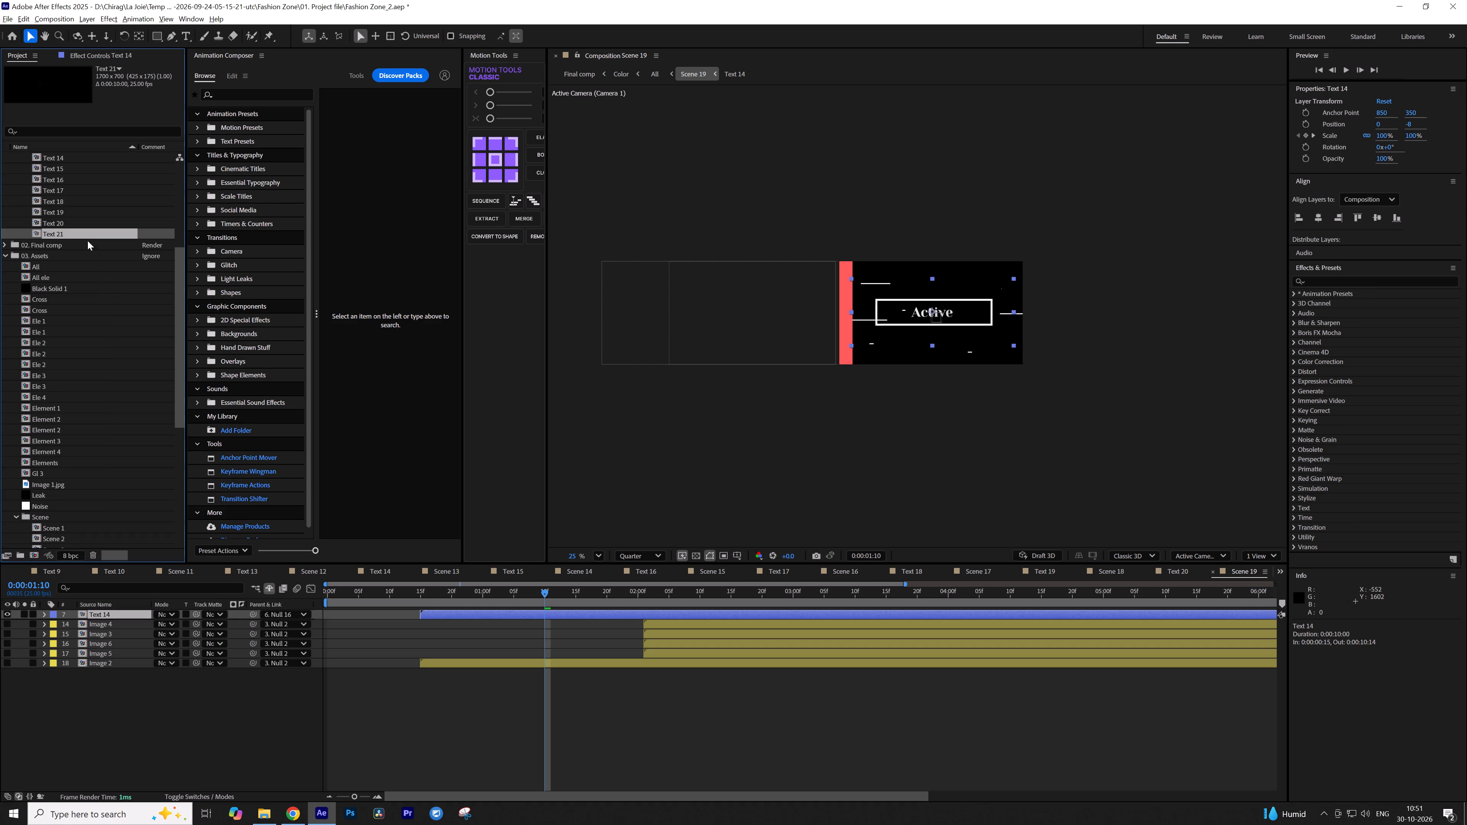
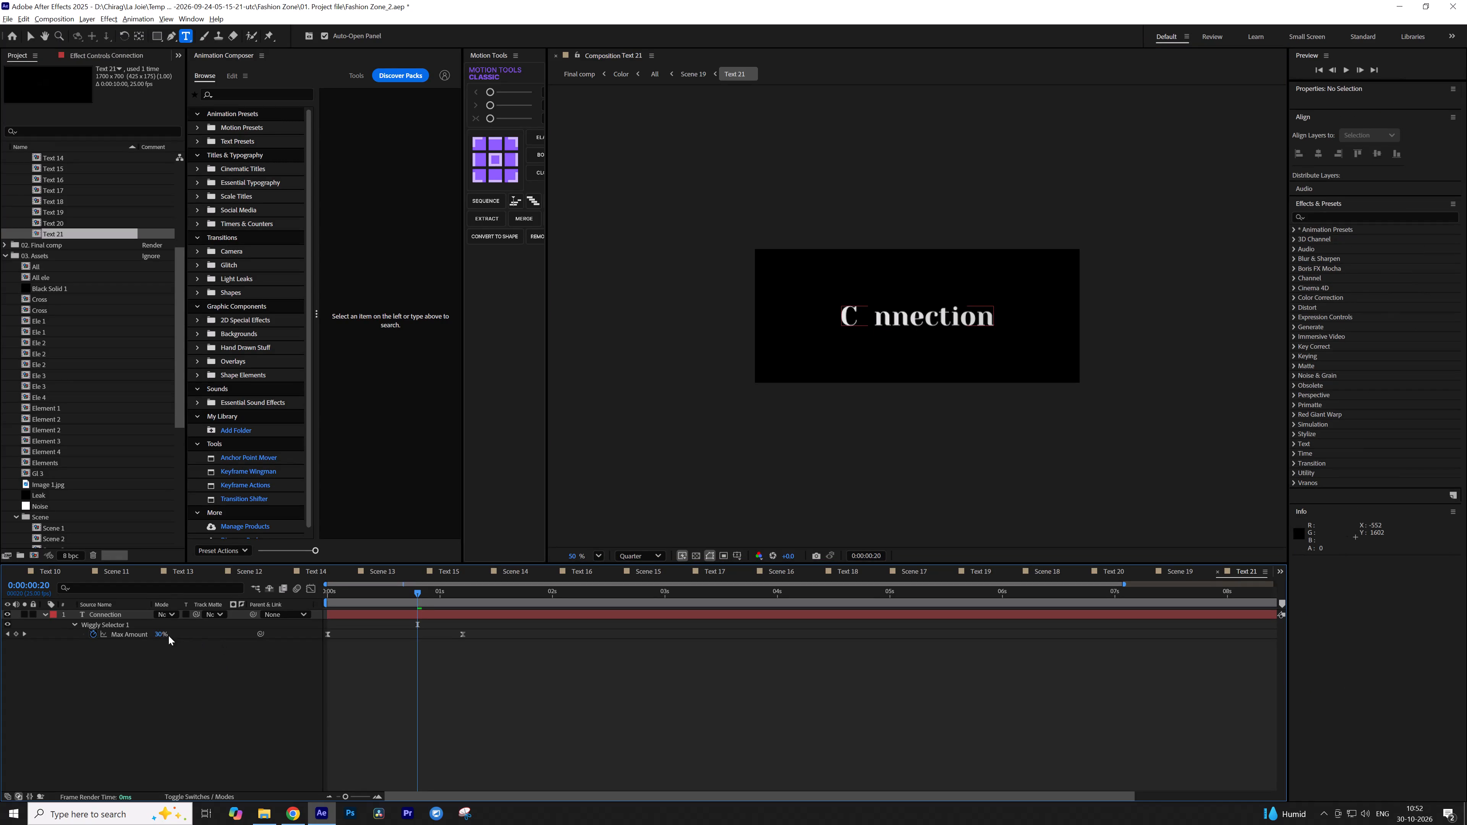
Set the Wiggly Selector 1 Max Amount keyframe at 0:00:01:05 on the Connection text layer to -100%.
{"action": "key", "text": "k"}
{"action": "left_click_drag", "start_coordinate": [160, 635], "coordinate": [155, 636]}
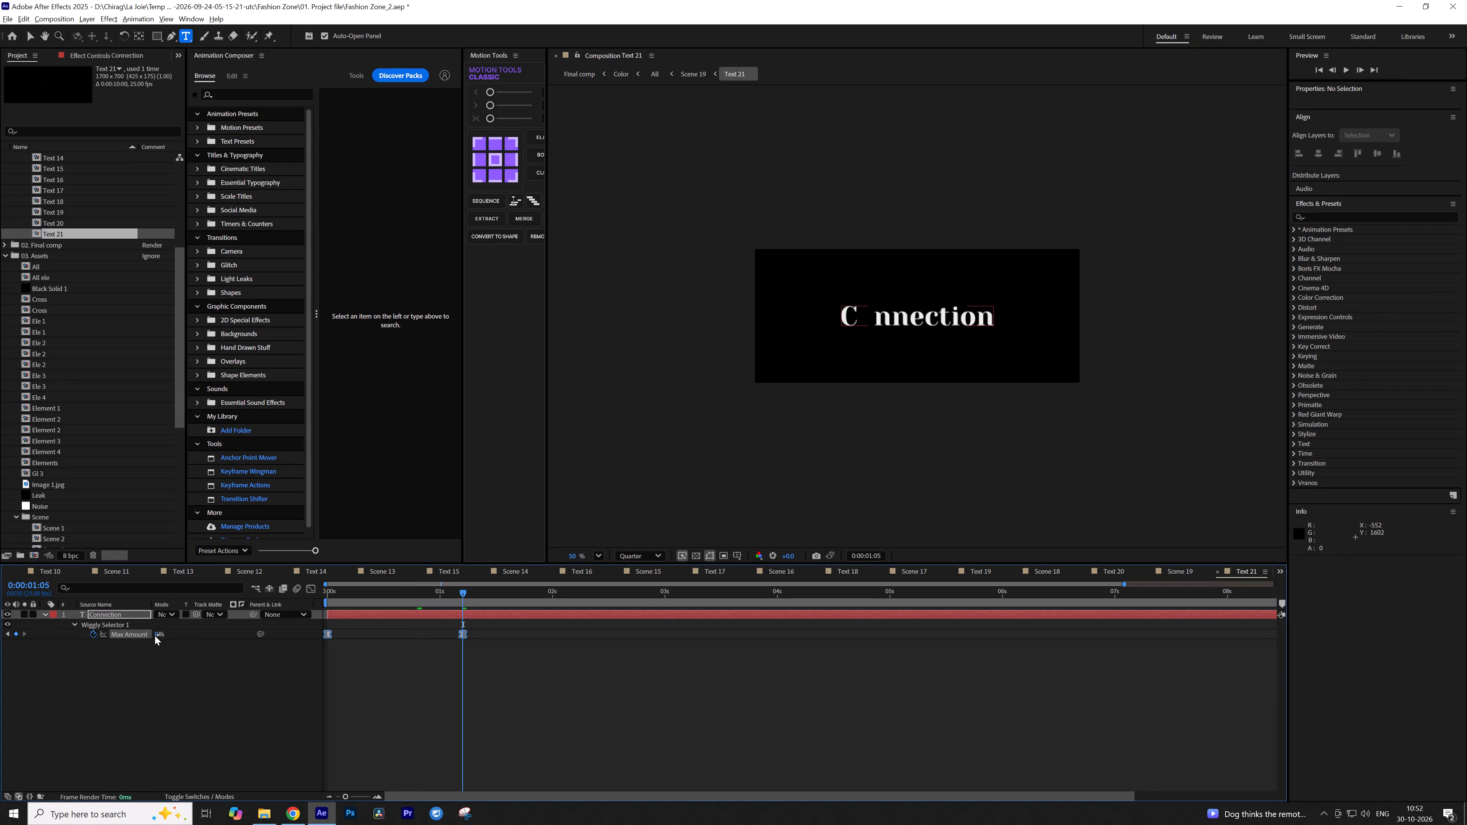
{"action": "left_click_drag", "start_coordinate": [155, 636], "coordinate": [262, 642]}
{"action": "left_click", "coordinate": [189, 643]}
{"action": "left_click_drag", "start_coordinate": [157, 636], "coordinate": [180, 636]}
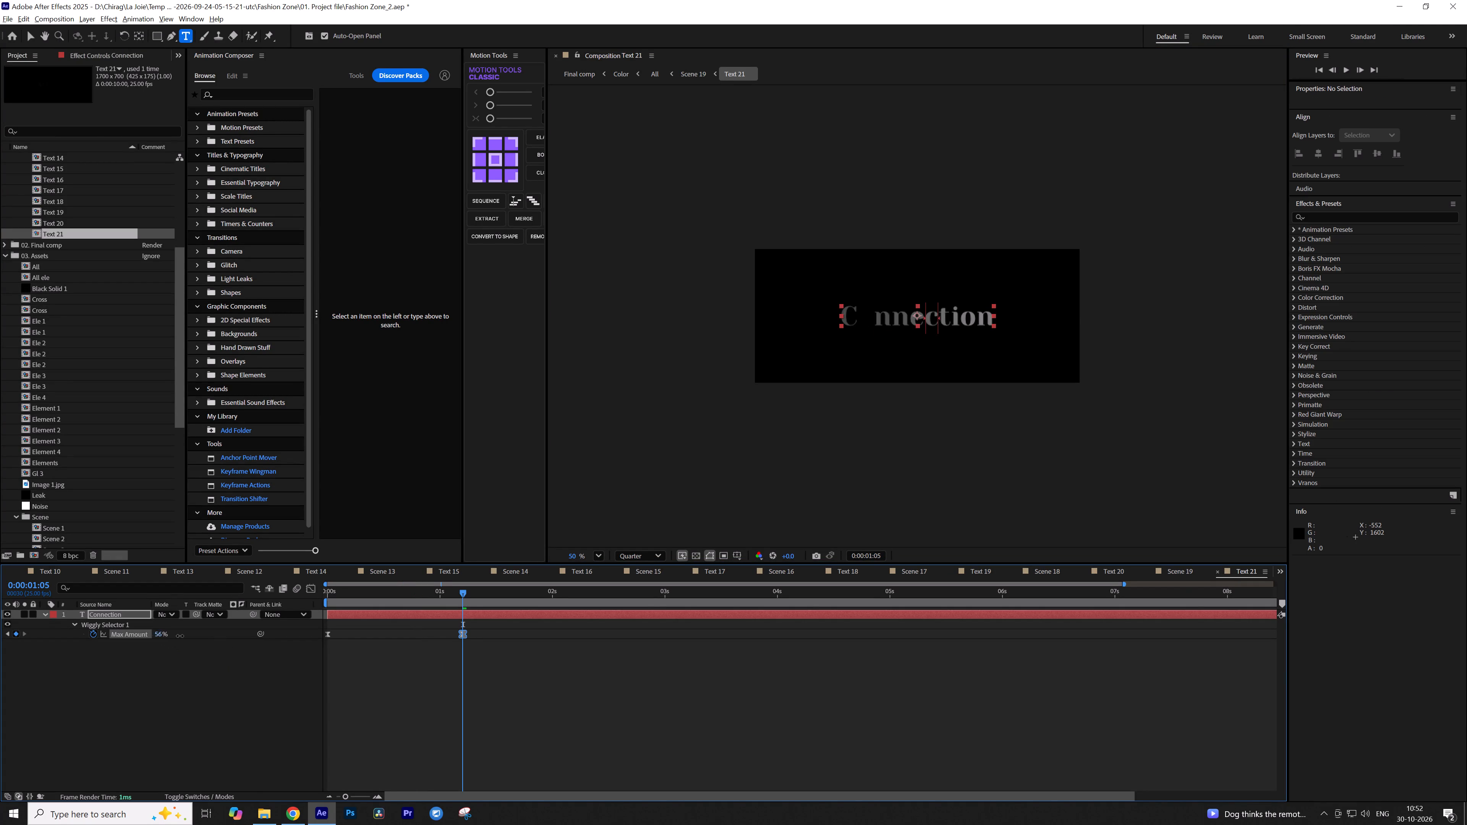
{"action": "left_click_drag", "start_coordinate": [180, 636], "coordinate": [93, 636]}
{"action": "left_click", "coordinate": [202, 672]}
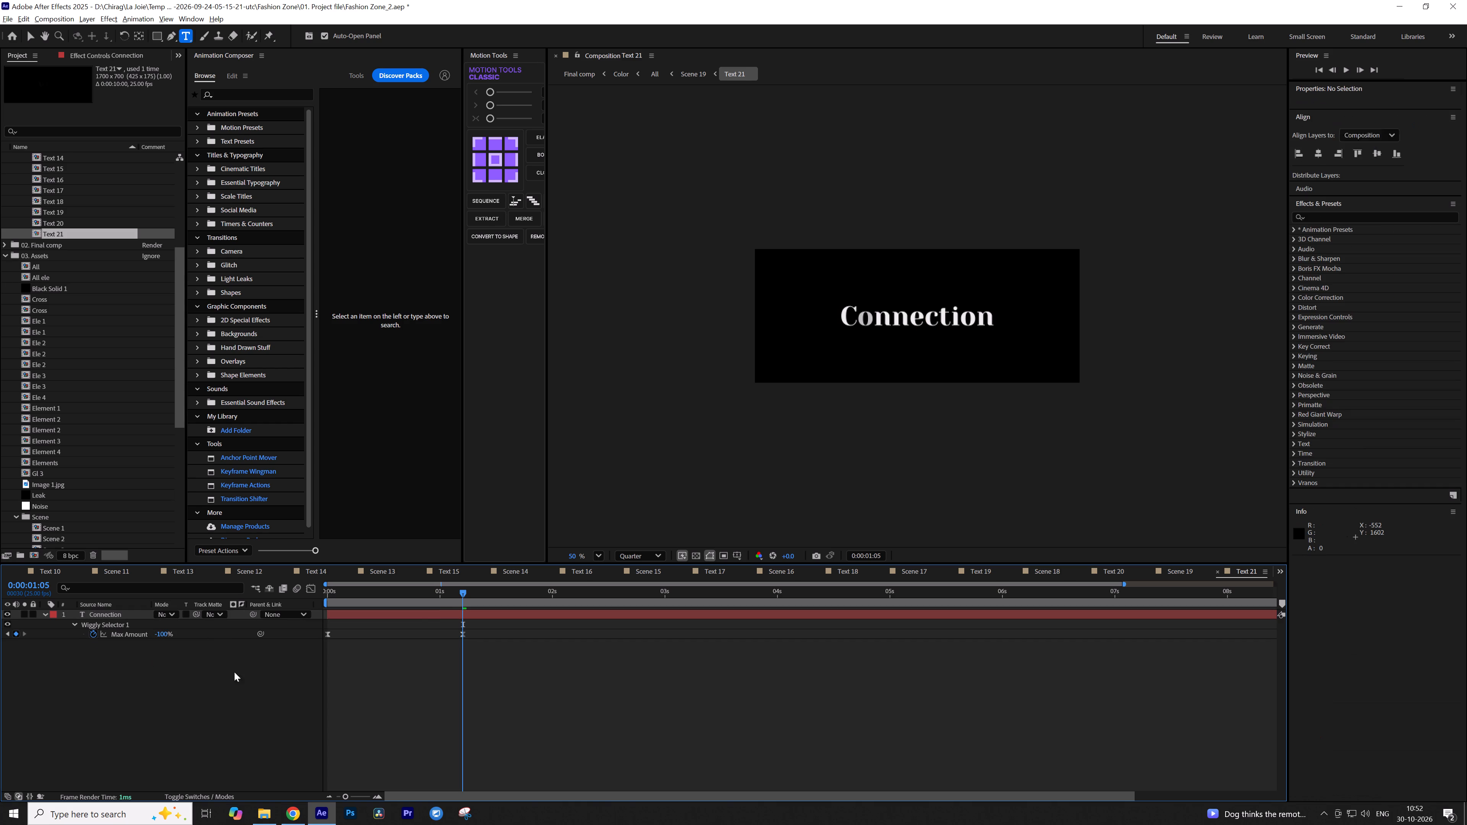
Return through Scene 19 to the All composition and examine the Connection text and the transition into Scene 20.
{"action": "left_click_drag", "start_coordinate": [453, 597], "coordinate": [213, 594]}
{"action": "key", "text": "Tab"}
{"action": "left_click", "coordinate": [389, 710]}
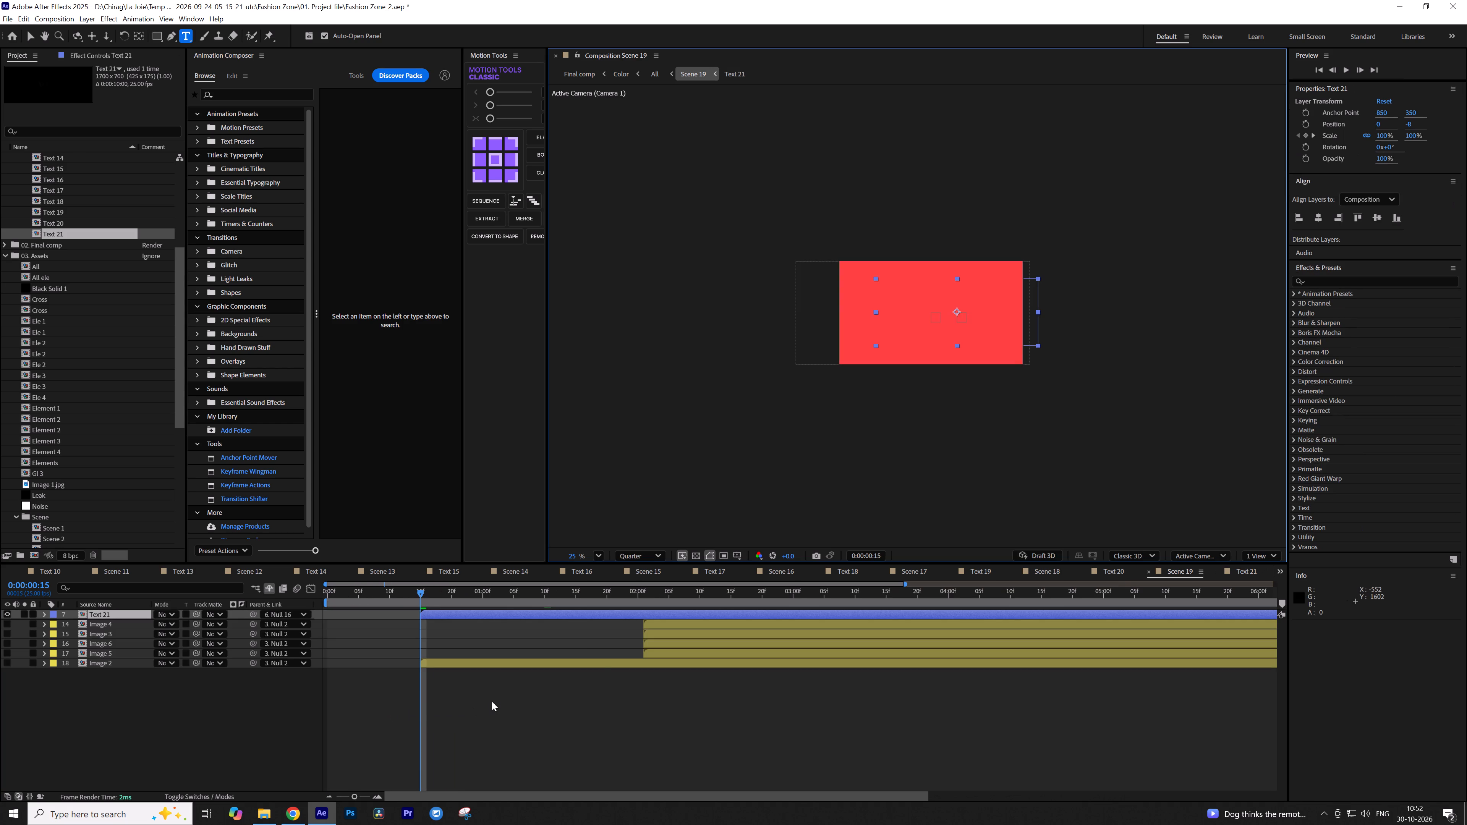
{"action": "key", "text": "Tab"}
{"action": "left_click", "coordinate": [428, 701]}
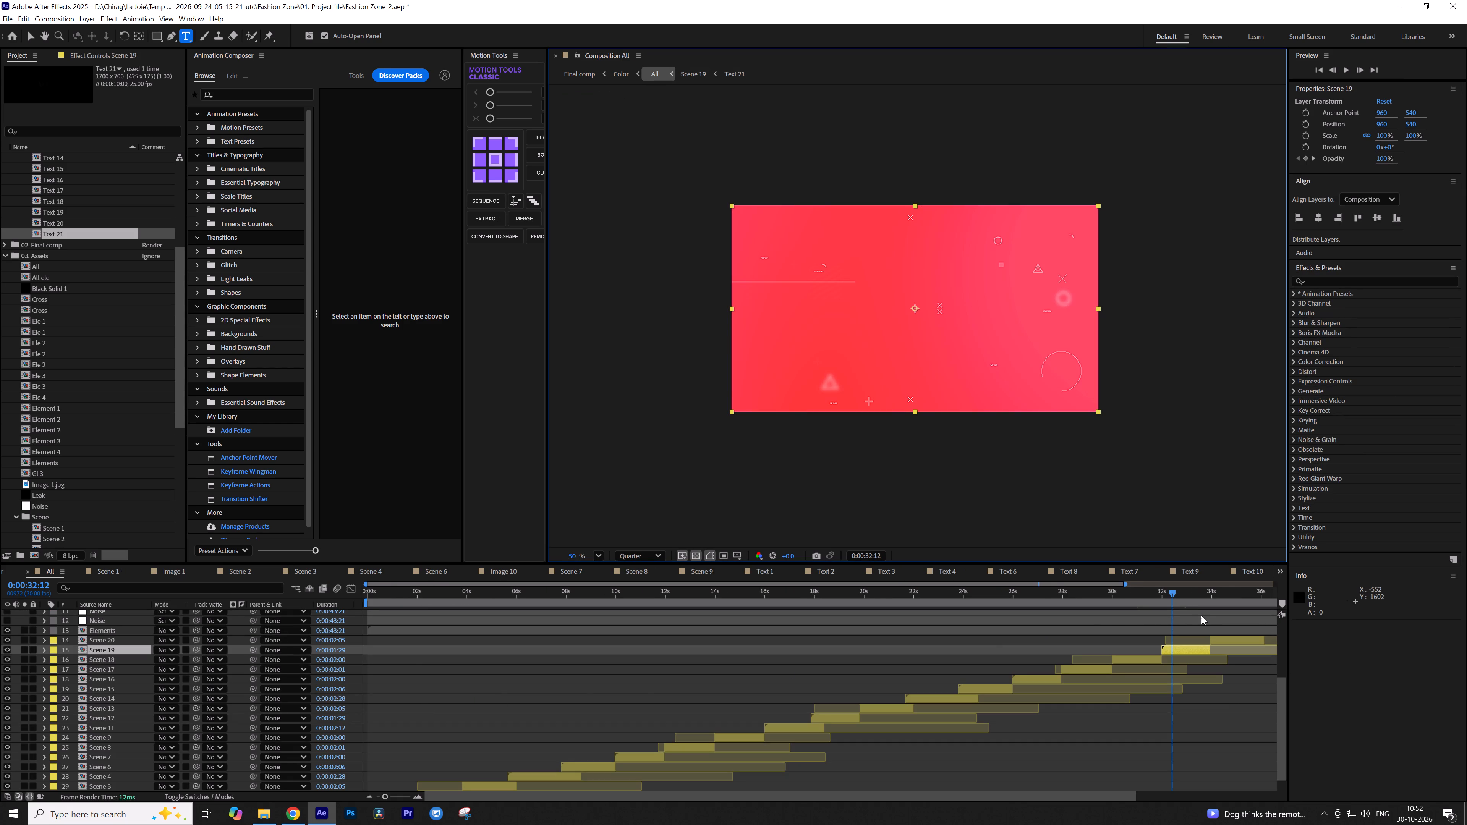
{"action": "left_click", "coordinate": [1195, 589]}
{"action": "left_click_drag", "start_coordinate": [1212, 593], "coordinate": [1225, 595]}
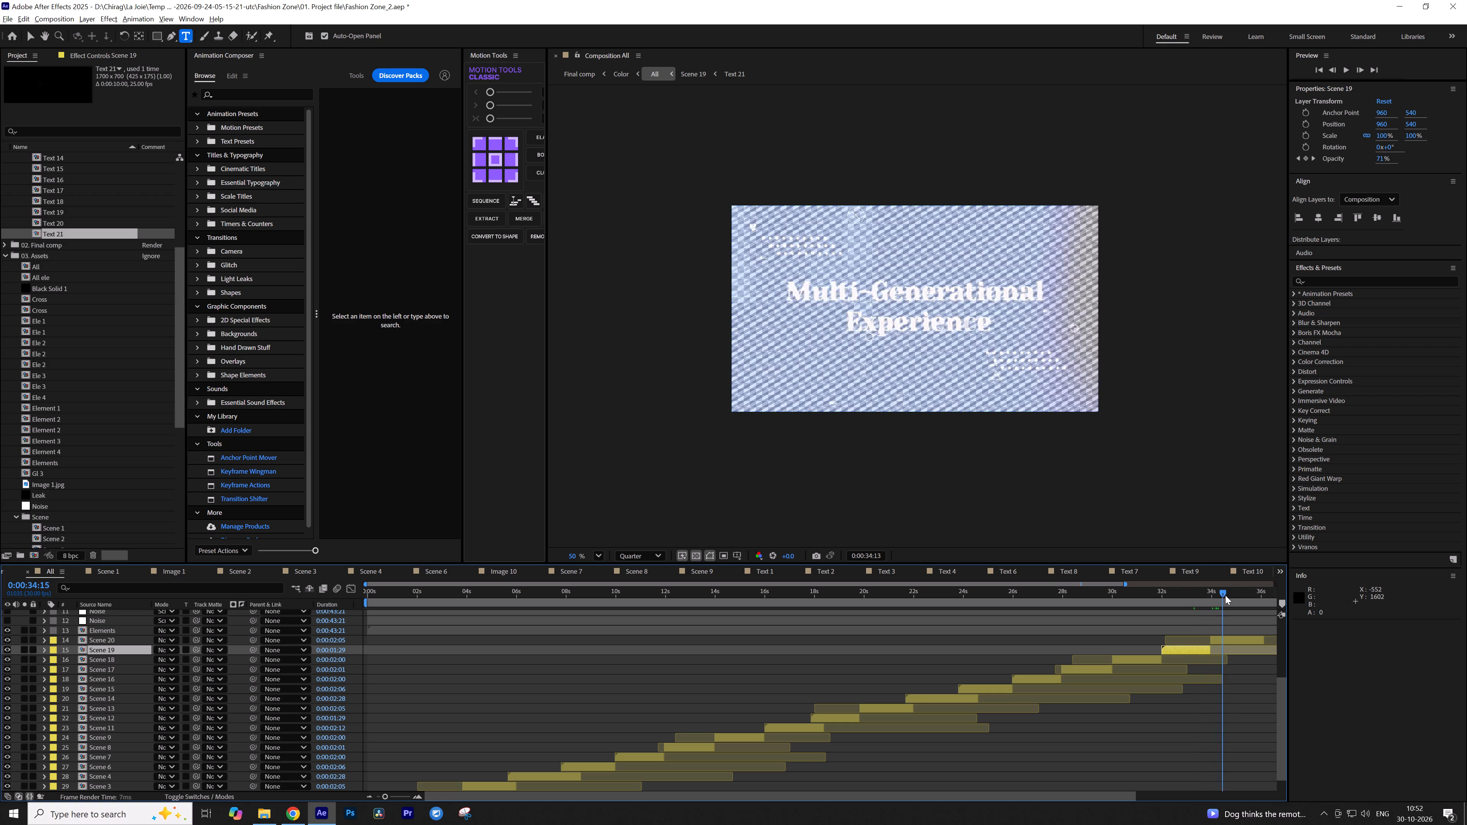
{"action": "left_click_drag", "start_coordinate": [1225, 595], "coordinate": [1180, 607]}
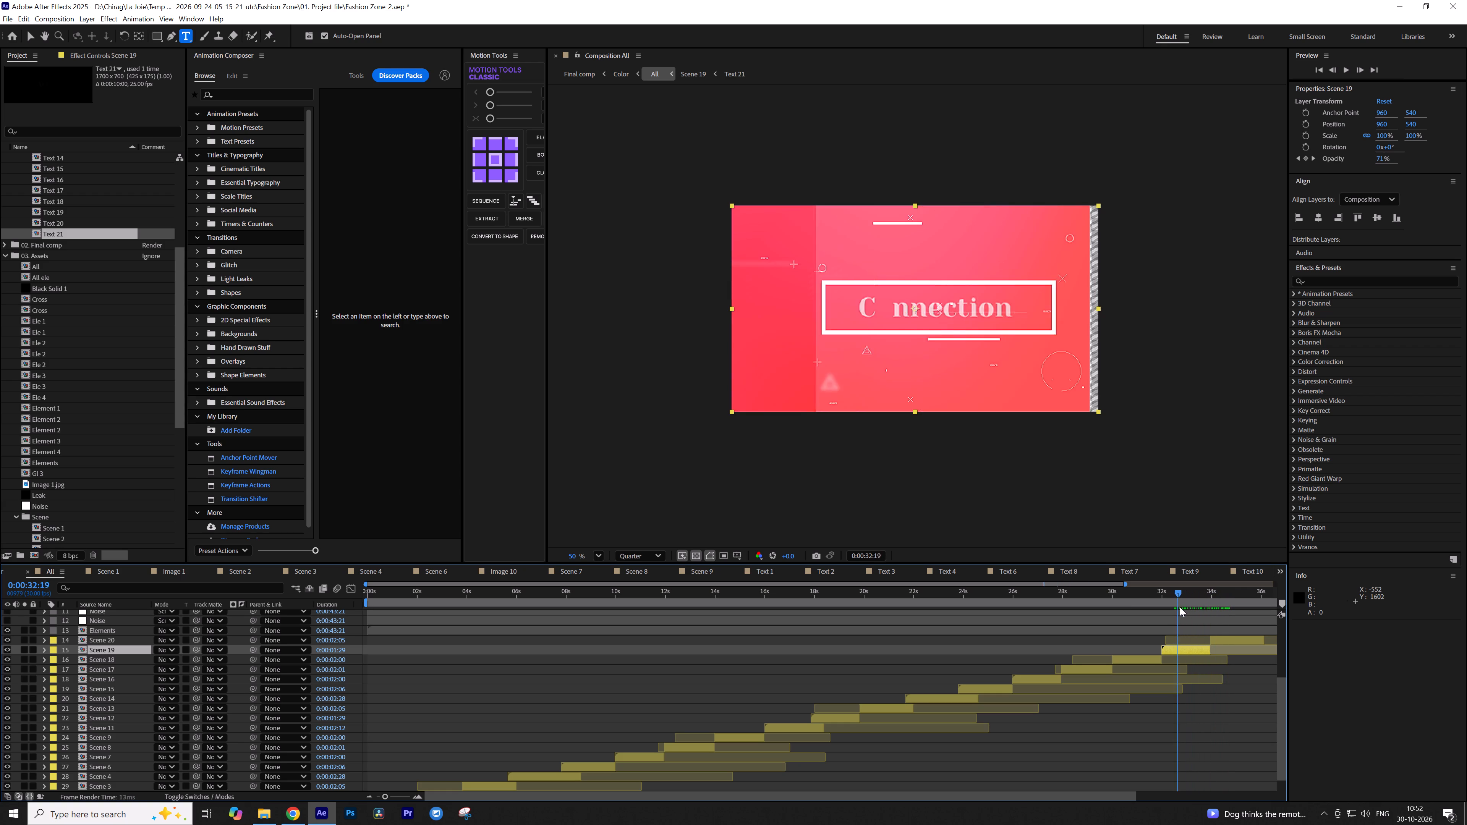
{"action": "left_click_drag", "start_coordinate": [1180, 607], "coordinate": [1201, 602]}
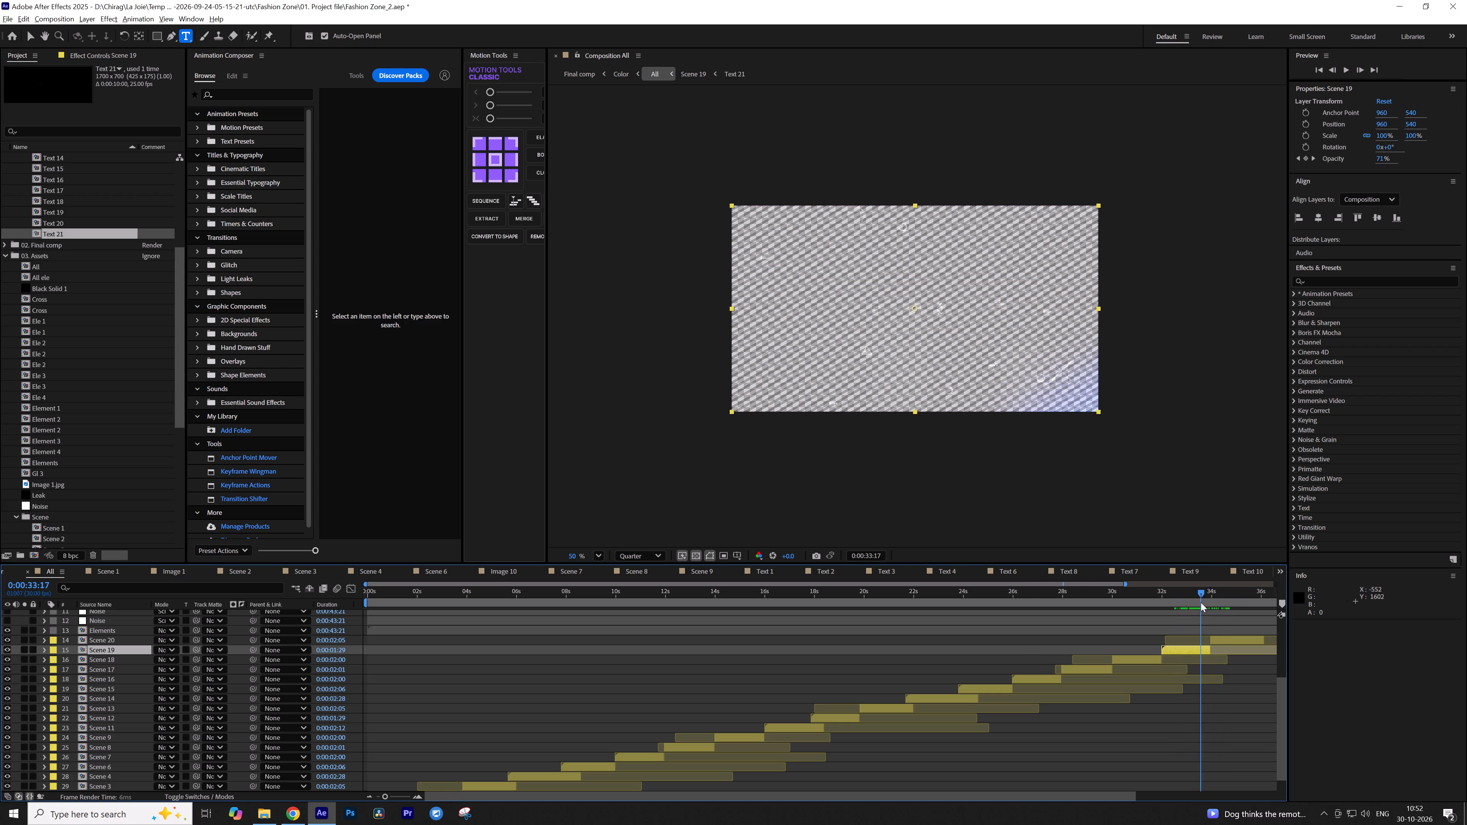
{"action": "left_click_drag", "start_coordinate": [1201, 602], "coordinate": [1198, 605]}
In Scene 19, reduce Text 21's Scale keyframe at 0:00:02:08 to about 119.7% and nudge the layer 8 px along X.
{"action": "double_click", "coordinate": [1200, 652]}
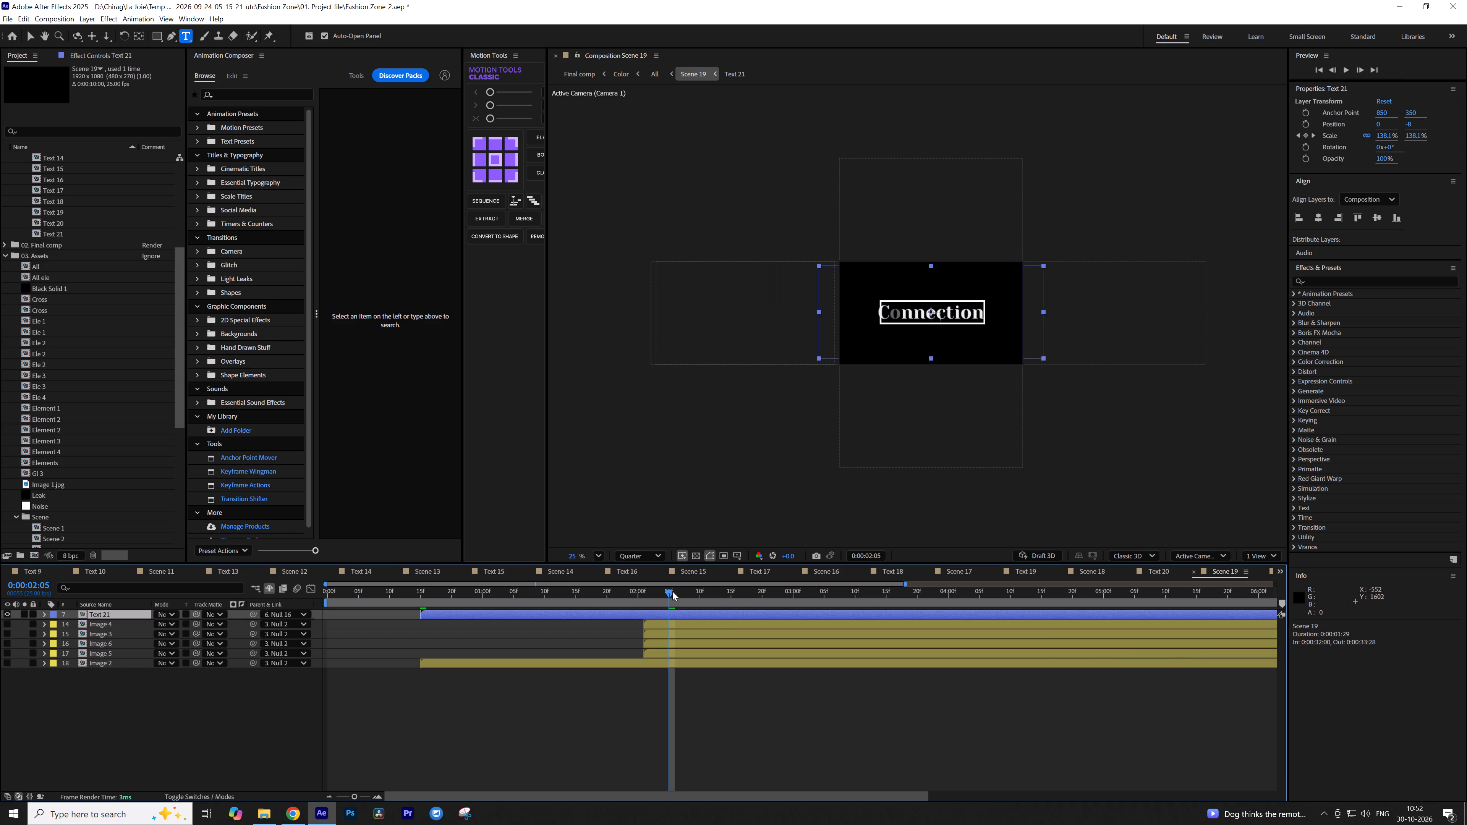
{"action": "left_click_drag", "start_coordinate": [670, 591], "coordinate": [709, 596]}
{"action": "key", "text": "s"}
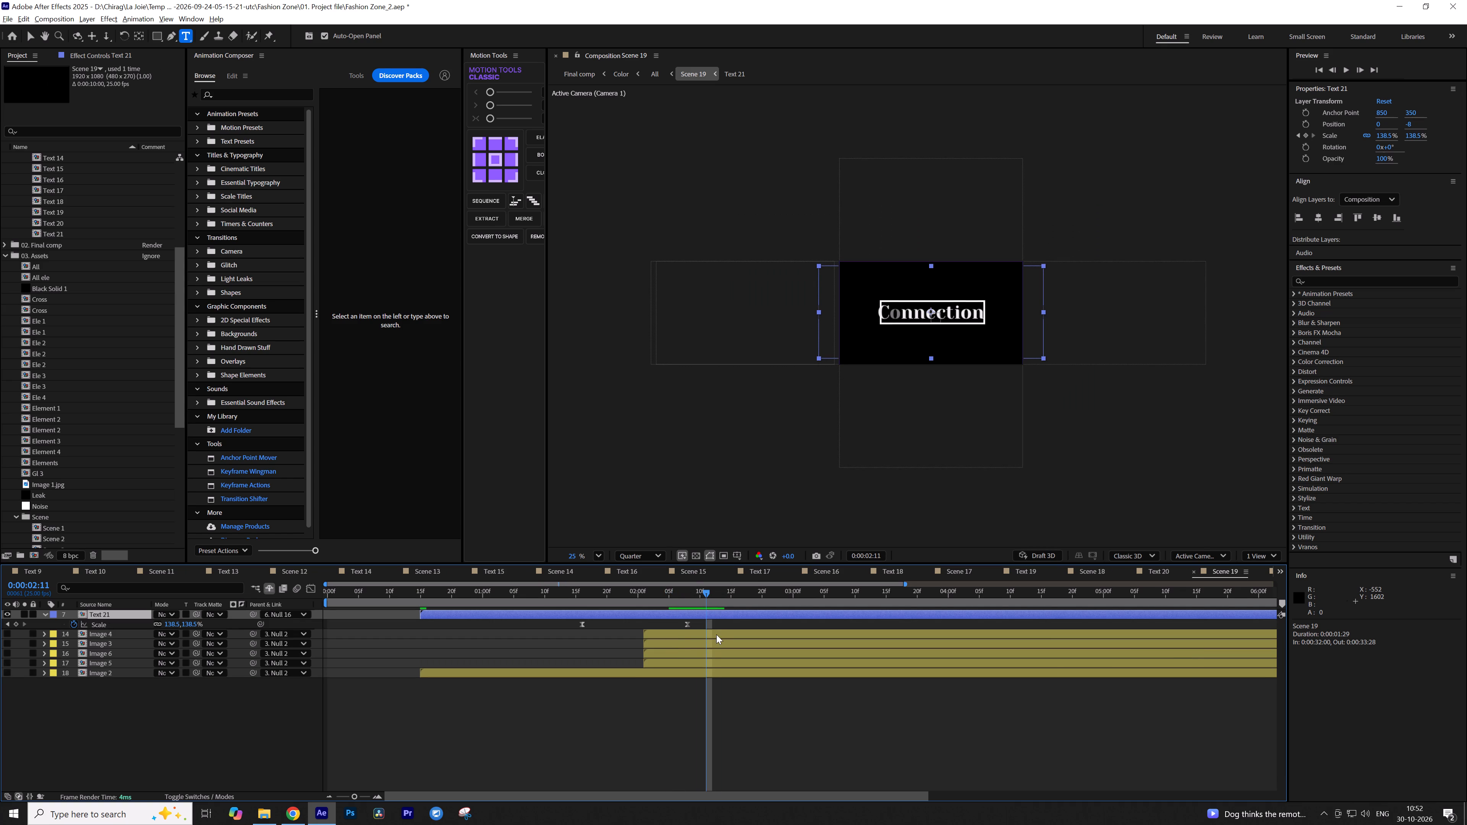
{"action": "key", "text": "j"}
{"action": "key", "text": "v"}
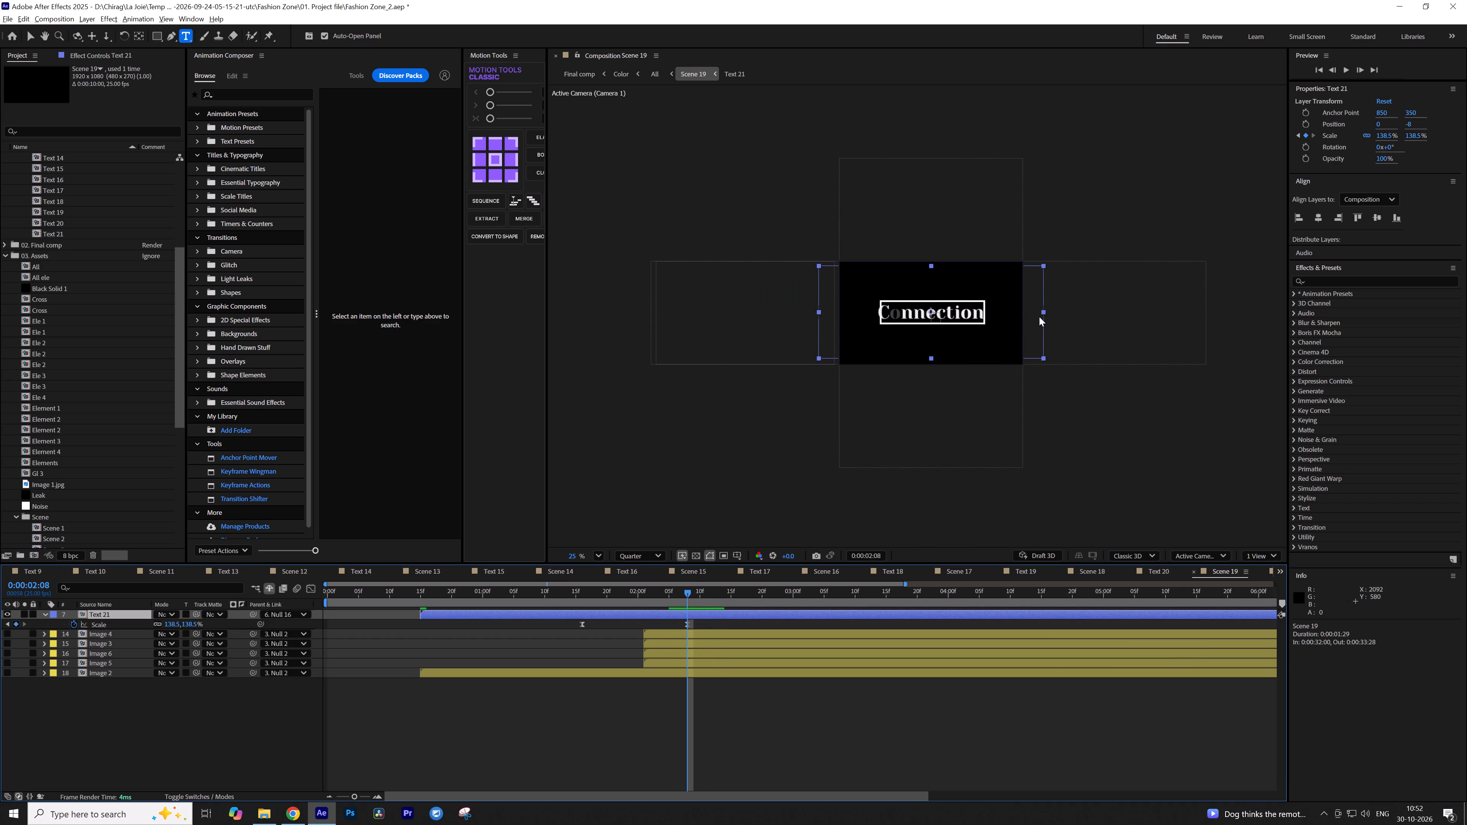
{"action": "left_click_drag", "start_coordinate": [1044, 314], "coordinate": [1029, 314]}
{"action": "left_click", "coordinate": [1014, 318]}
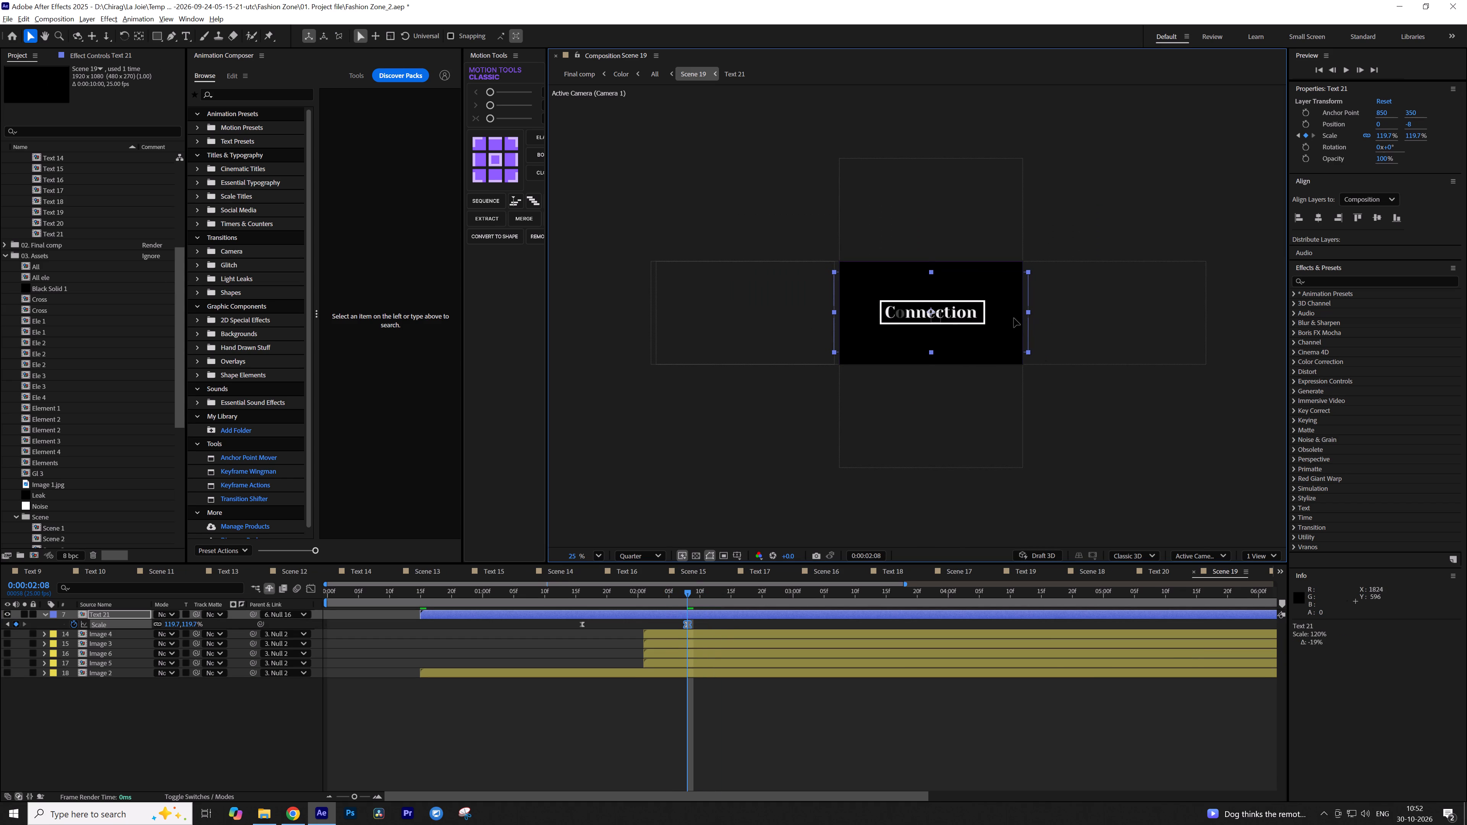
Open Text 21 and set the Connection layer's Max Amount keyframe at 0:00:00:00 to -100%.
{"action": "double_click", "coordinate": [722, 615]}
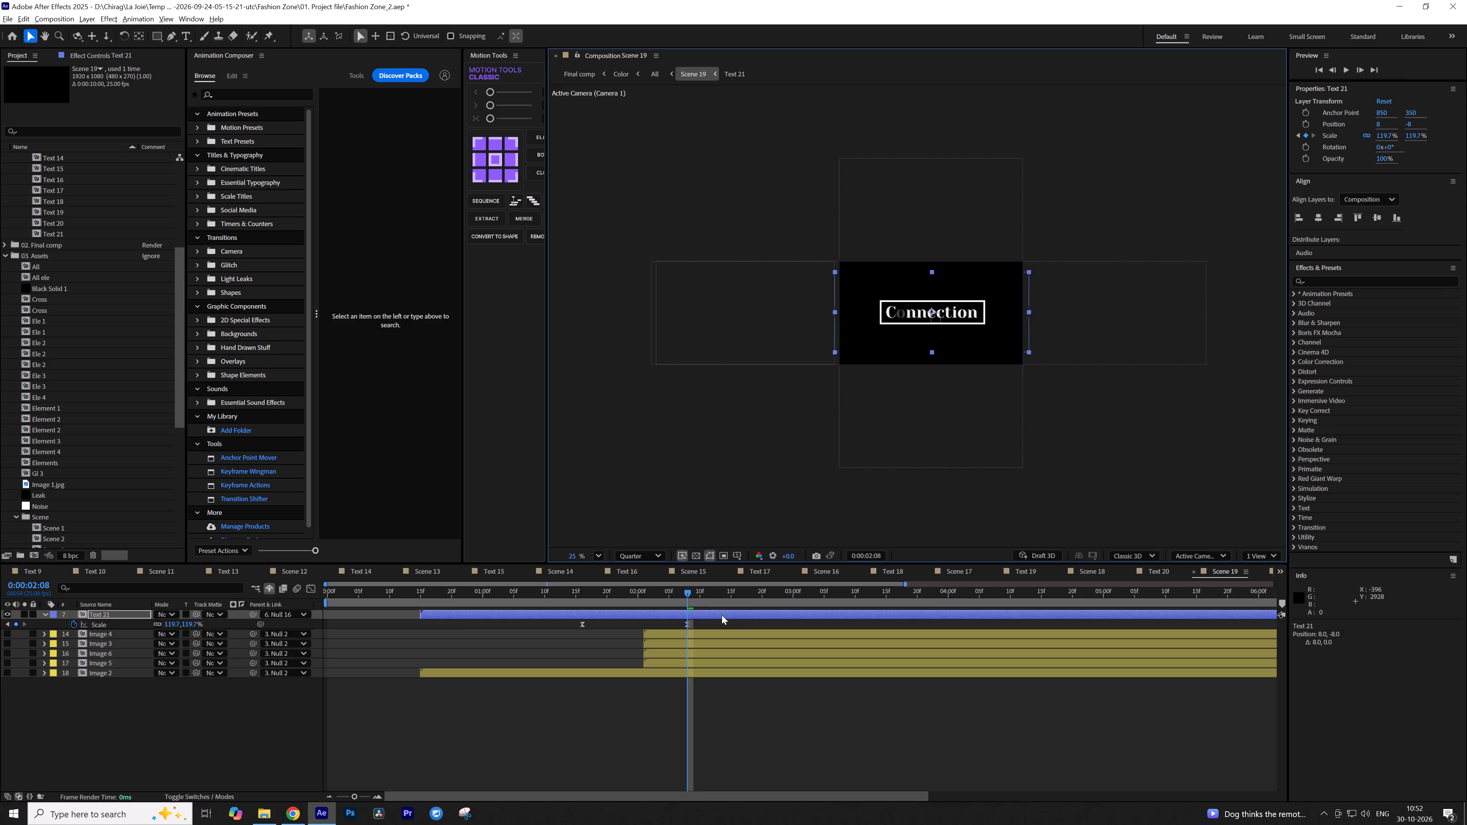
{"action": "left_click_drag", "start_coordinate": [468, 600], "coordinate": [463, 602]}
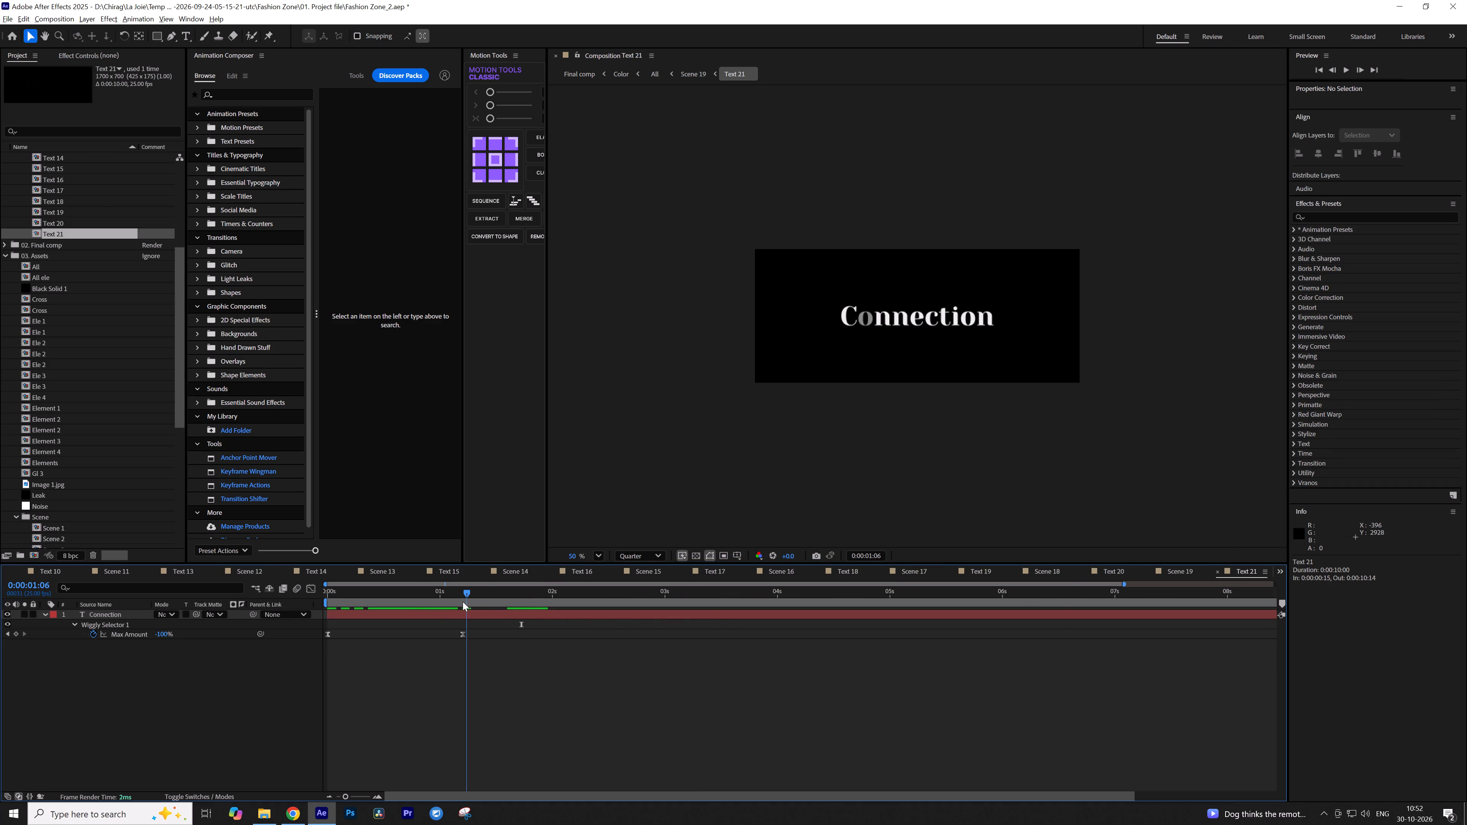
{"action": "left_click_drag", "start_coordinate": [463, 602], "coordinate": [277, 588]}
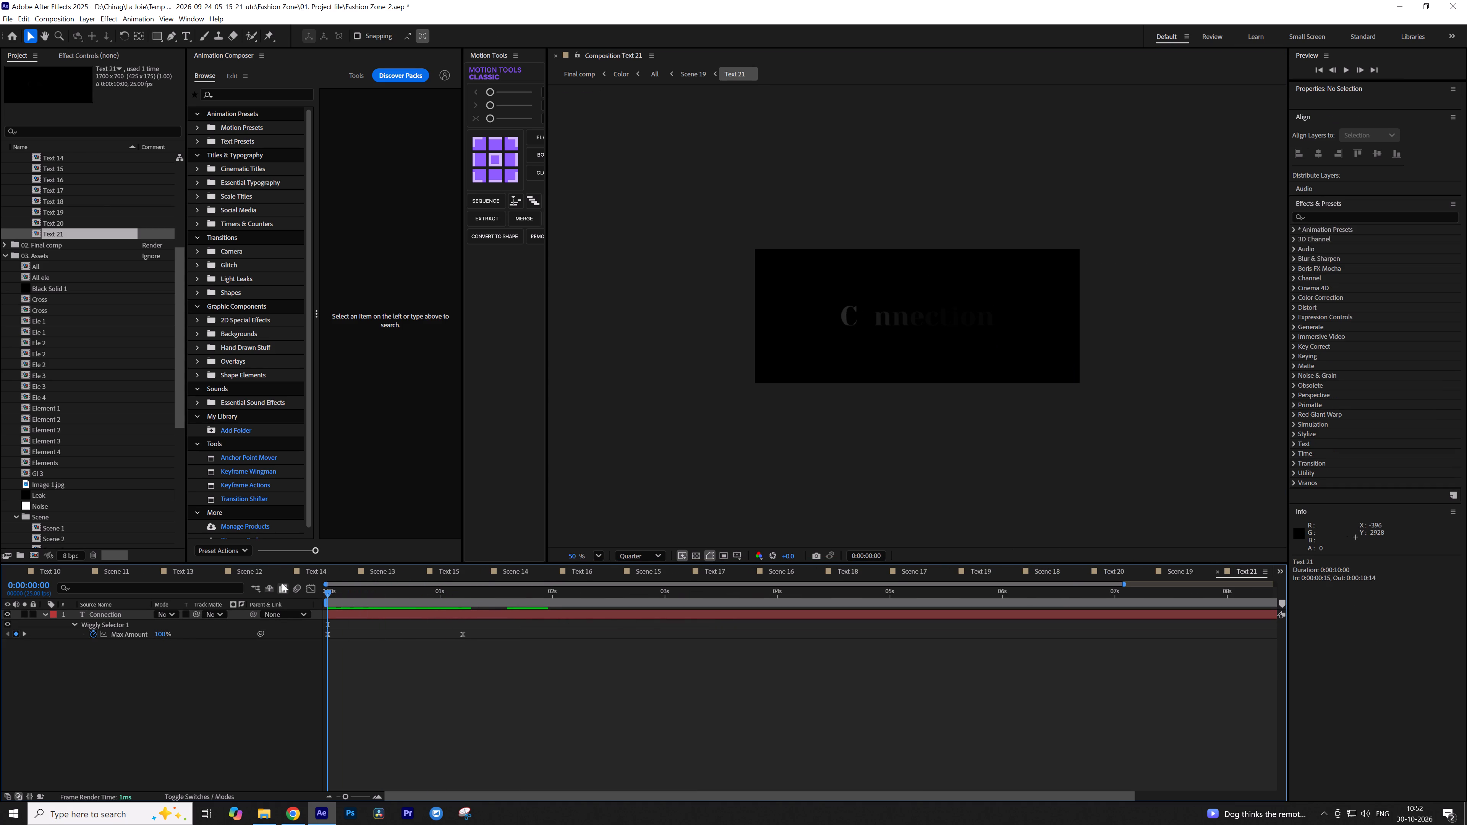
{"action": "left_click_drag", "start_coordinate": [164, 634], "coordinate": [178, 628]}
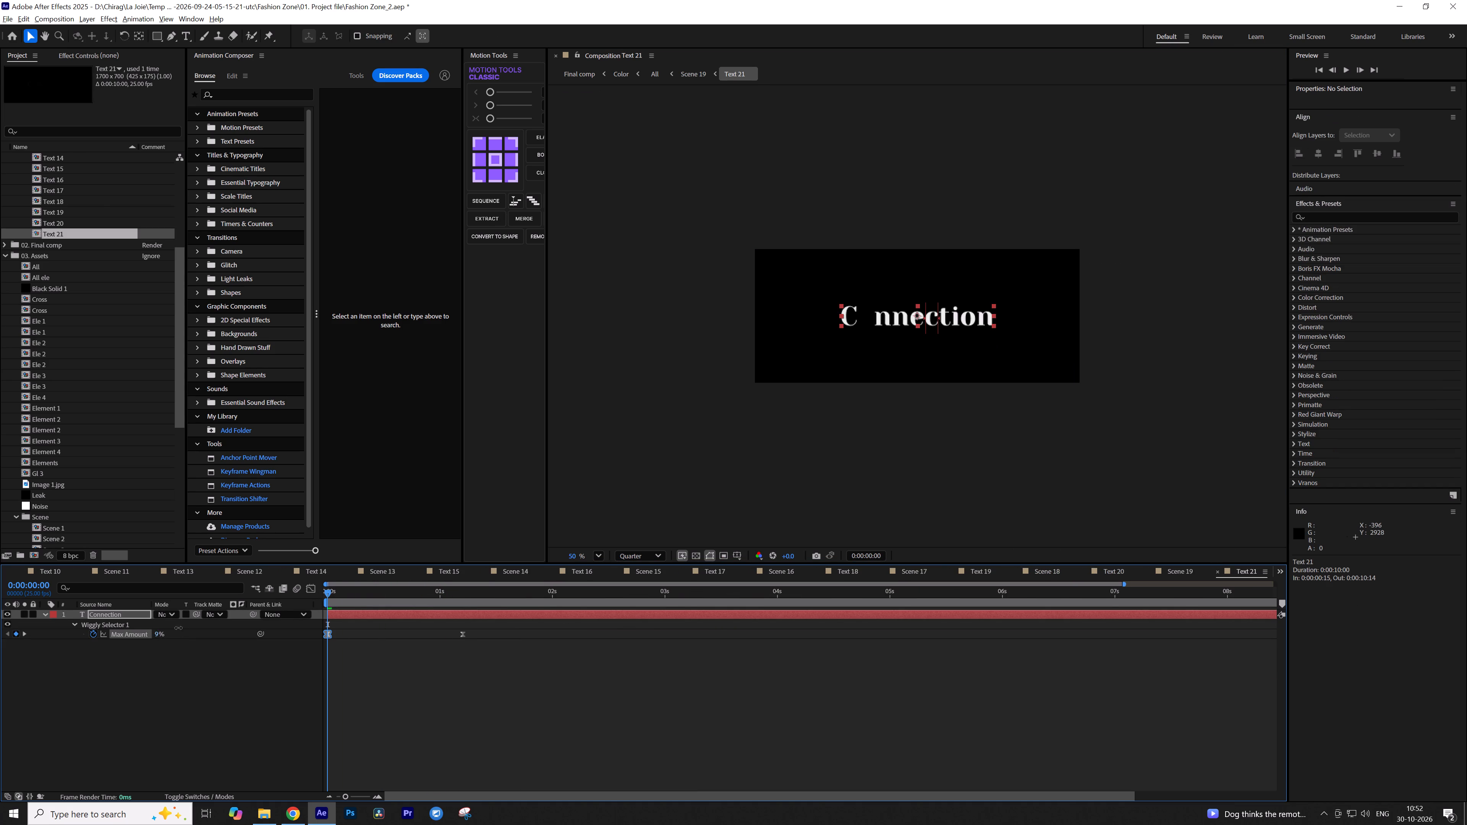
{"action": "left_click_drag", "start_coordinate": [178, 628], "coordinate": [118, 629]}
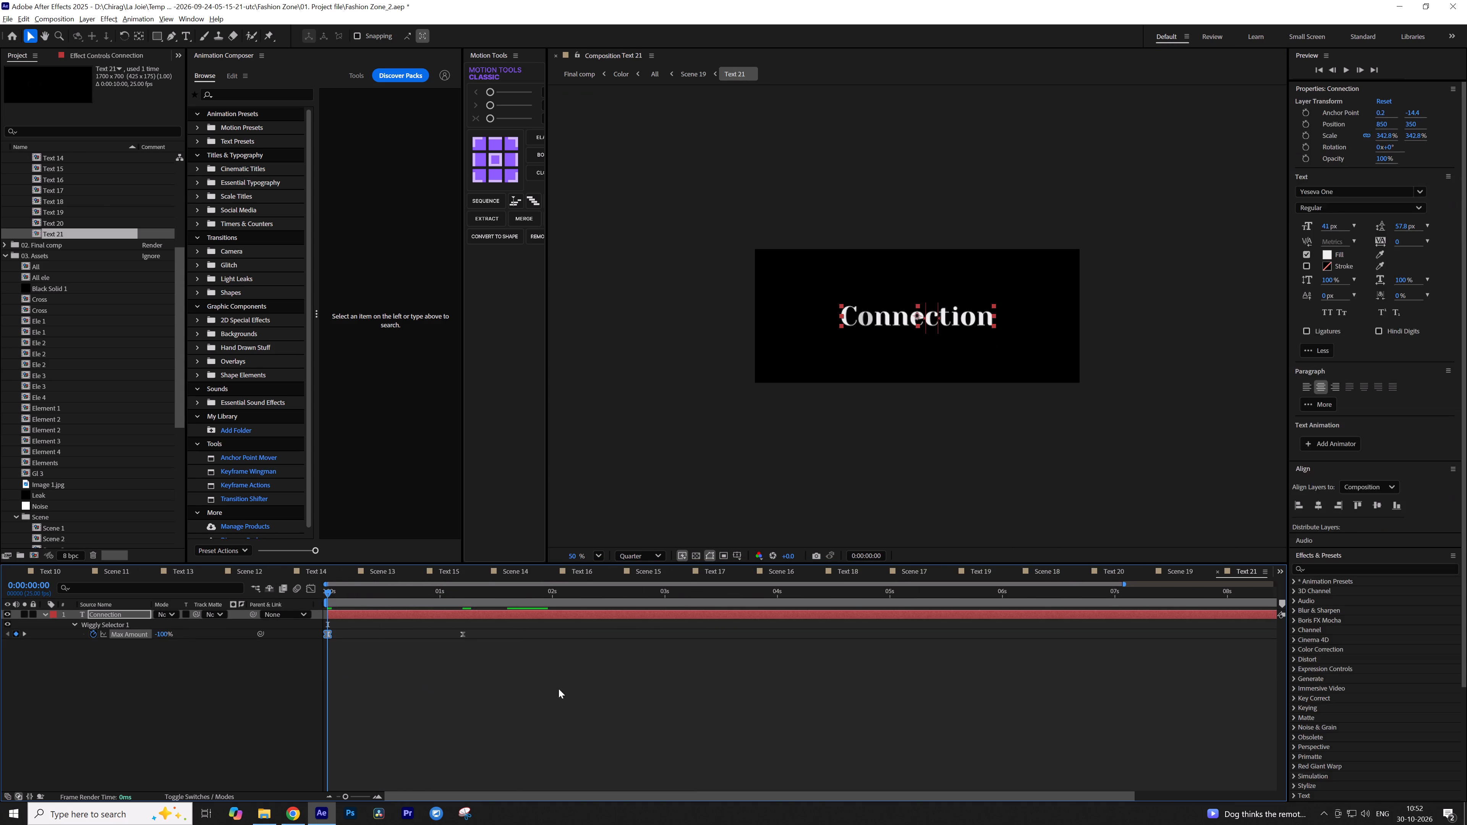
{"action": "left_click", "coordinate": [563, 689]}
Go back to the All composition and play a preview of Scene 19 to check the Connection text.
{"action": "key", "text": "Tab"}
{"action": "left_click", "coordinate": [508, 686]}
{"action": "key", "text": "Tab"}
{"action": "left_click", "coordinate": [670, 685]}
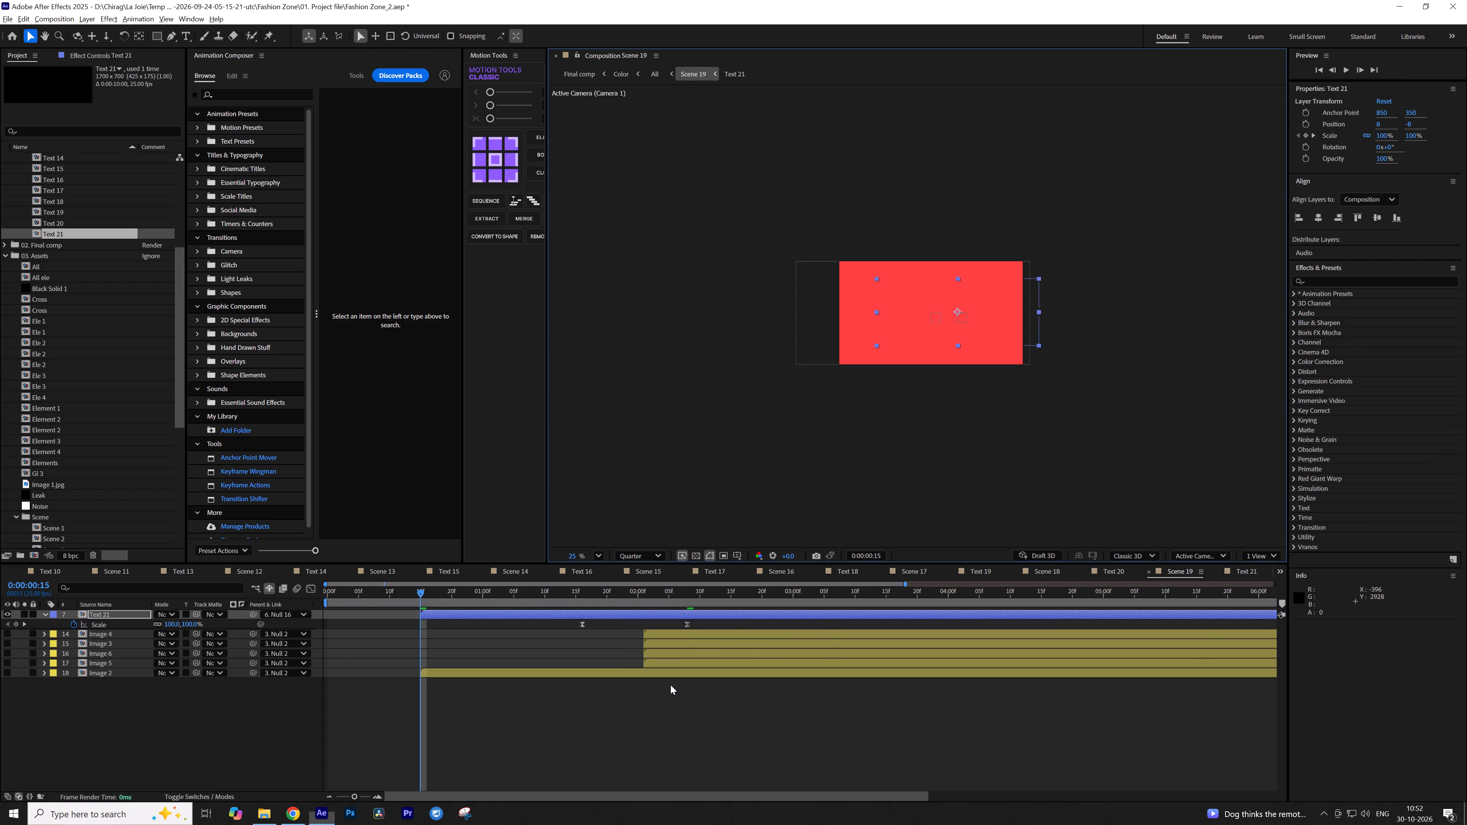
{"action": "key", "text": "v"}
{"action": "key", "text": "space"}
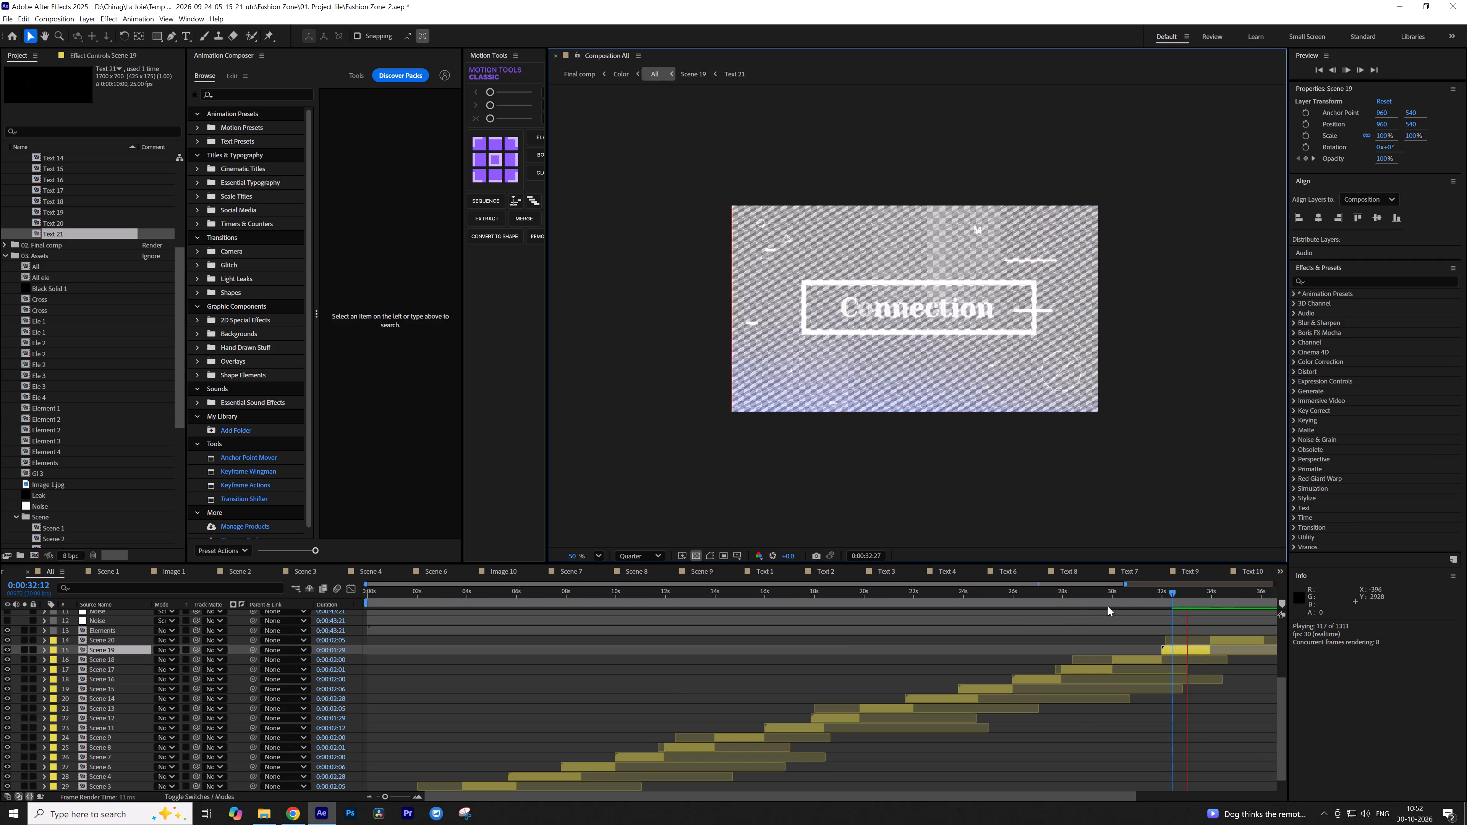
{"action": "key", "text": "space"}
Open Scene 20, reveal its Text 15 layer's source in the project, and duplicate that text composition.
{"action": "left_click_drag", "start_coordinate": [1240, 596], "coordinate": [1244, 597]}
{"action": "double_click", "coordinate": [1240, 642]}
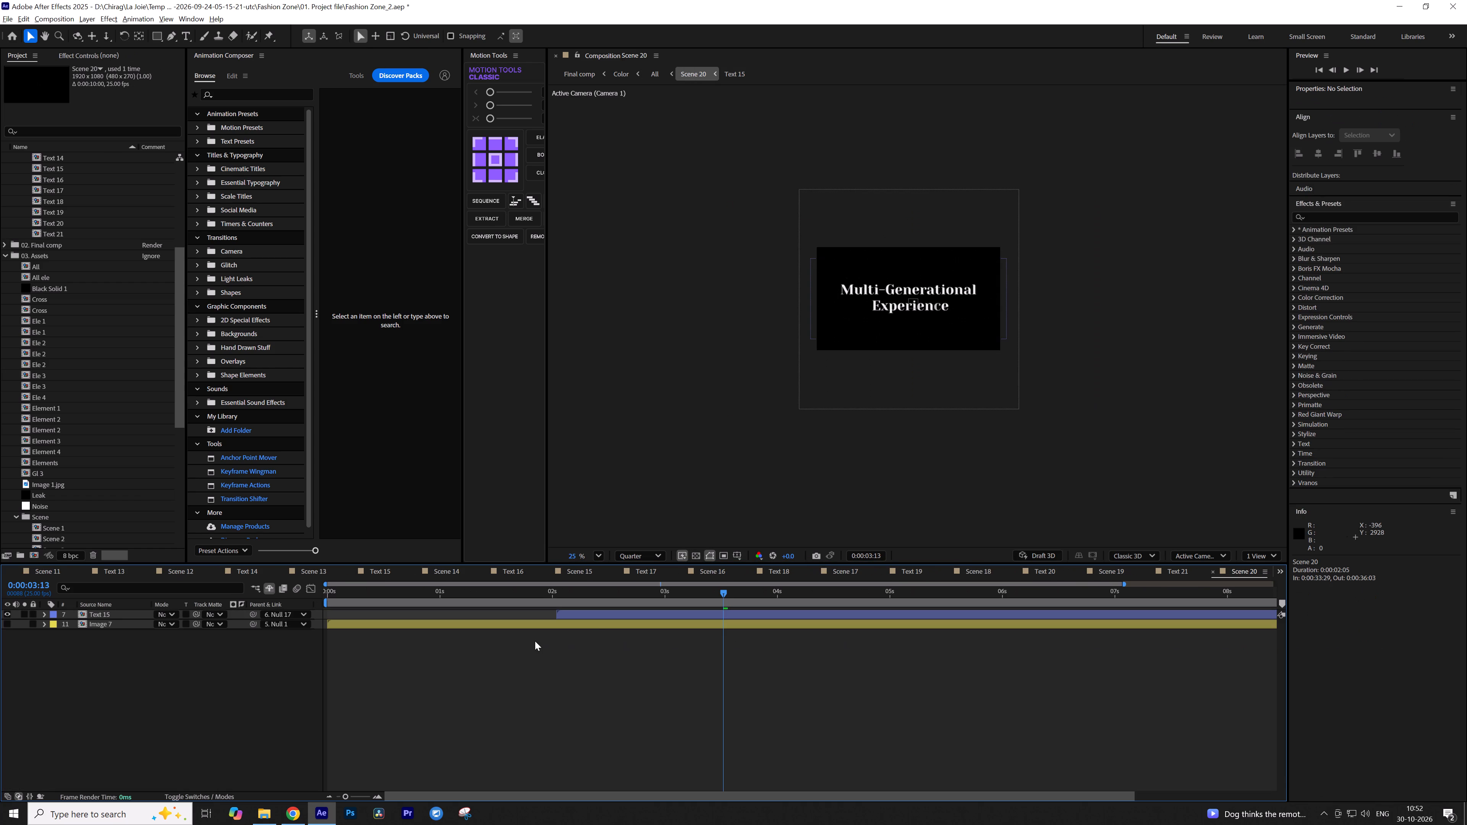
{"action": "right_click", "coordinate": [588, 616]}
{"action": "left_click", "coordinate": [641, 515]}
{"action": "left_click", "coordinate": [643, 510]}
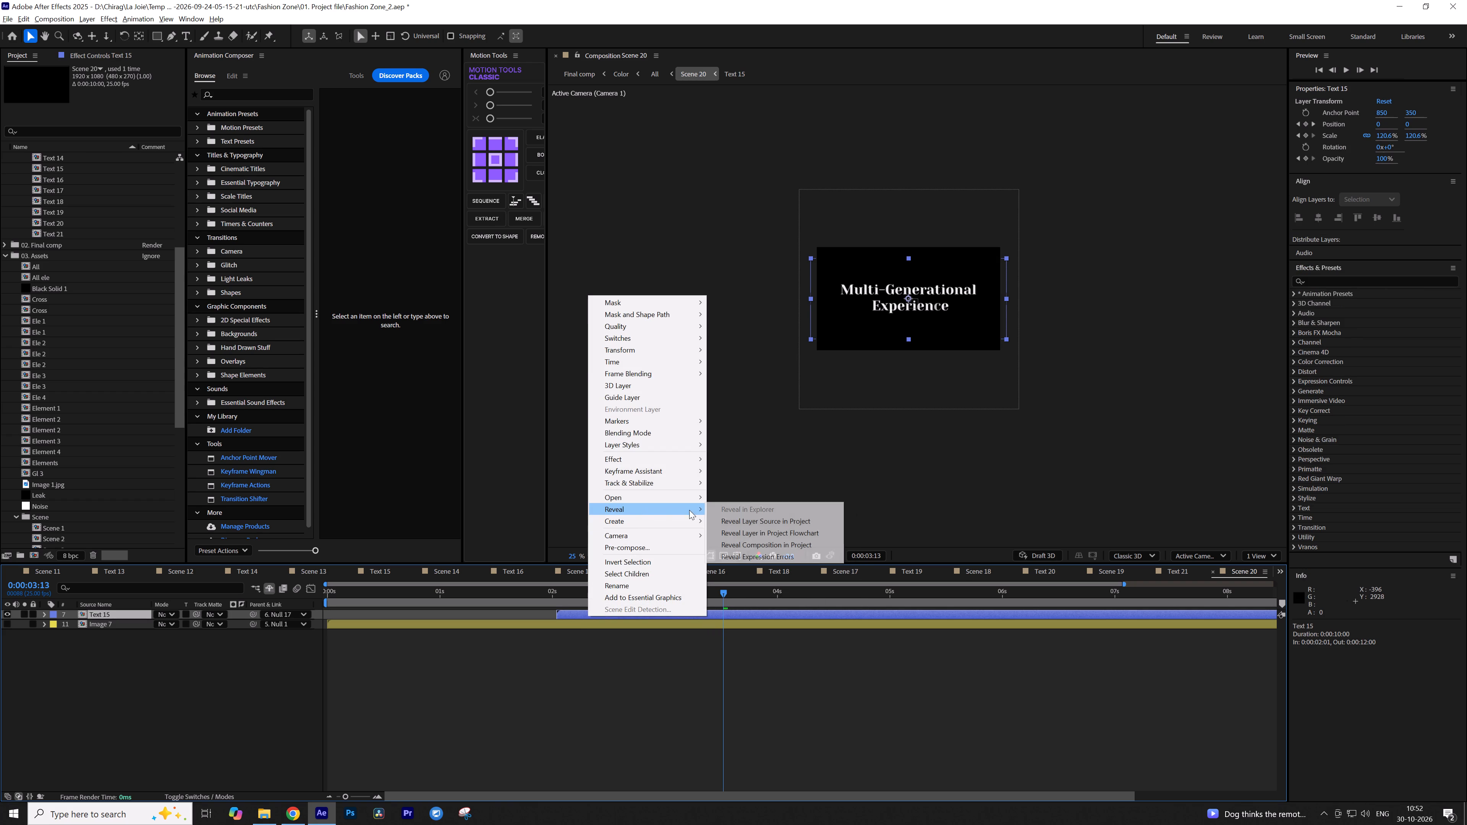
{"action": "left_click", "coordinate": [748, 518]}
{"action": "key", "text": "ctrl+d"}
Replace the Text 15 layer's source in Scene 20 with the duplicated Text 22 composition and open it.
{"action": "left_click_drag", "start_coordinate": [67, 246], "coordinate": [66, 257], "text": "alt"}
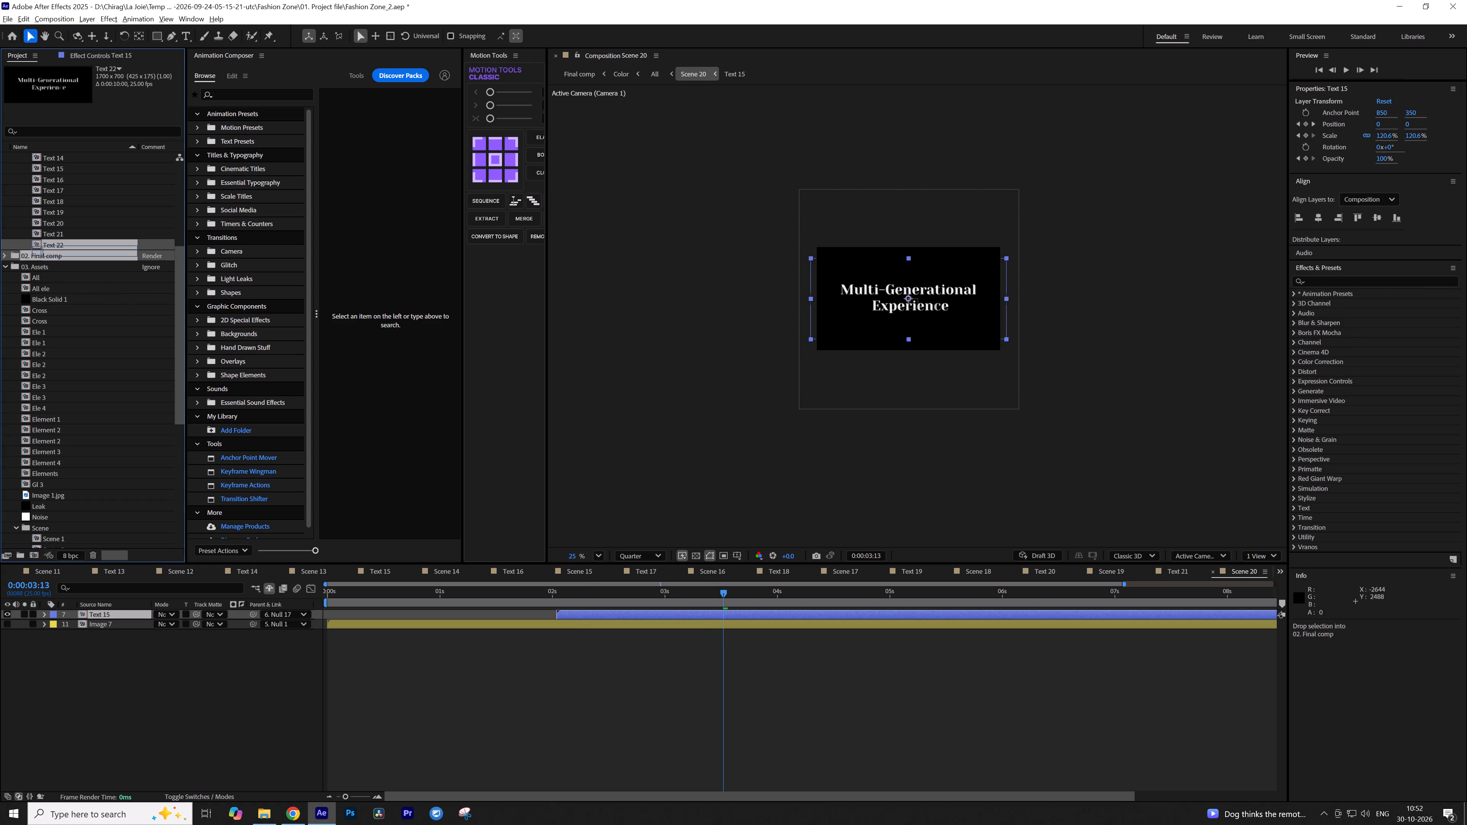
{"action": "left_click_drag", "start_coordinate": [66, 257], "coordinate": [114, 610], "text": "alt"}
{"action": "double_click", "coordinate": [113, 613]}
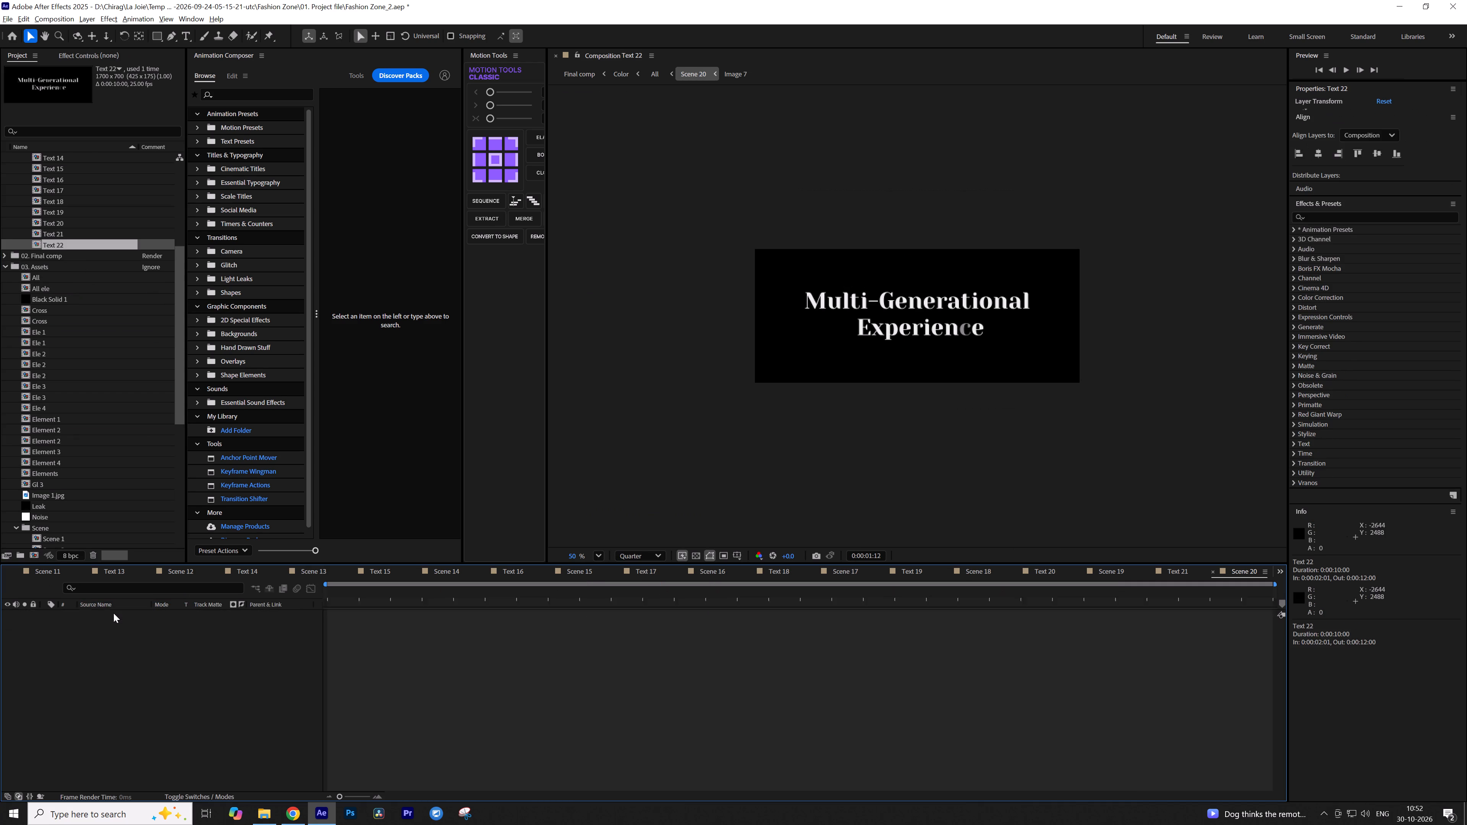
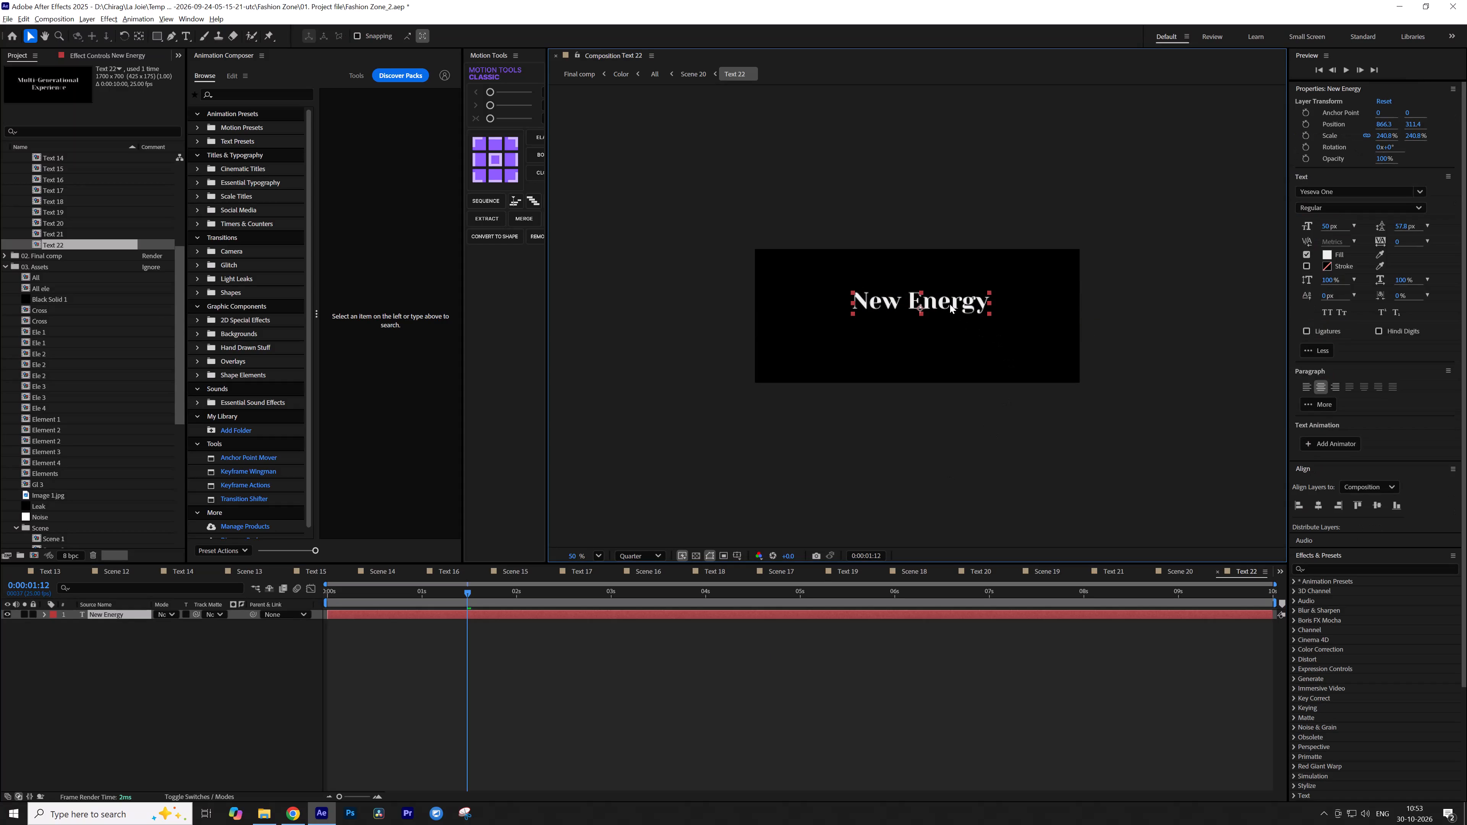
Increase the New Energy text's font size to 64 px and centre it horizontally and vertically in the Text 22 composition.
{"action": "left_click", "coordinate": [1318, 502]}
{"action": "left_click", "coordinate": [1367, 508]}
{"action": "left_click", "coordinate": [1376, 507]}
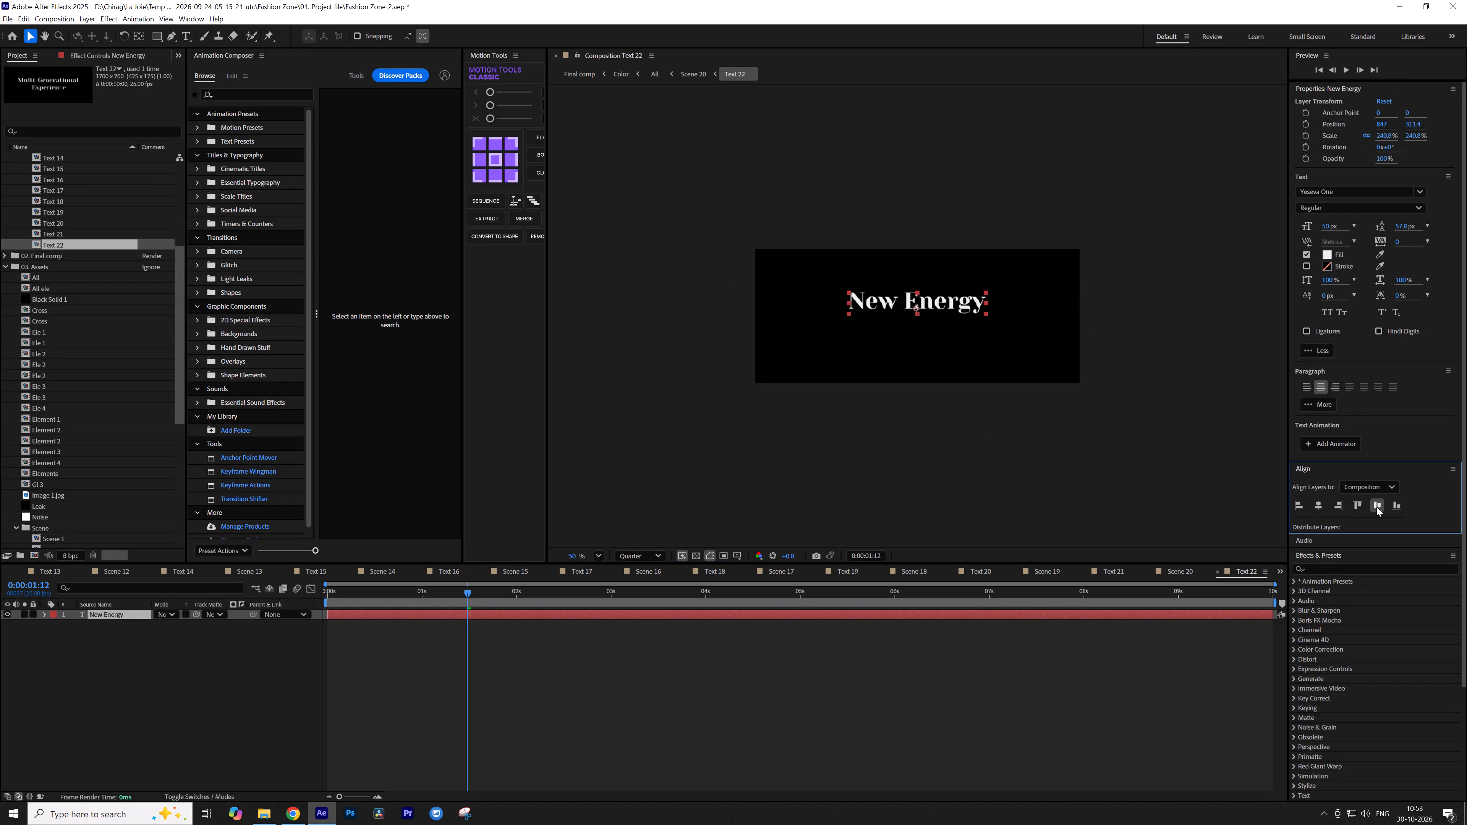
{"action": "left_click_drag", "start_coordinate": [1327, 227], "coordinate": [1336, 226]}
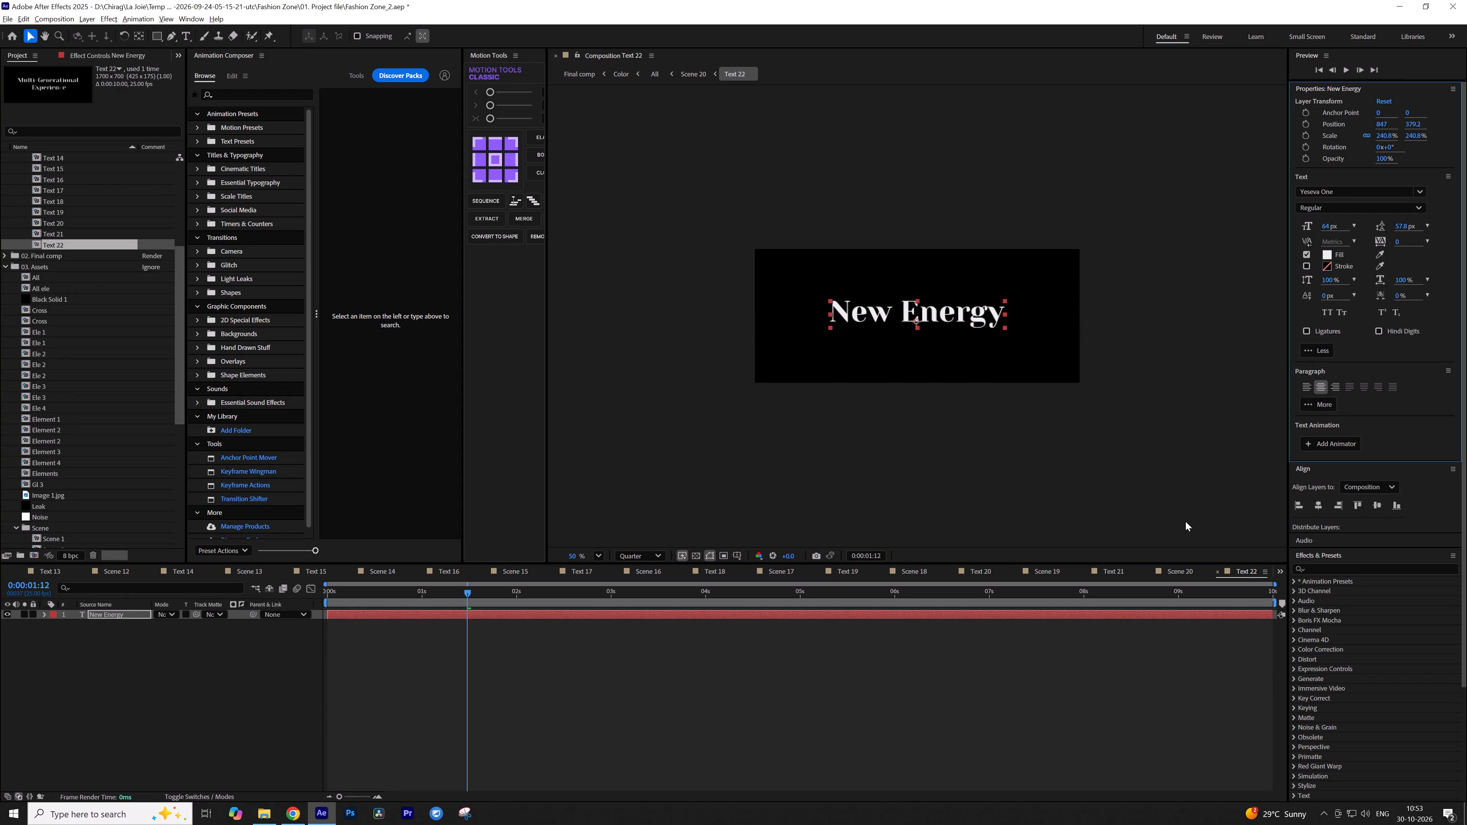
{"action": "left_click", "coordinate": [1316, 502]}
{"action": "left_click", "coordinate": [1380, 505]}
{"action": "left_click", "coordinate": [918, 679]}
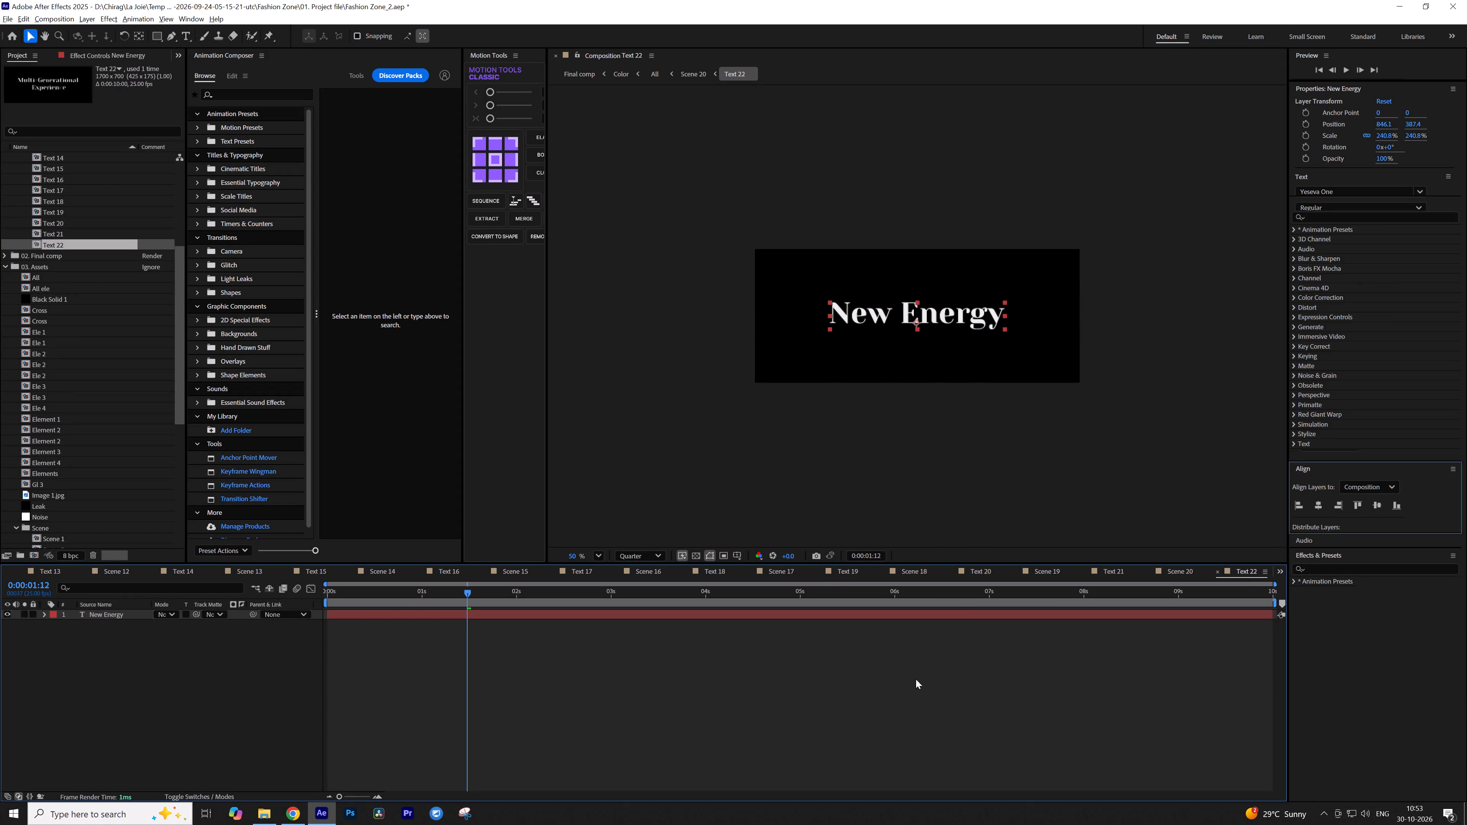
Go back to the All composition and scrub from Scene 20 back to 0:00:00:00 to check the New Energy text and earlier scenes.
{"action": "key", "text": "Tab"}
{"action": "left_click", "coordinate": [871, 668]}
{"action": "key", "text": "Tab"}
{"action": "left_click", "coordinate": [823, 671]}
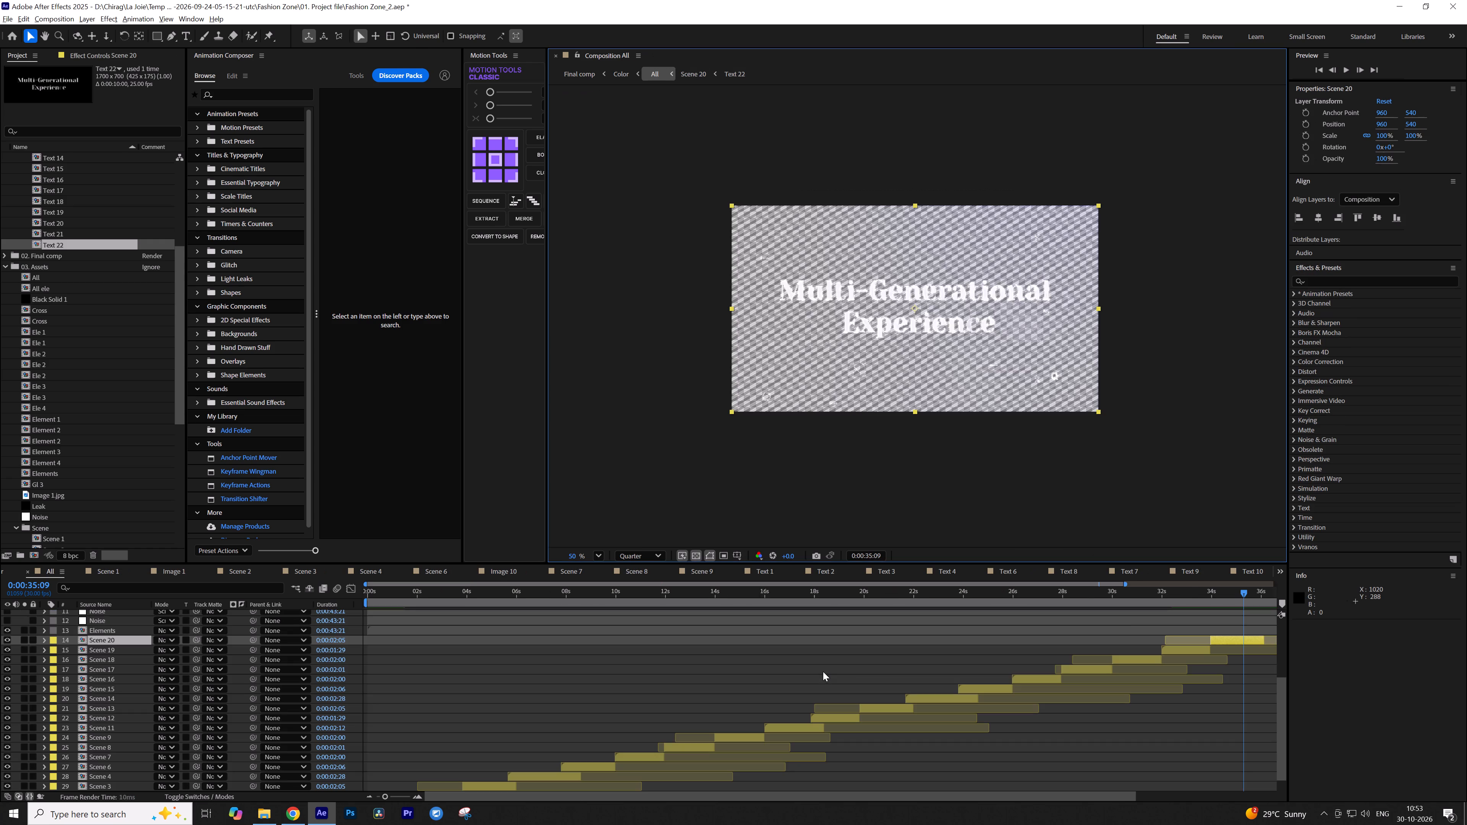
{"action": "left_click_drag", "start_coordinate": [1241, 591], "coordinate": [1224, 597]}
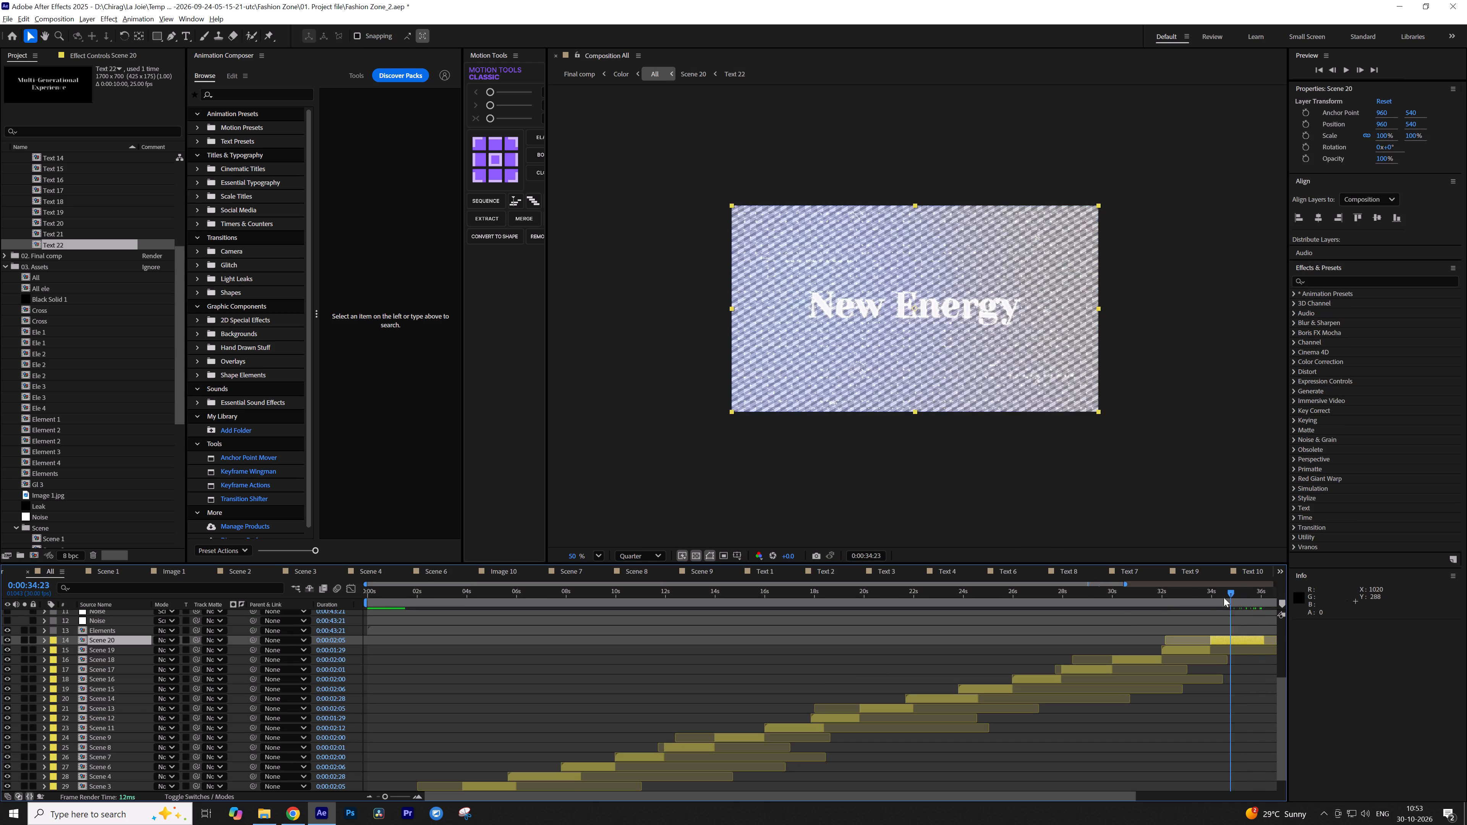
{"action": "left_click_drag", "start_coordinate": [1224, 597], "coordinate": [841, 611]}
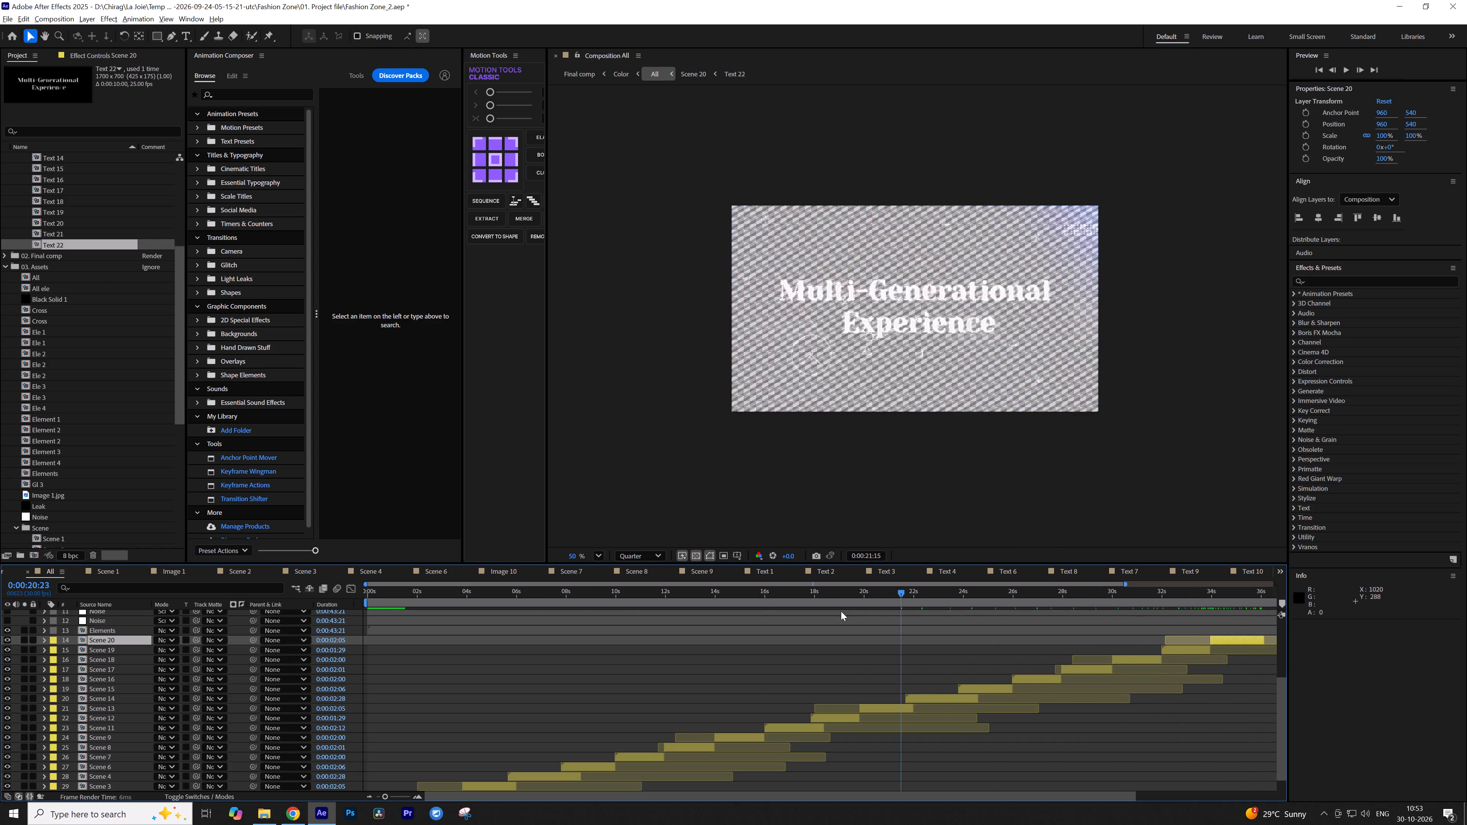
{"action": "left_click_drag", "start_coordinate": [841, 611], "coordinate": [235, 619]}
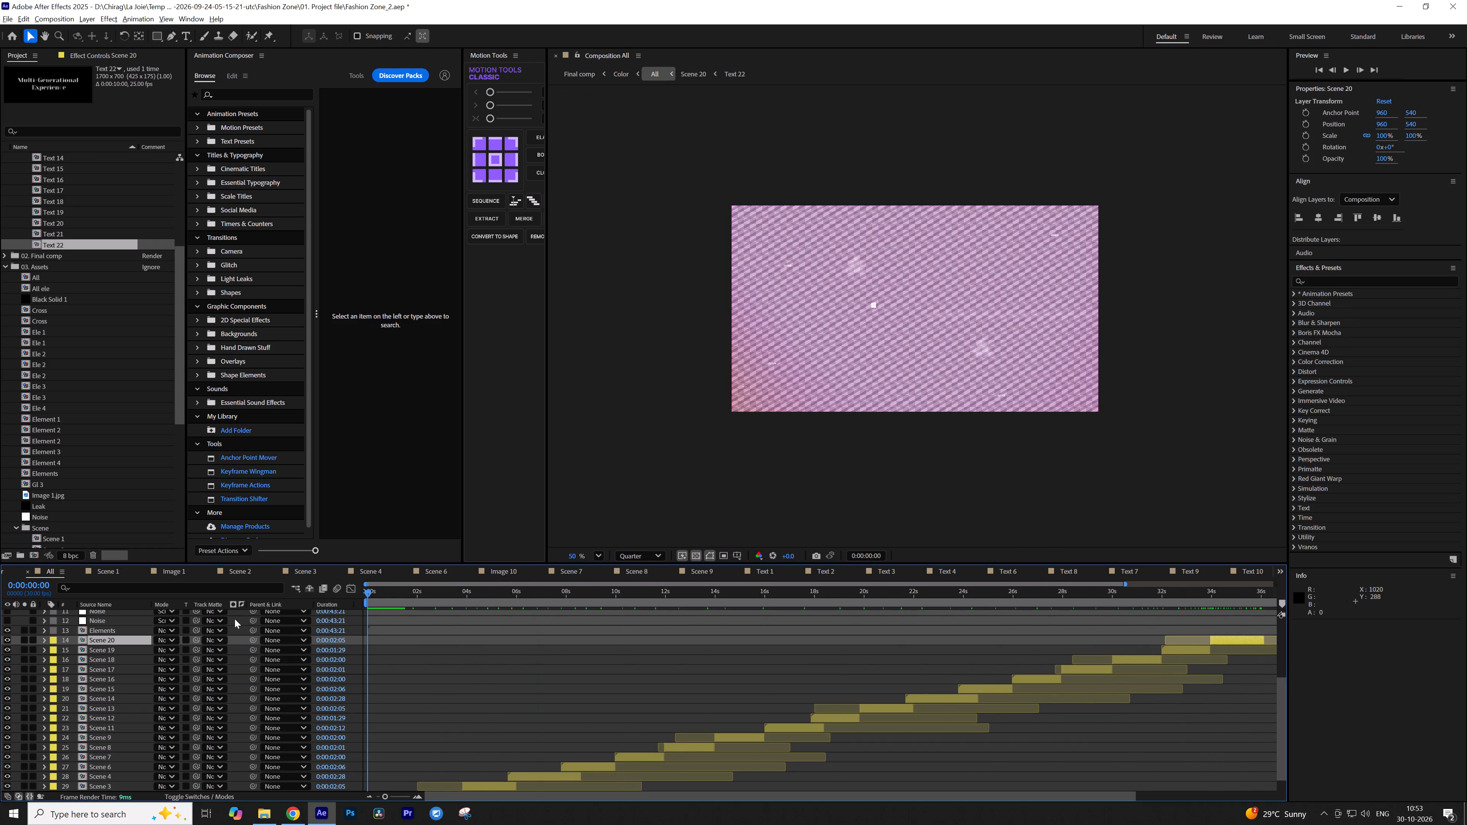
Clear the layer selection and save the project.
{"action": "left_click", "coordinate": [438, 700]}
{"action": "key", "text": "ctrl+s"}
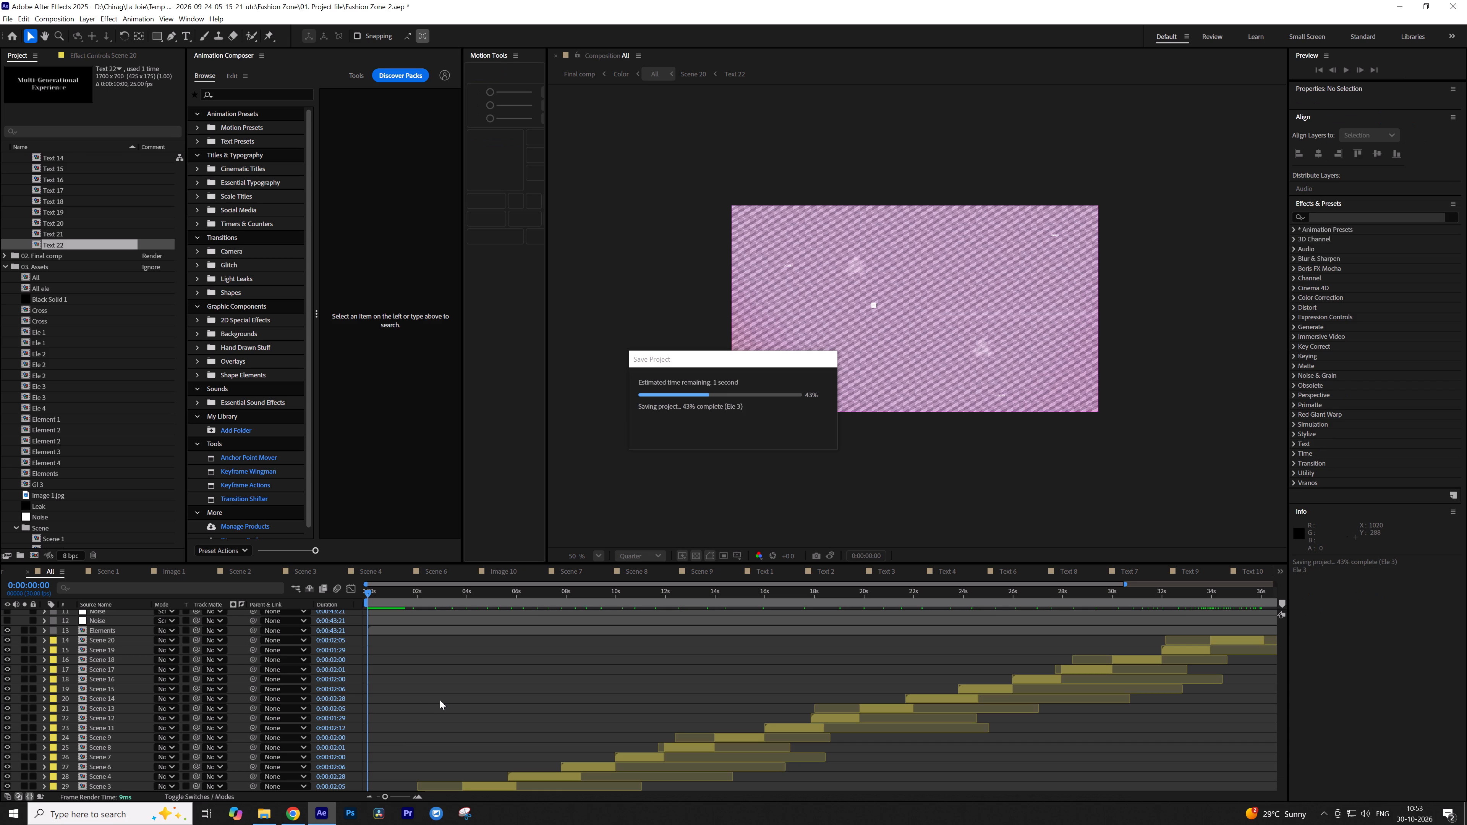
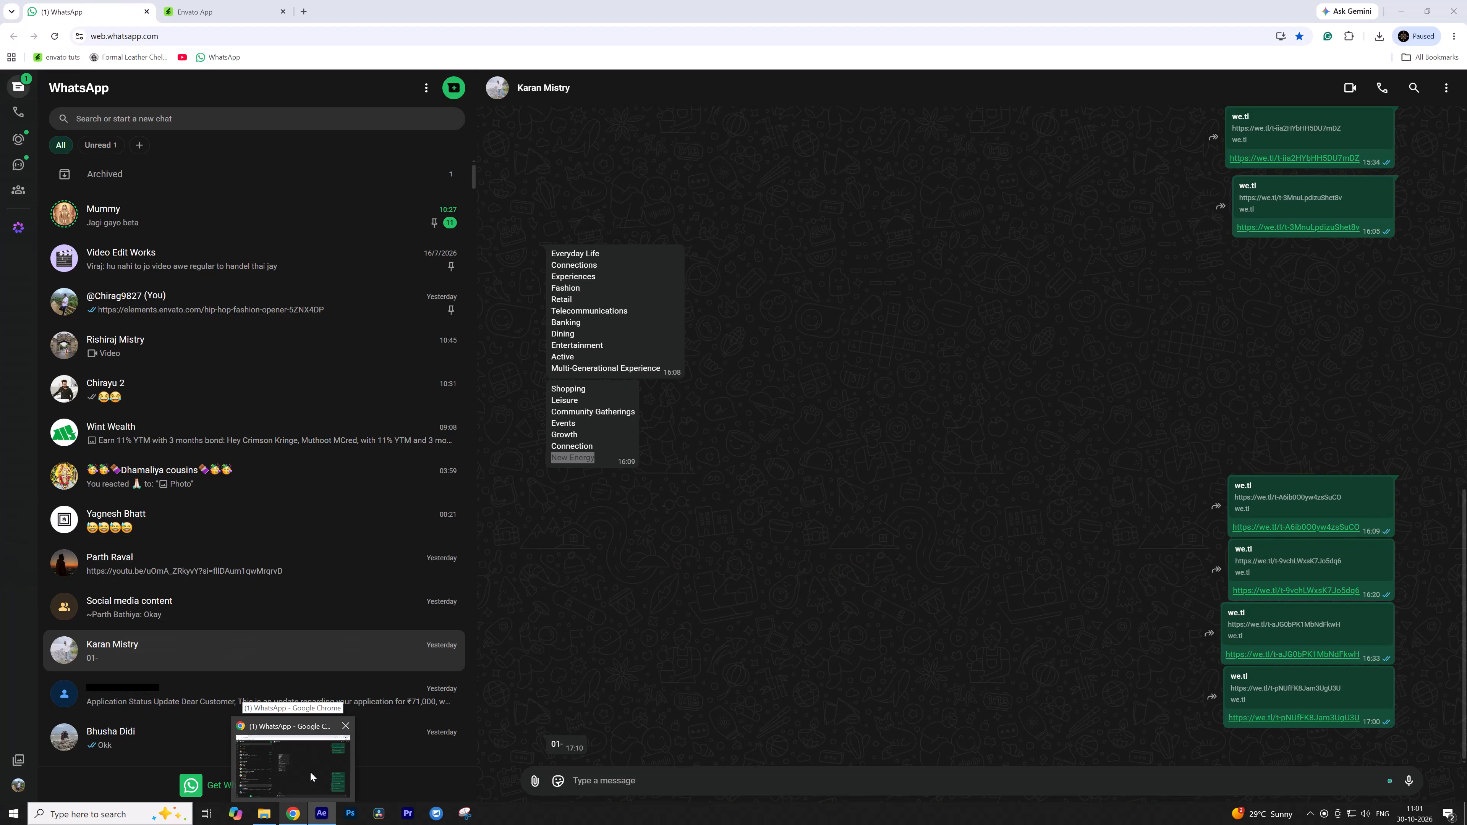
Switch to the 01. Project file folder in File Explorer, close its window, and return to the All composition in After Effects.
{"action": "left_click", "coordinate": [271, 807]}
{"action": "left_click", "coordinate": [447, 435]}
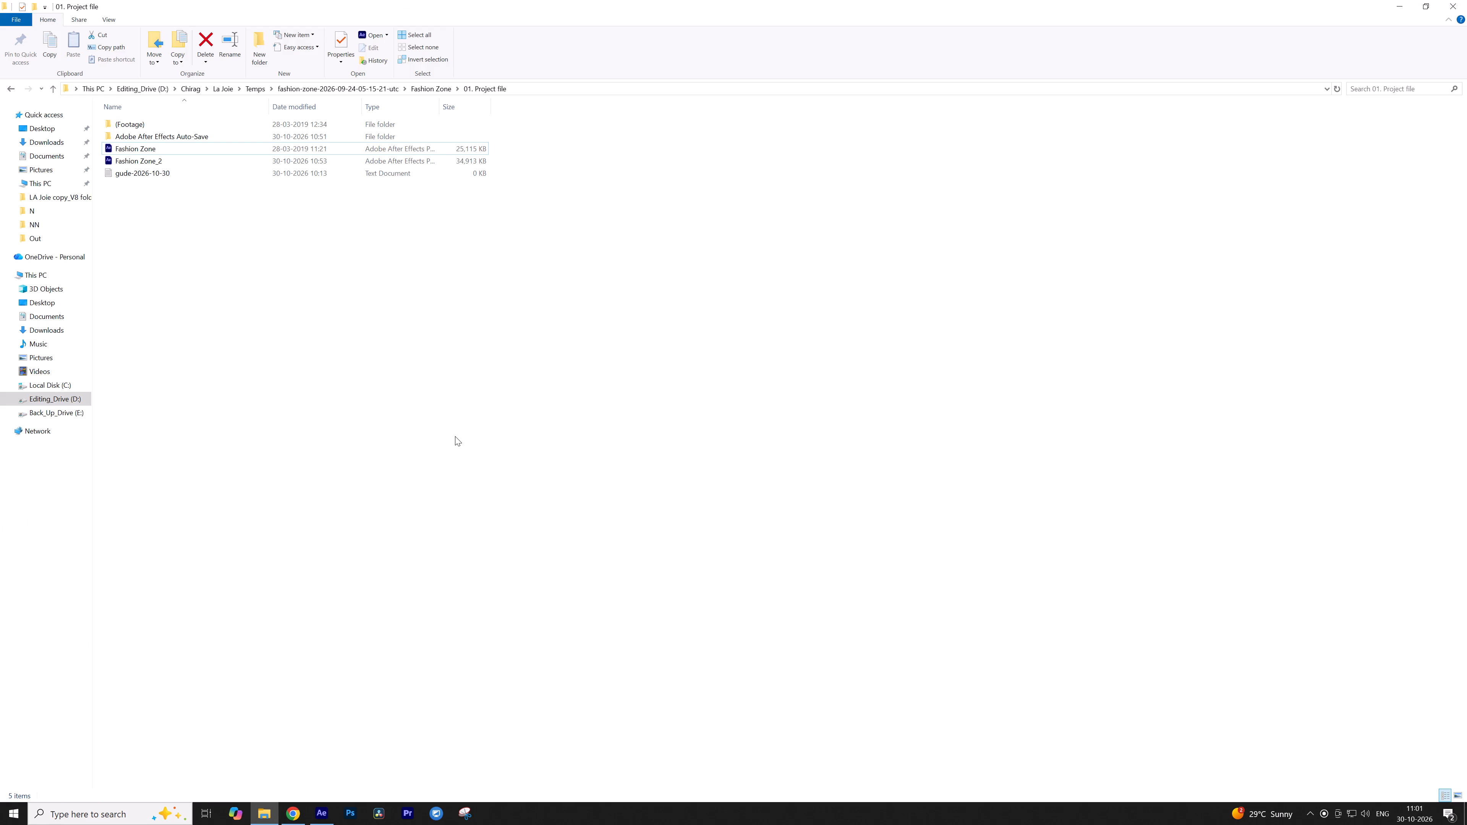
{"action": "left_click", "coordinate": [1466, 0]}
{"action": "left_click", "coordinate": [611, 647]}
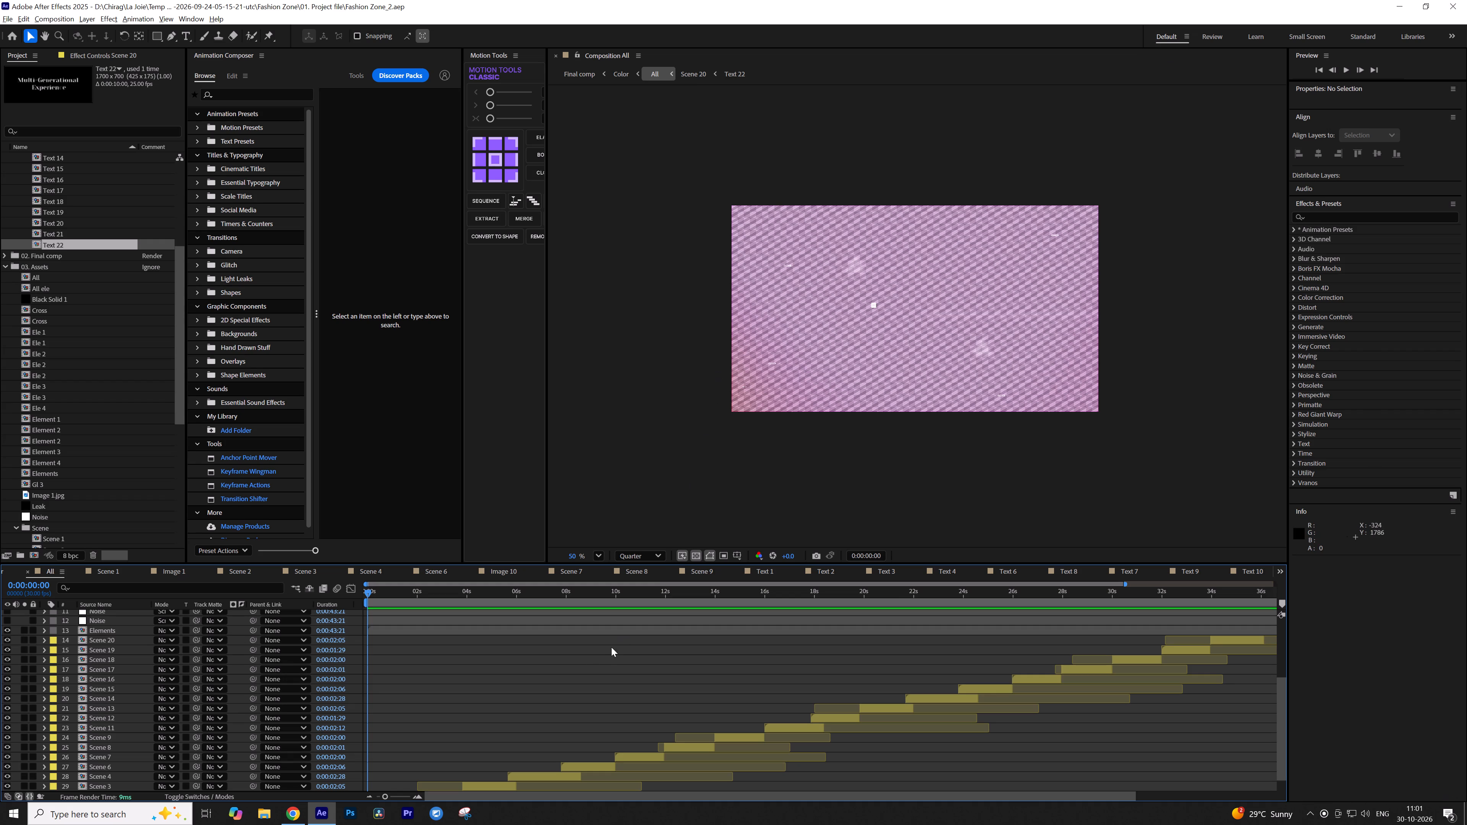